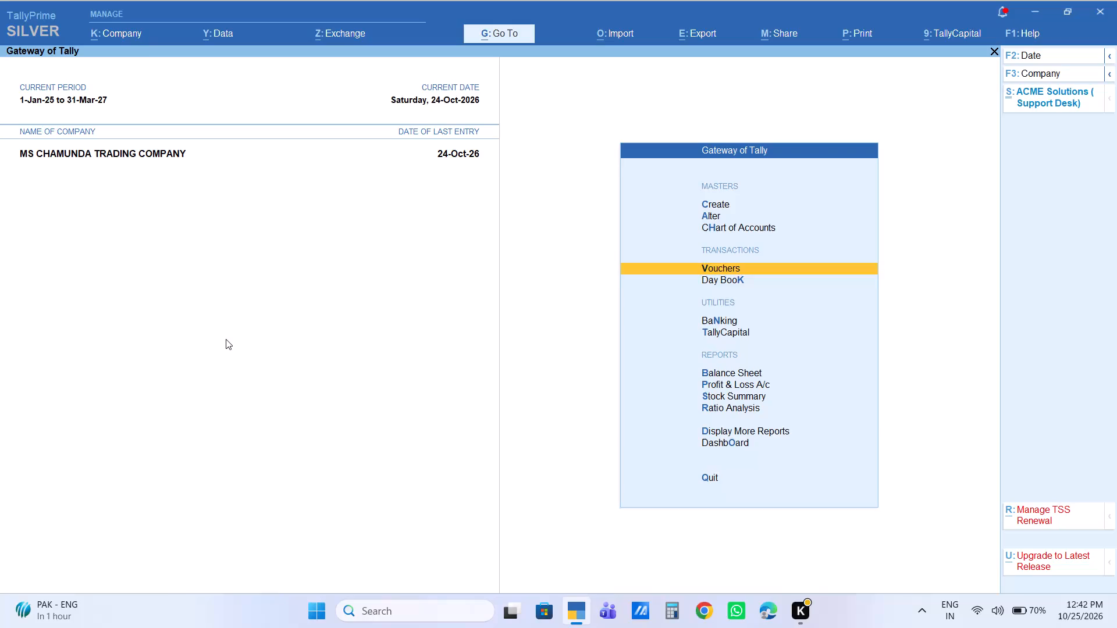
Open a new receipt voucher dated 24-Oct-26 and set its account to BANK A/C.
key("Down")
key("Up")
key("Return")
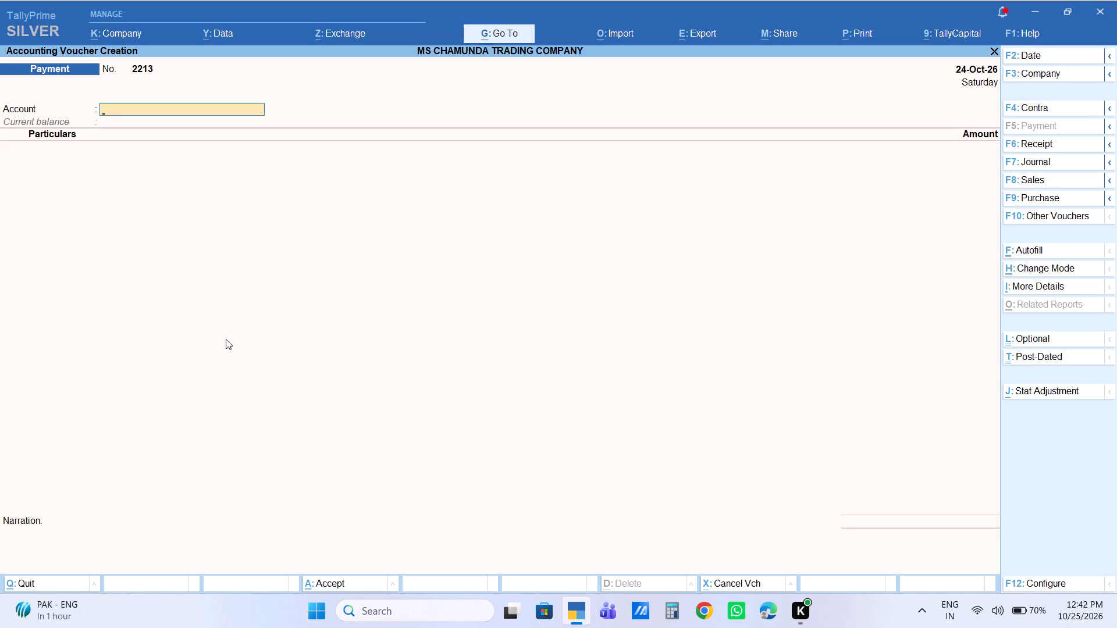
key("F6")
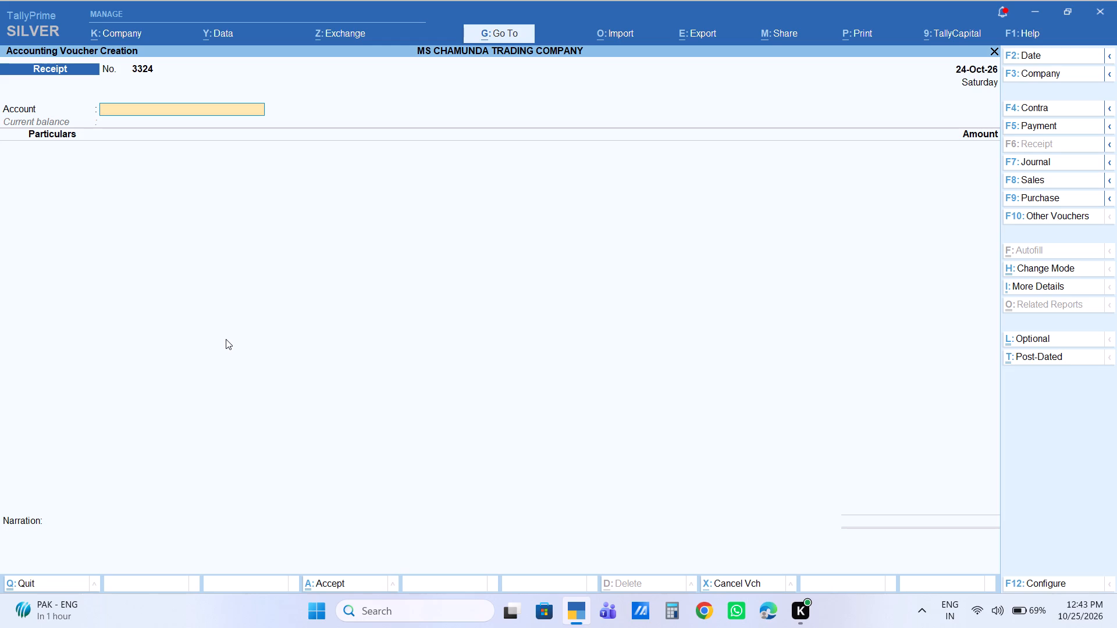
key("Return")
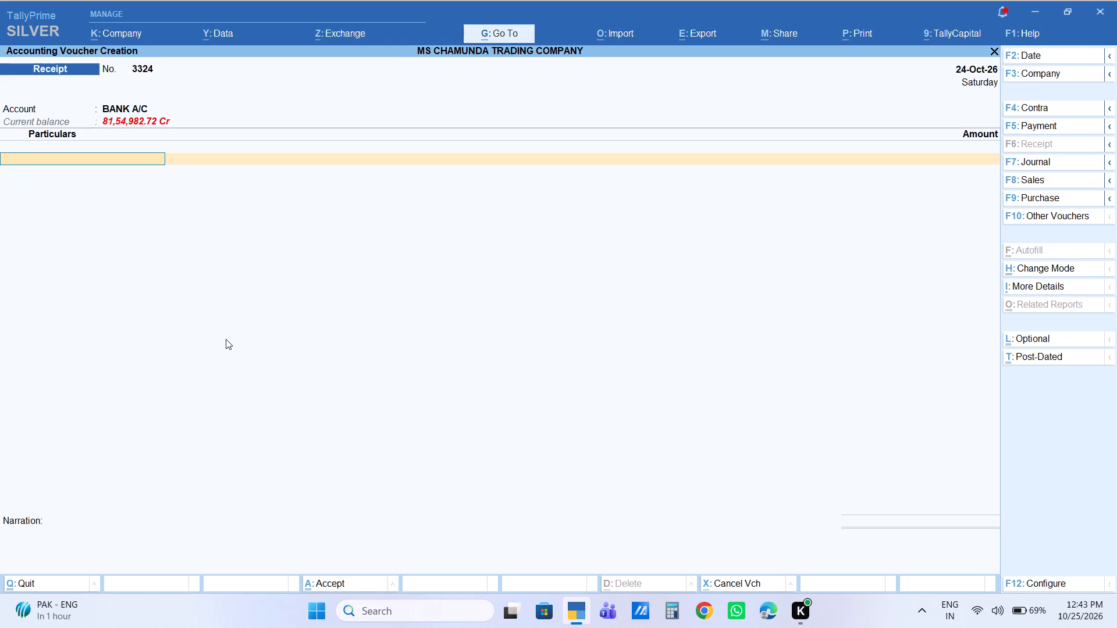
Credit the "hare" party ledger with 15,950.00, allocated Agst Ref to pending bill 10864.
type("hare")
key("Return")
key("Return")
key("Return")
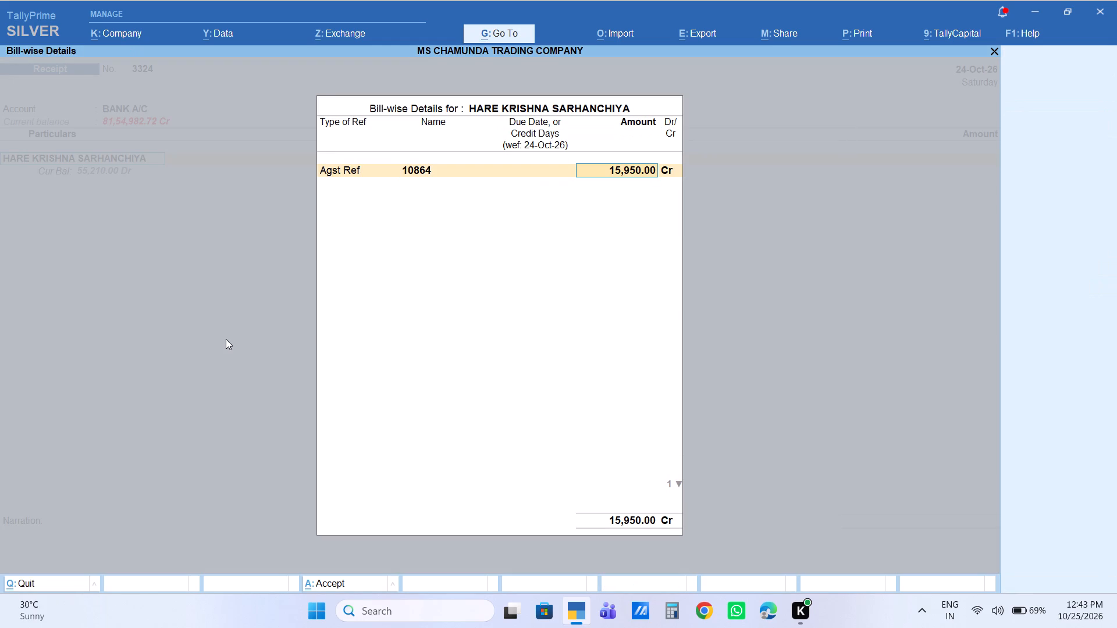
key("BackSpace")
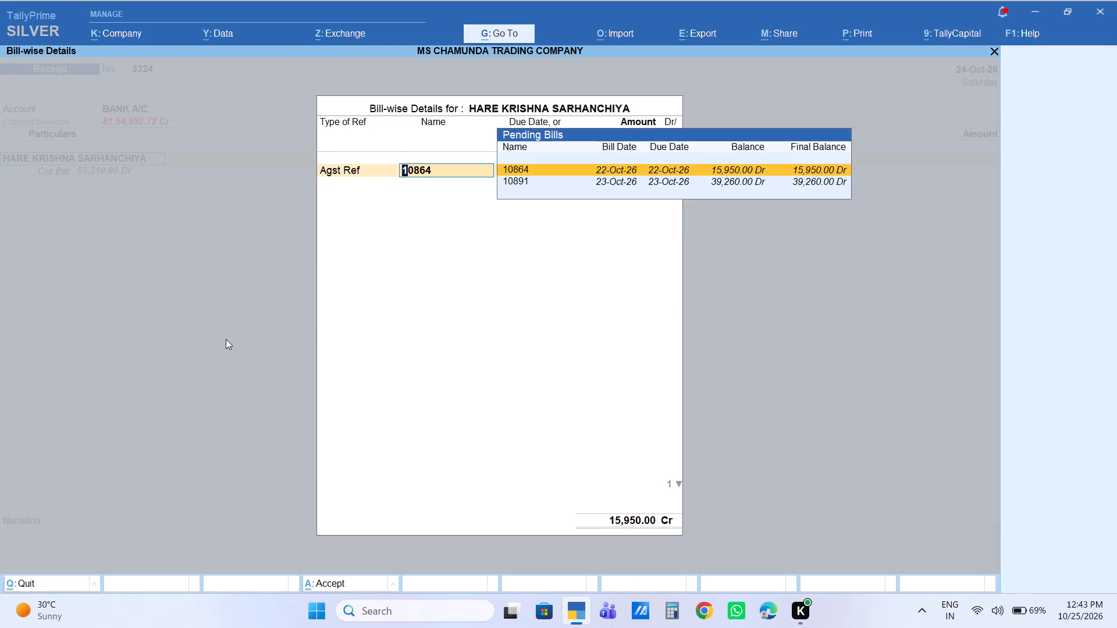
key("Return")
key("Return")
key("Return")
key("Return")
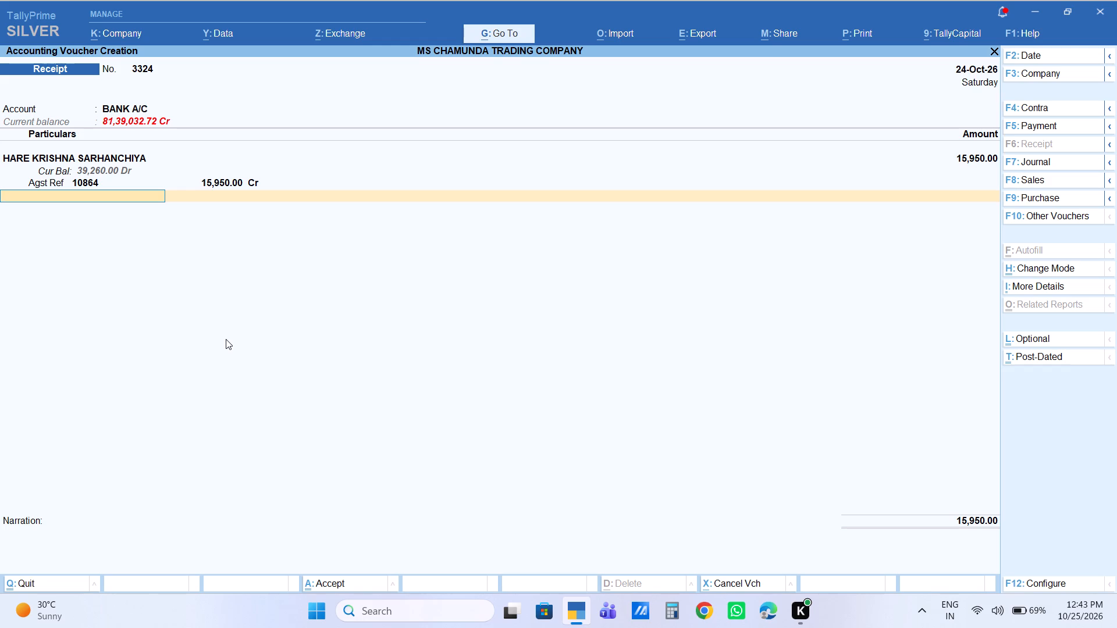
Keep the remaining details of the 15,950.00 receipt at their defaults, leave the narration blank and save the voucher.
key("Return")
key("Return")
key("Return")
key("Return")
key("Return")
key("Return")
key("Return")
key("Return")
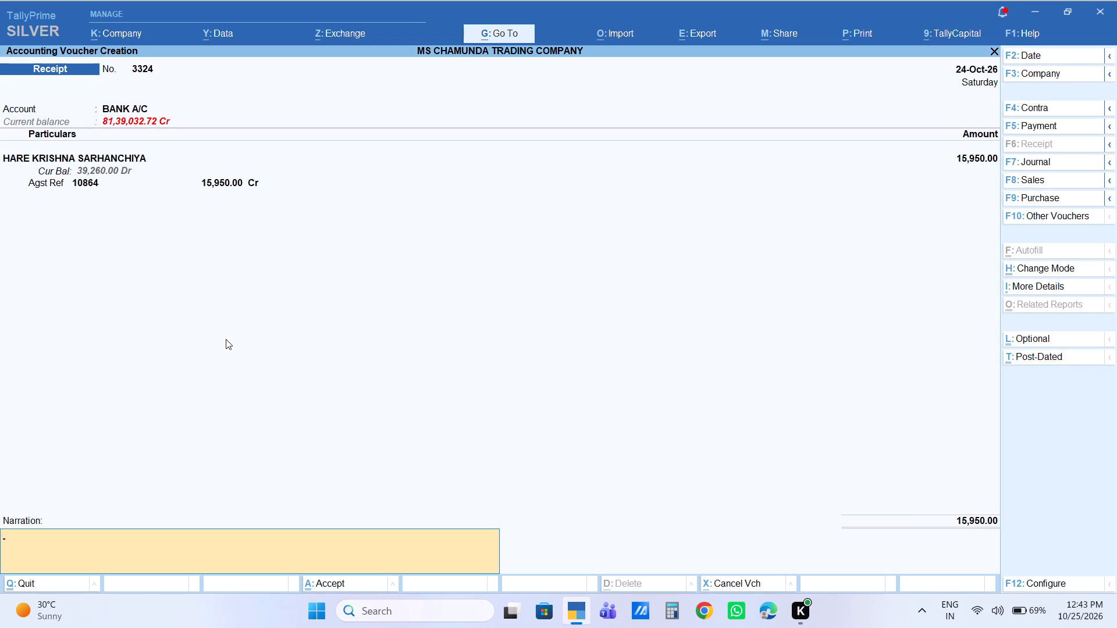
key("Return")
In a new BANK A/C receipt, credit the Raja Ji party ledger with 48,900 Agst Ref bill 10826.
key("Return")
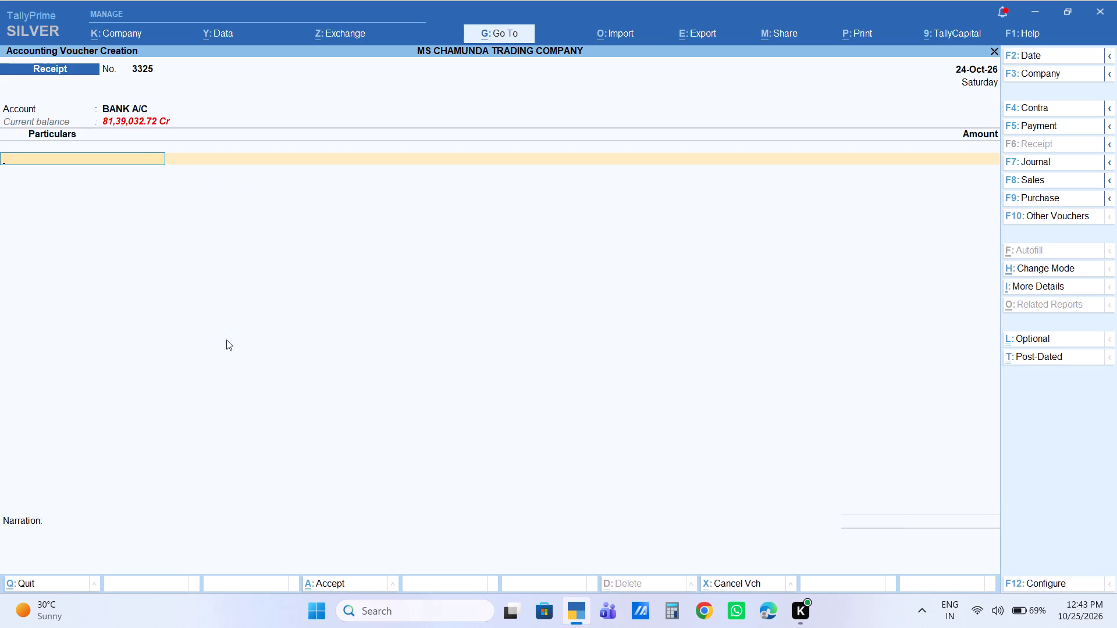
type("rajaji")
key("Return")
key("Return")
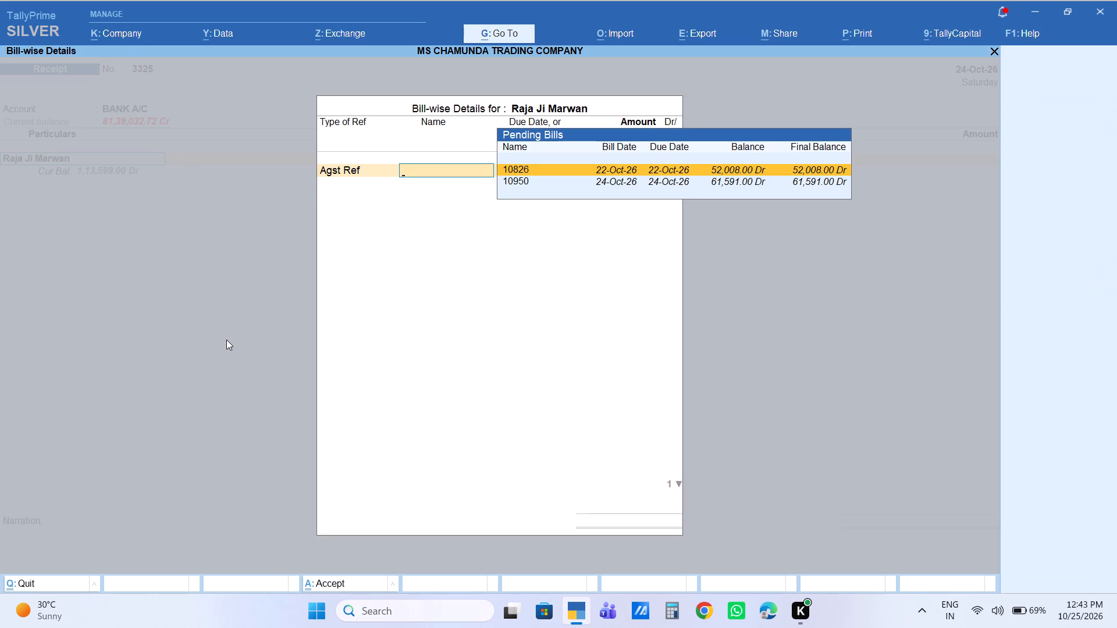
key("Return")
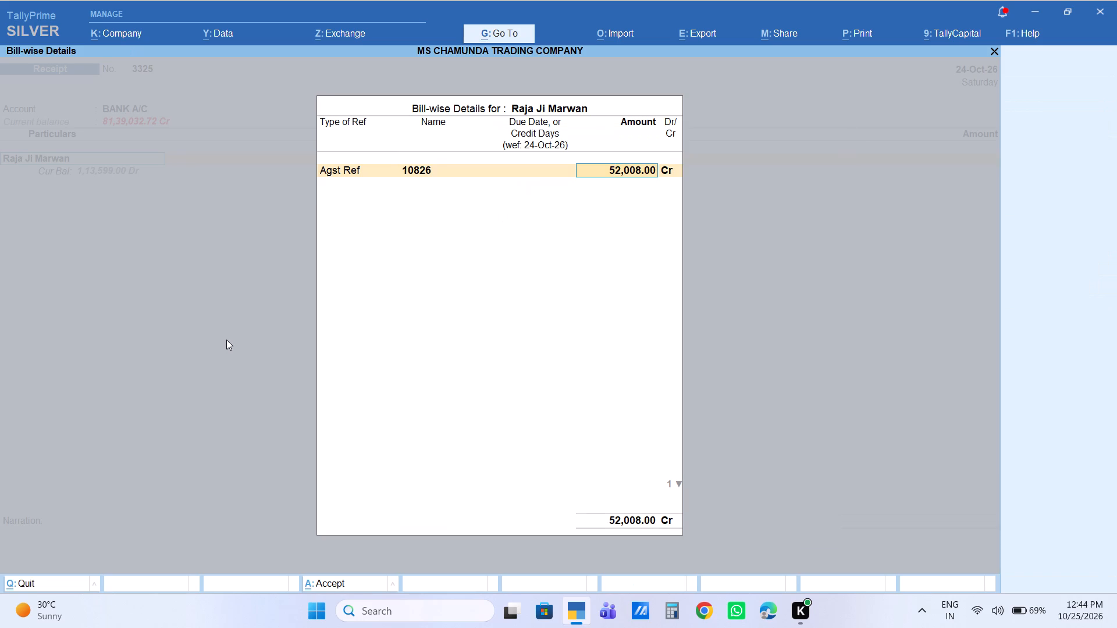
type("48900")
key("Return")
key("Return")
key("Return")
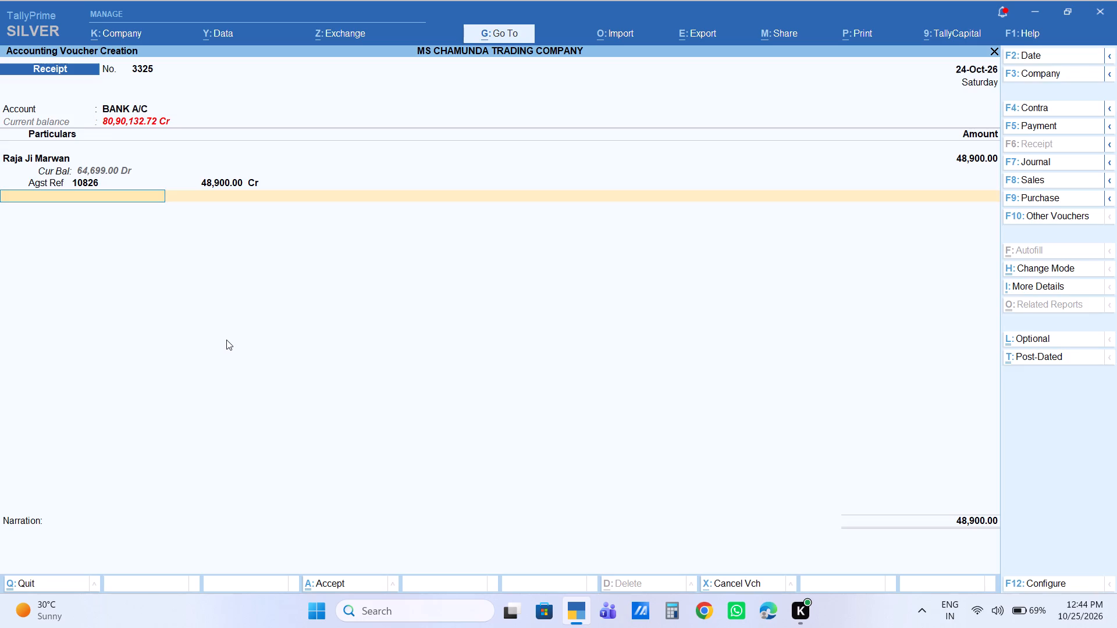
Keep the remaining details of the 48,900 receipt at their defaults, leave the narration blank and save the voucher.
key("Return")
key("Return")
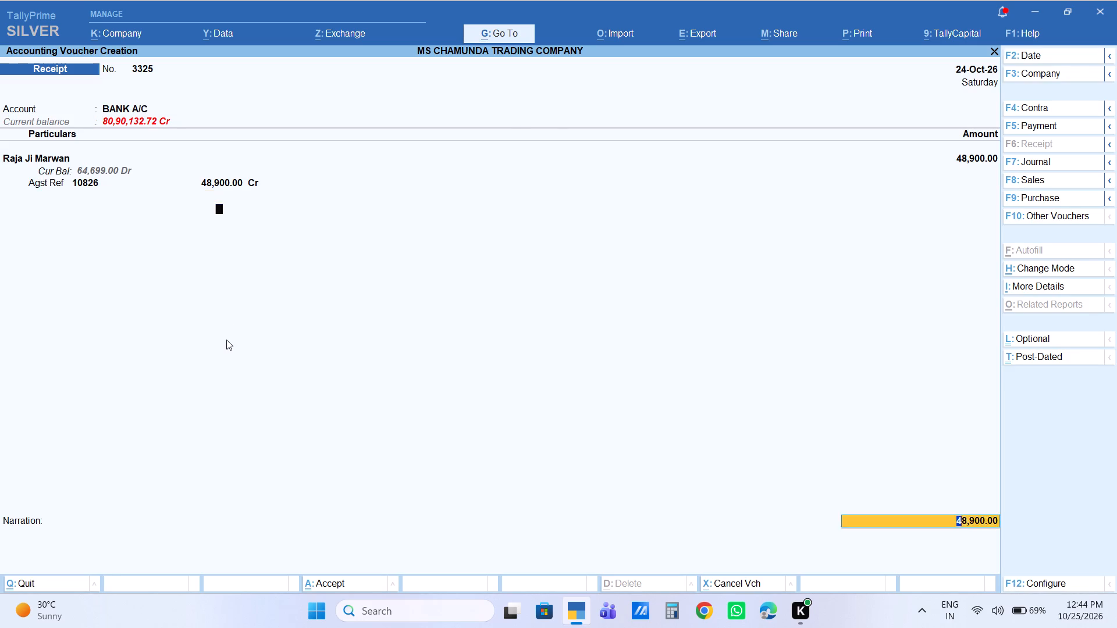
key("Return")
key("Return")
key("Return")
key("Return")
key("Return")
key("Return")
key("Return")
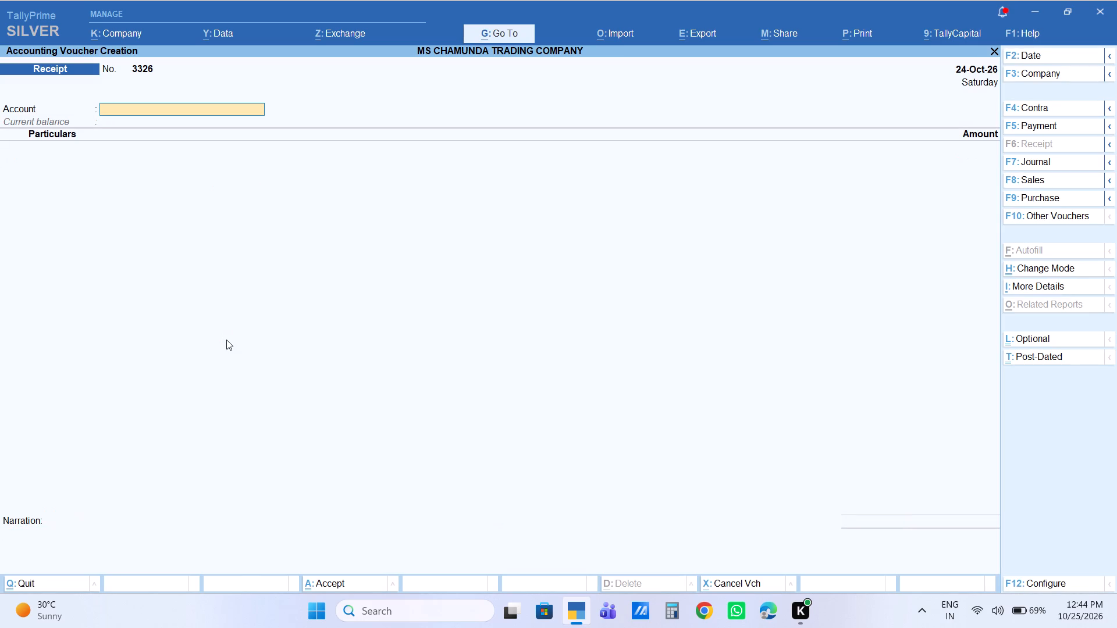
In another BANK A/C receipt, credit the Raja Ji party ledger with the 3,108.00 balance Agst Ref bill 10826.
key("Return")
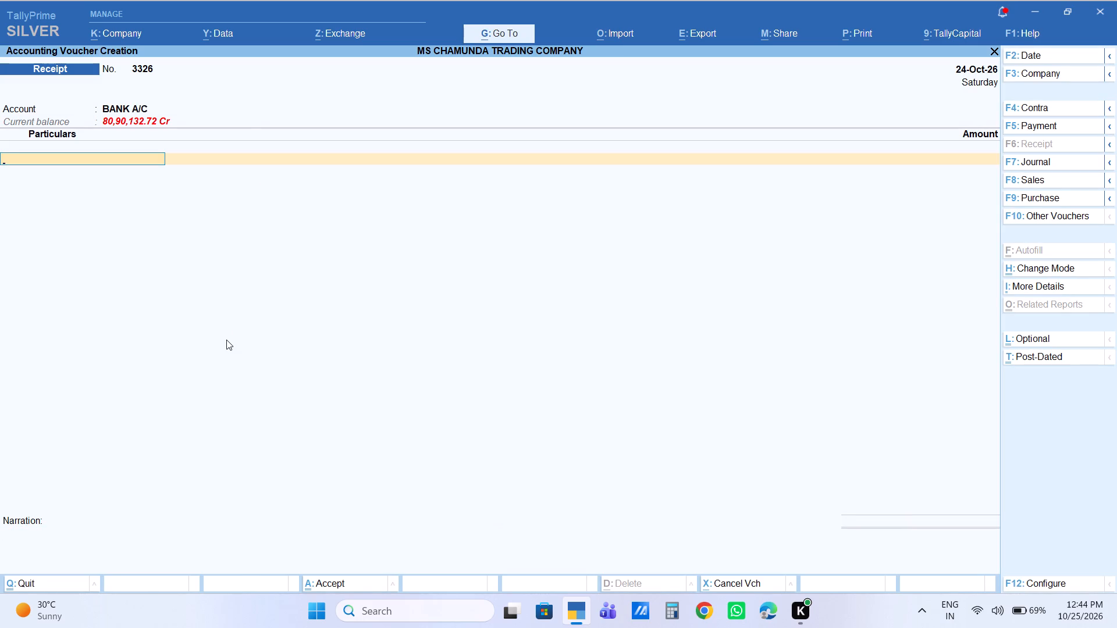
type("rak")
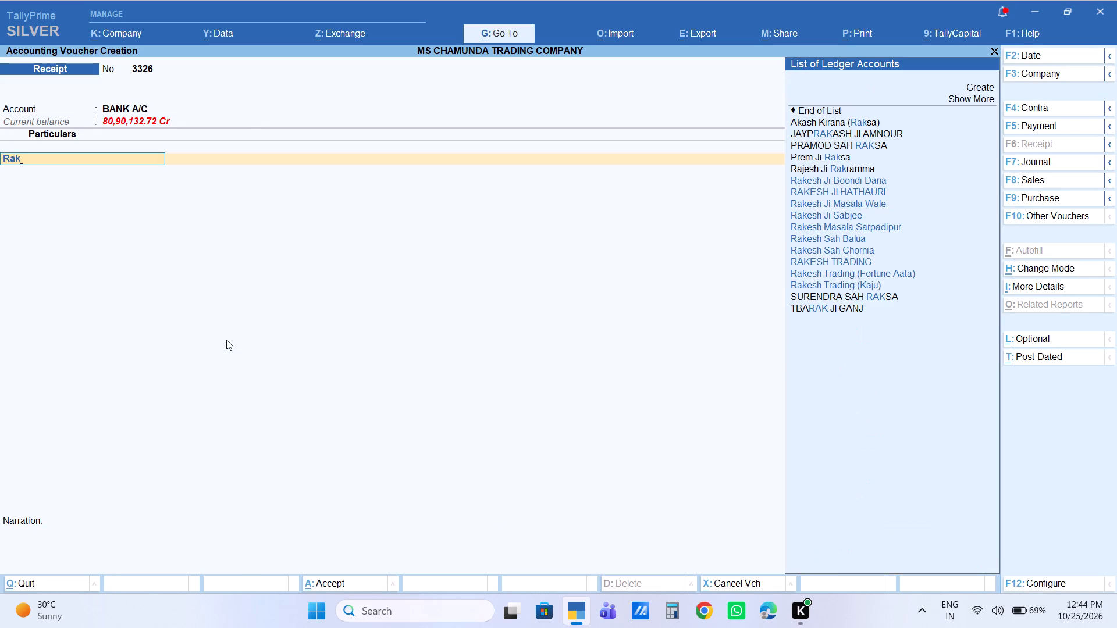
key("BackSpace")
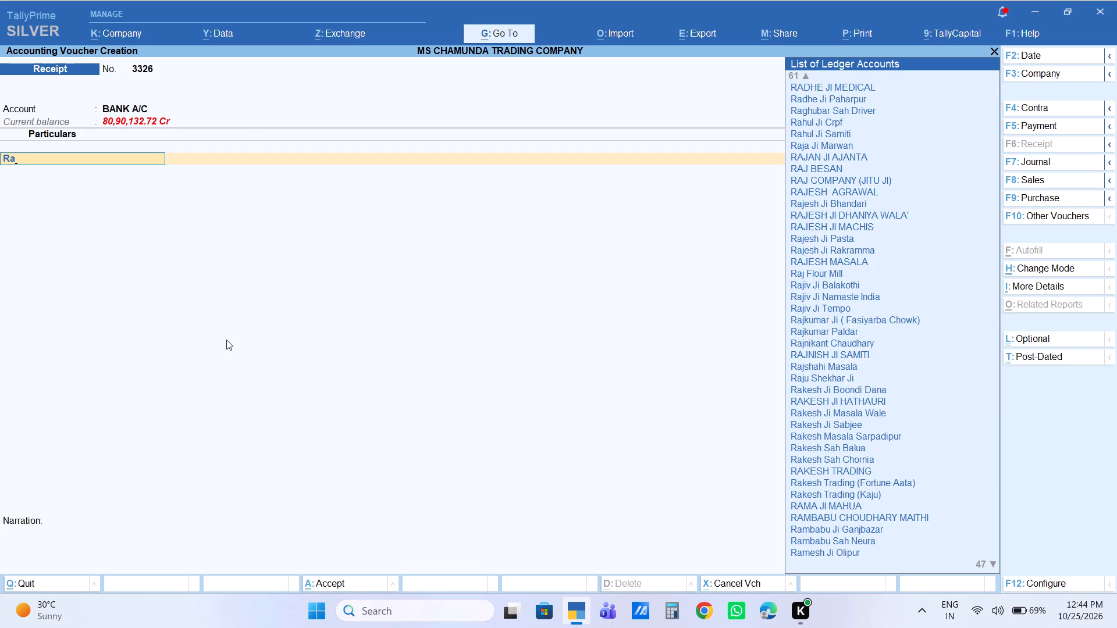
type("jaj")
key("Return")
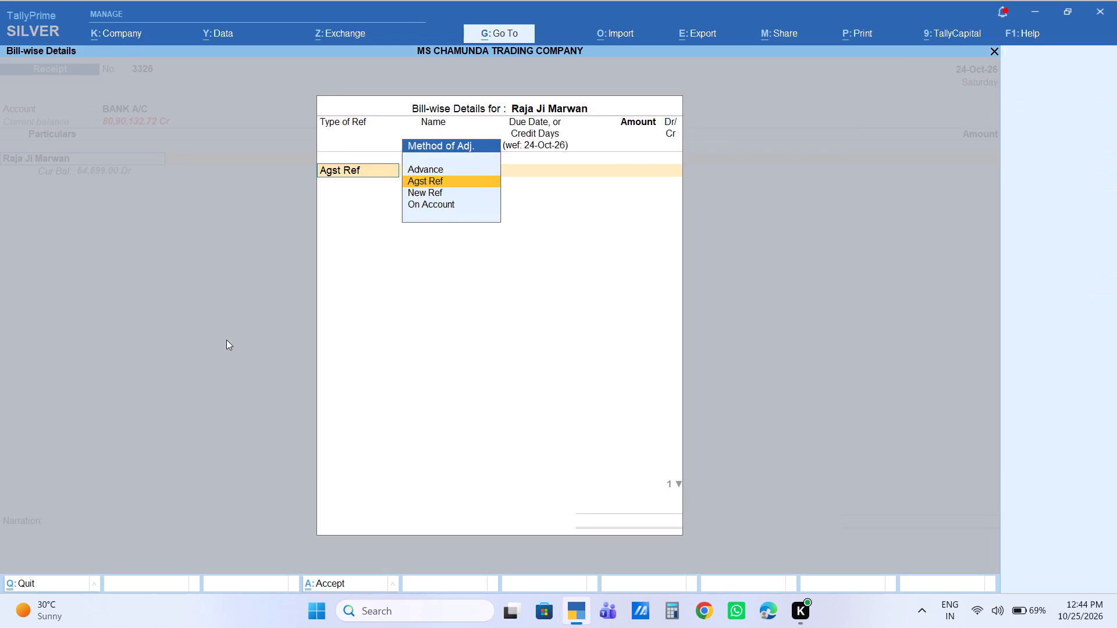
key("Return")
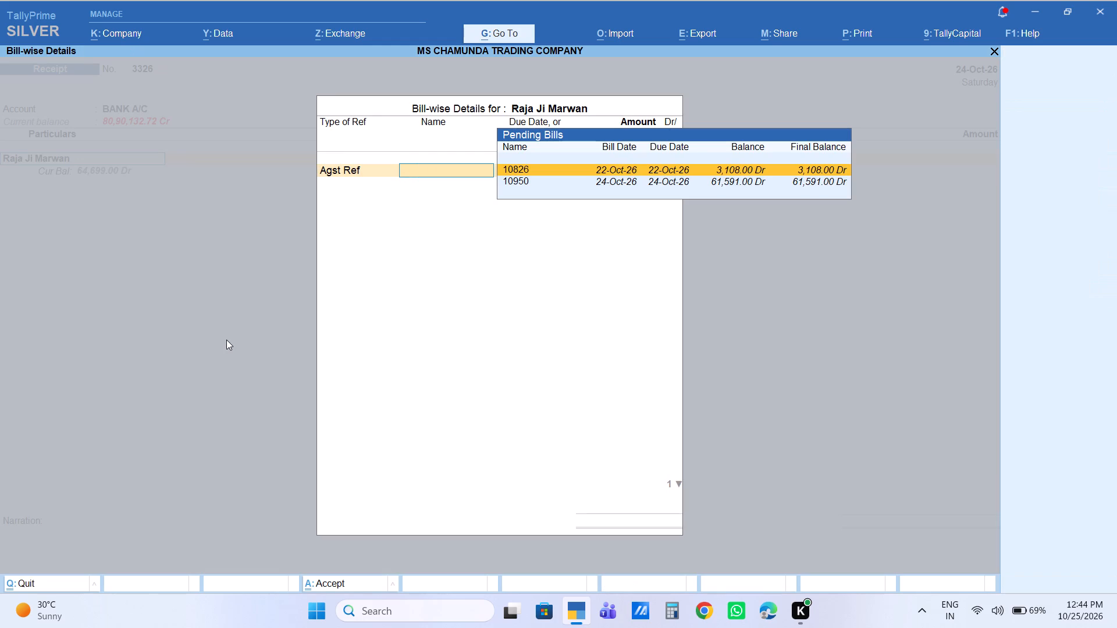
key("Return")
key("Return")
key("Return")
key("Return")
Keep the default Cheque/DD bank allocation dated 24-Oct-26 for the 3,108.00 receipt, leave the narration blank and save it.
key("Return")
key("Return")
key("Return")
key("Return")
key("Return")
key("Return")
key("Return")
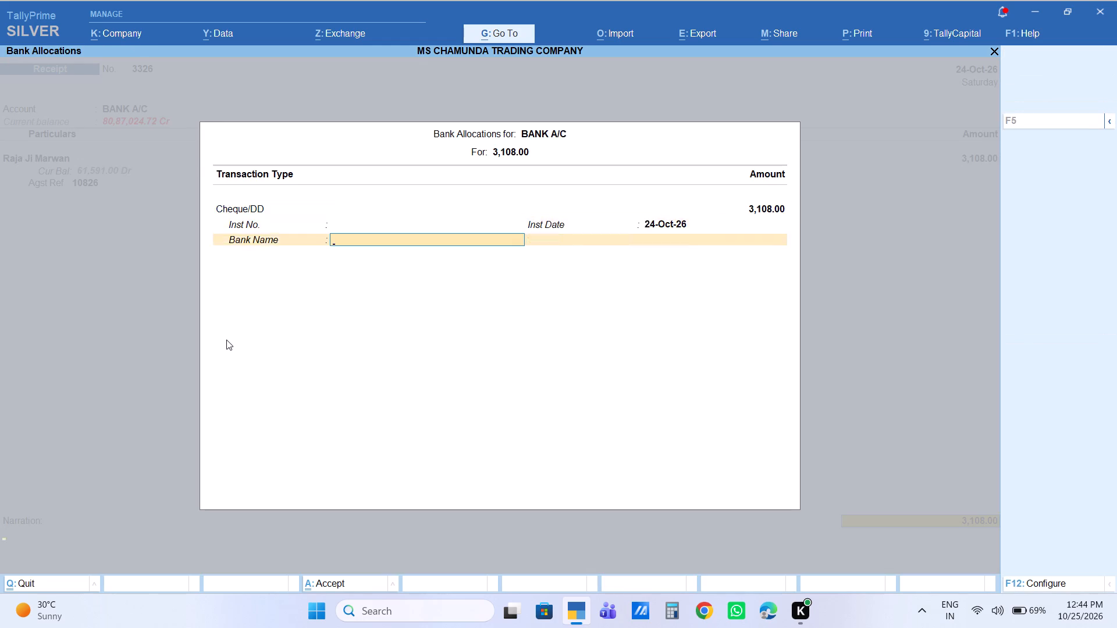
key("Return")
key("Return")
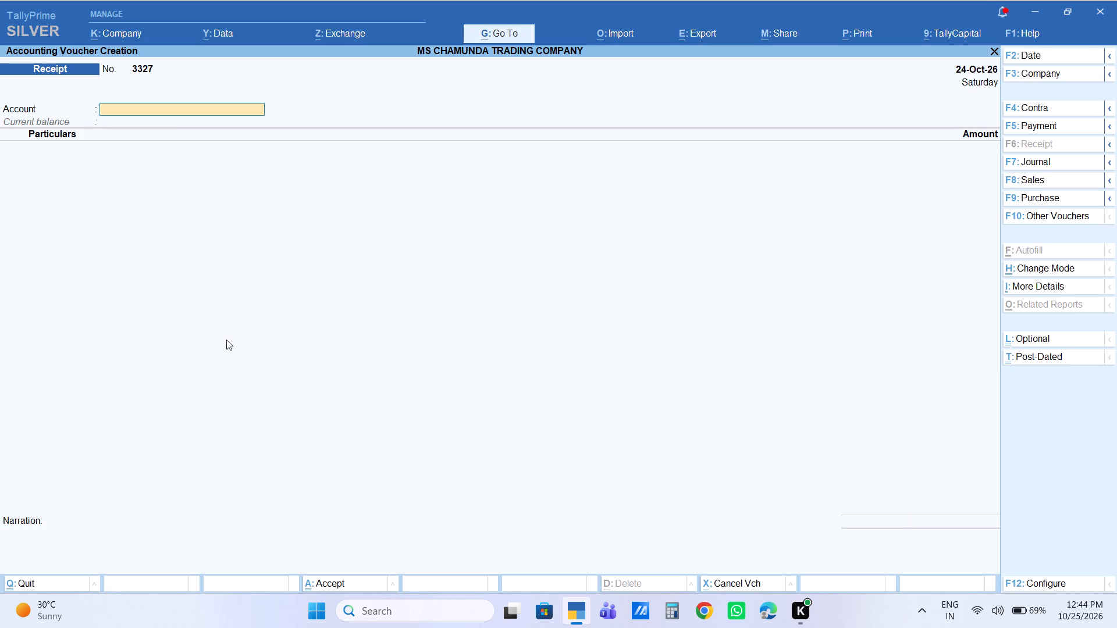
In a new BANK A/C receipt, select the Ramkumar Ji party ledger and allocate 211.00 Agst Ref bill 8105.
key("Return")
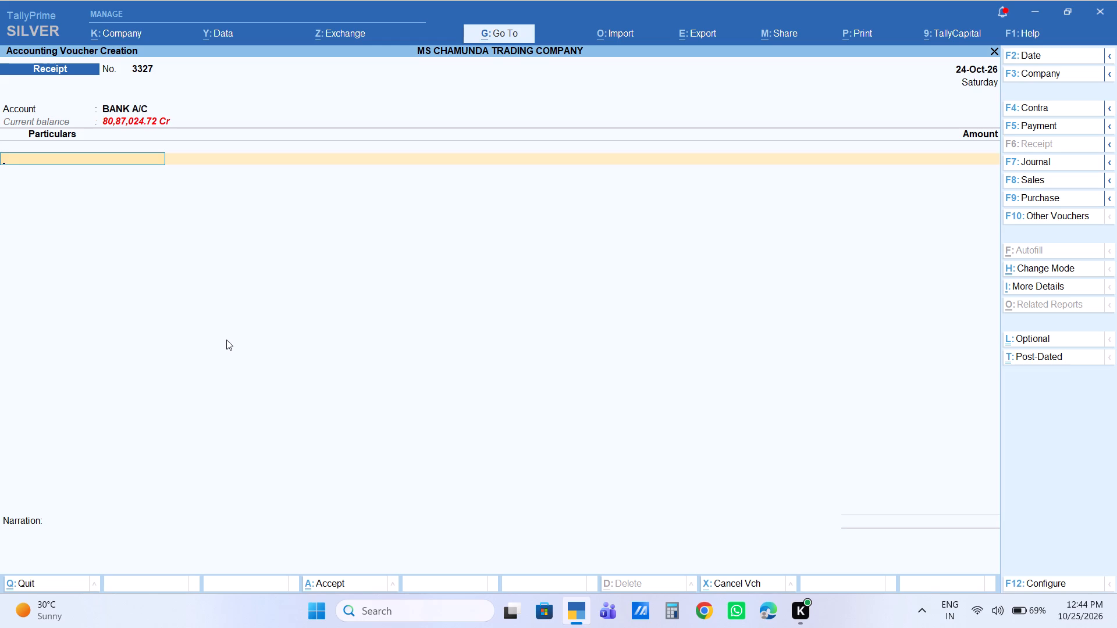
type("ra")
type("mku")
key("Return")
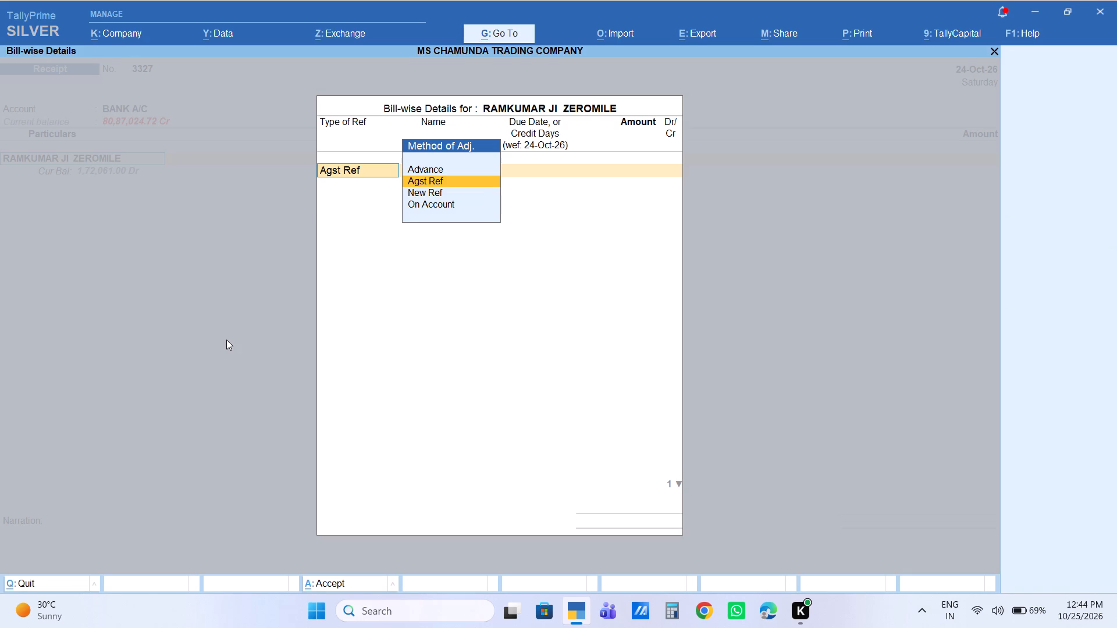
key("Return")
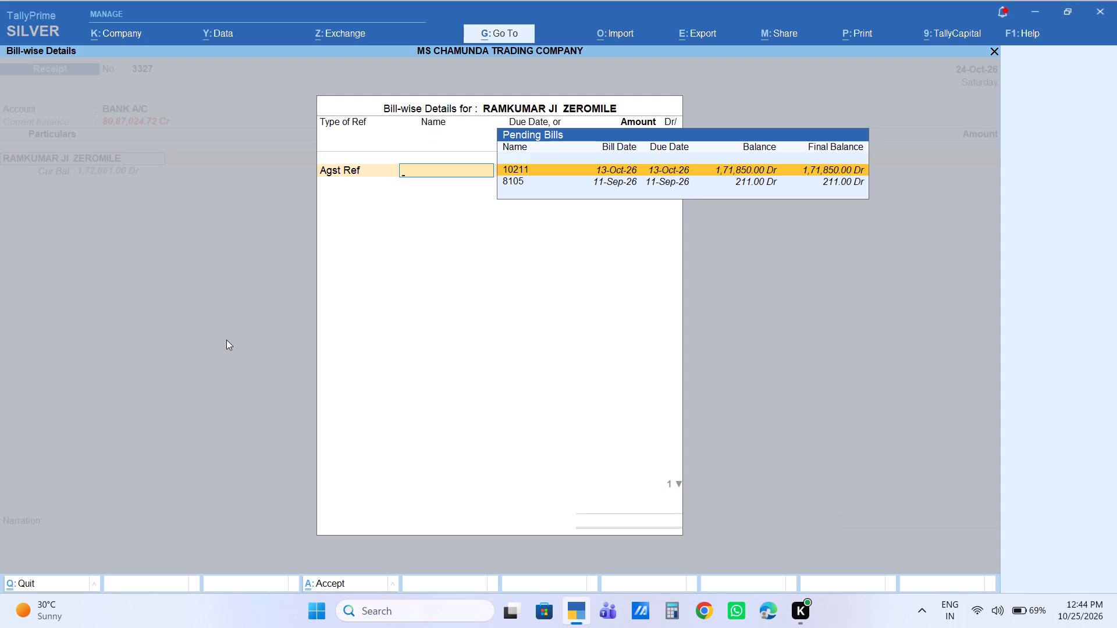
key("Down")
key("Return")
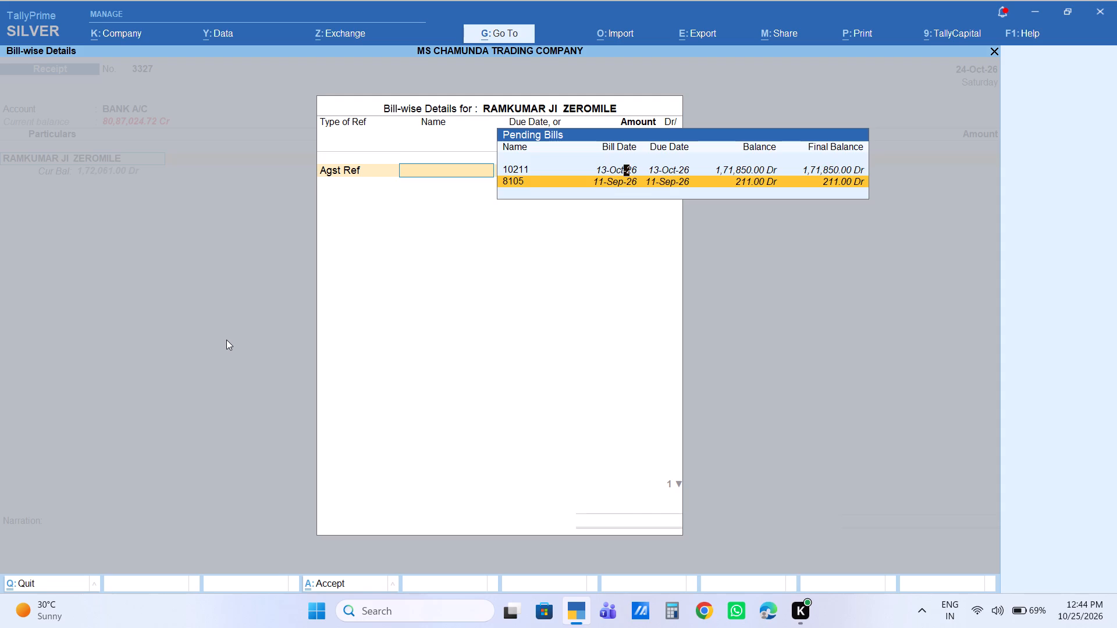
key("Return")
key("Return")
Add a second Agst Ref allocation of 39,789 to bill 10211 and finish the bill-wise details.
key("Down")
key("Down")
key("Return")
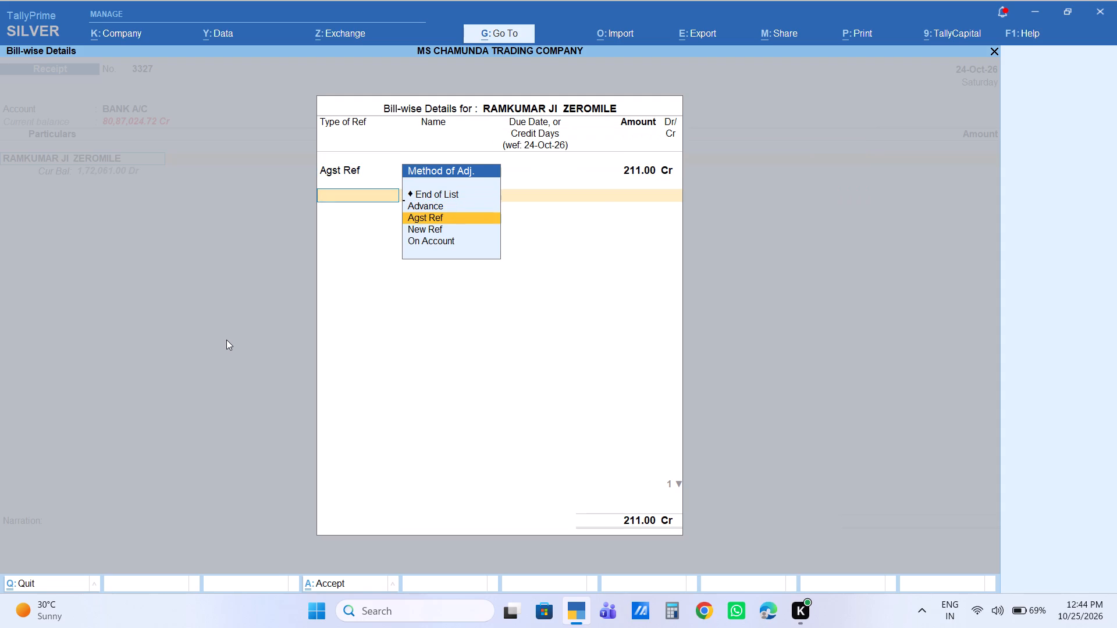
key("Return")
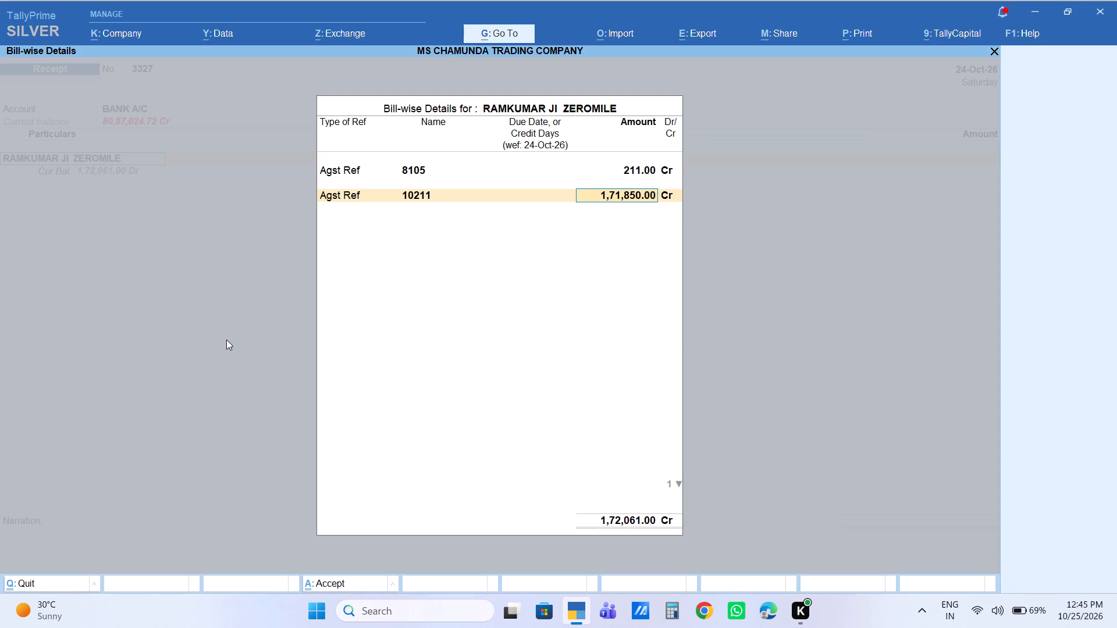
type("39")
type("789")
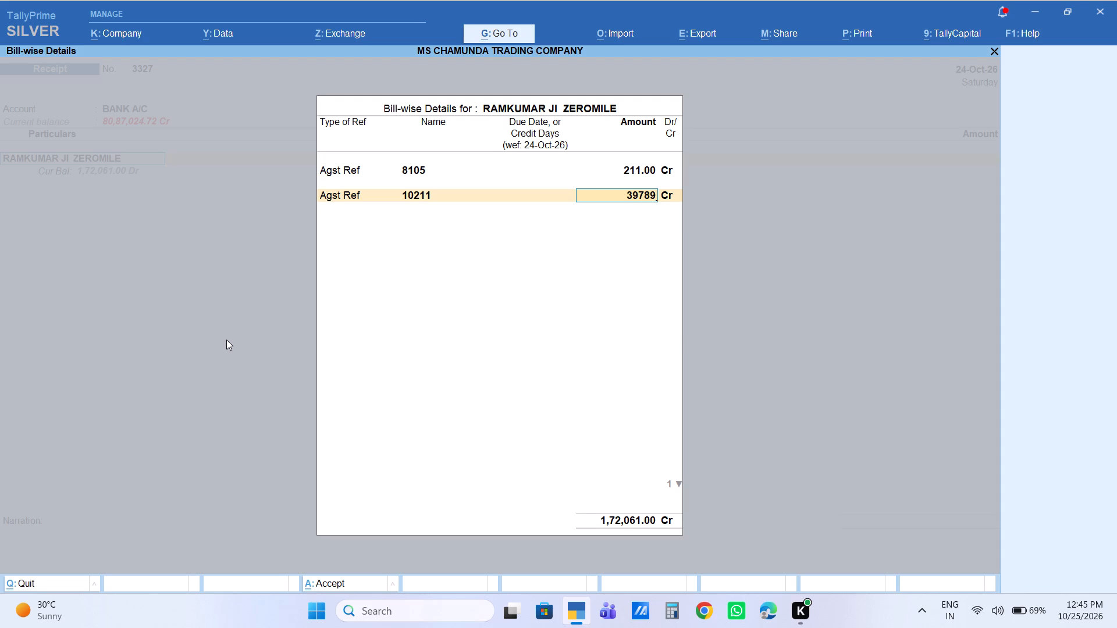
key("Return")
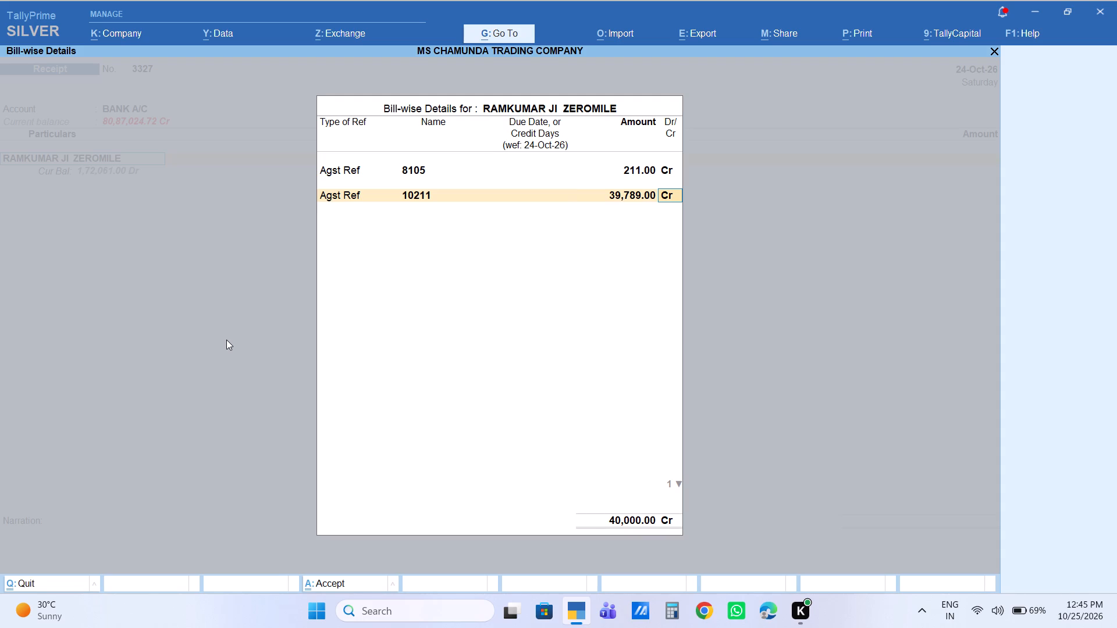
key("Return")
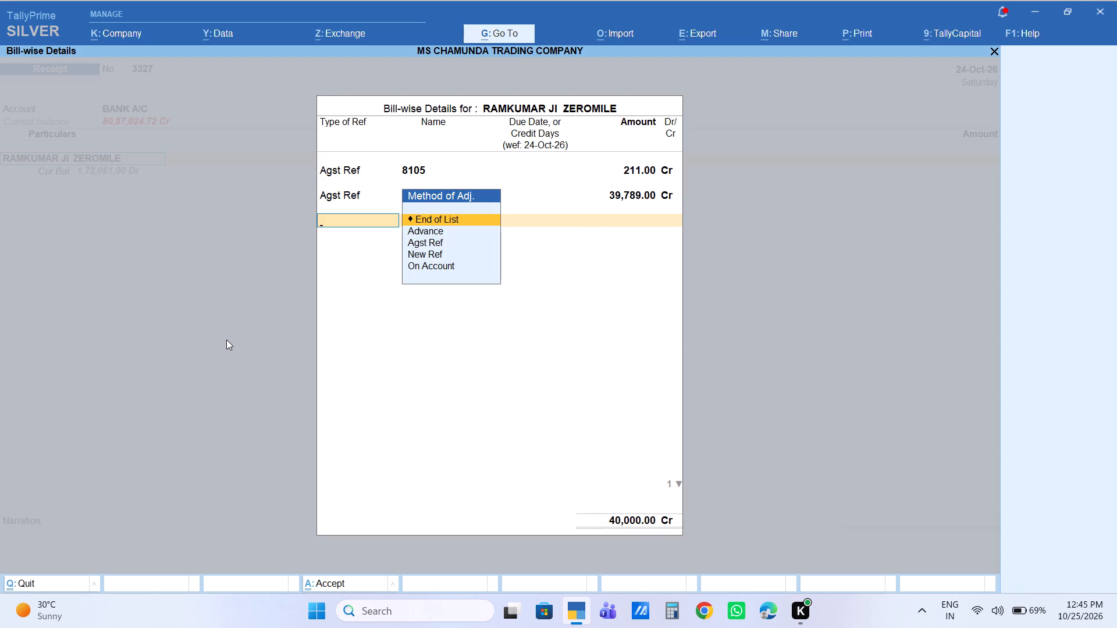
key("Return")
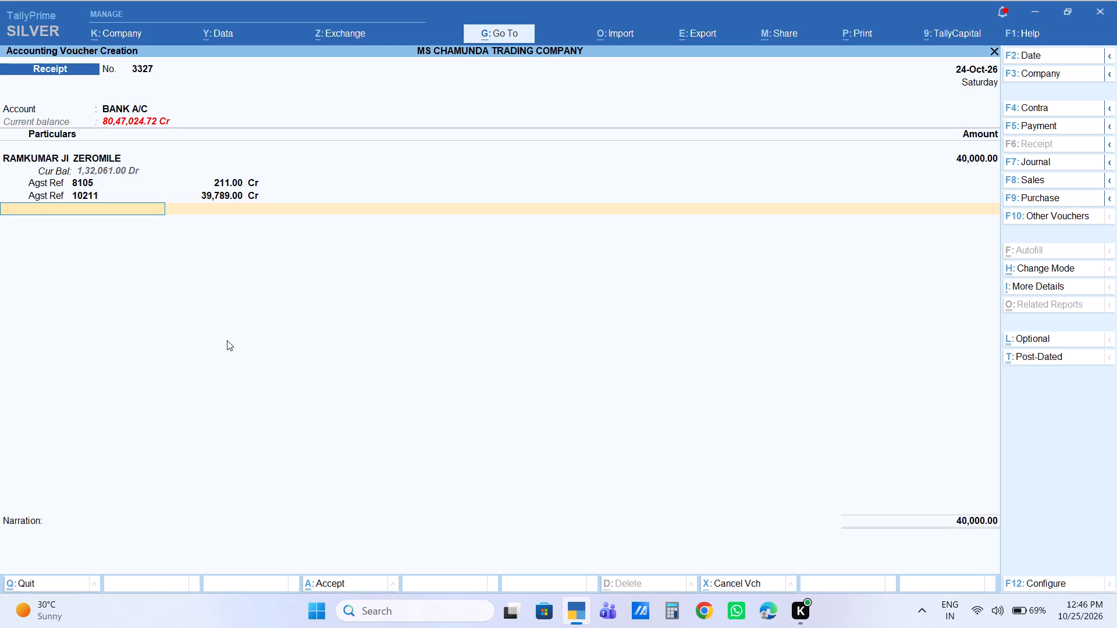
Keep the remaining details of the 40,000.00 receipt at their defaults, leave the narration blank and save the voucher.
key("Return")
key("Return")
key("Return")
key("Return")
key("Return")
key("Return")
key("Return")
key("Return")
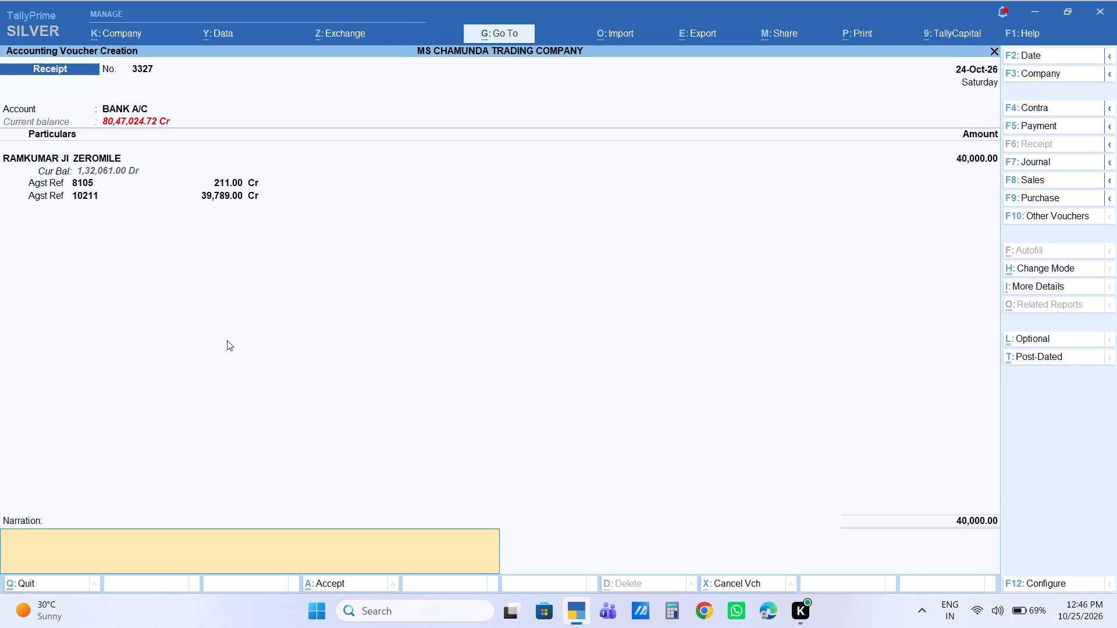
key("Return")
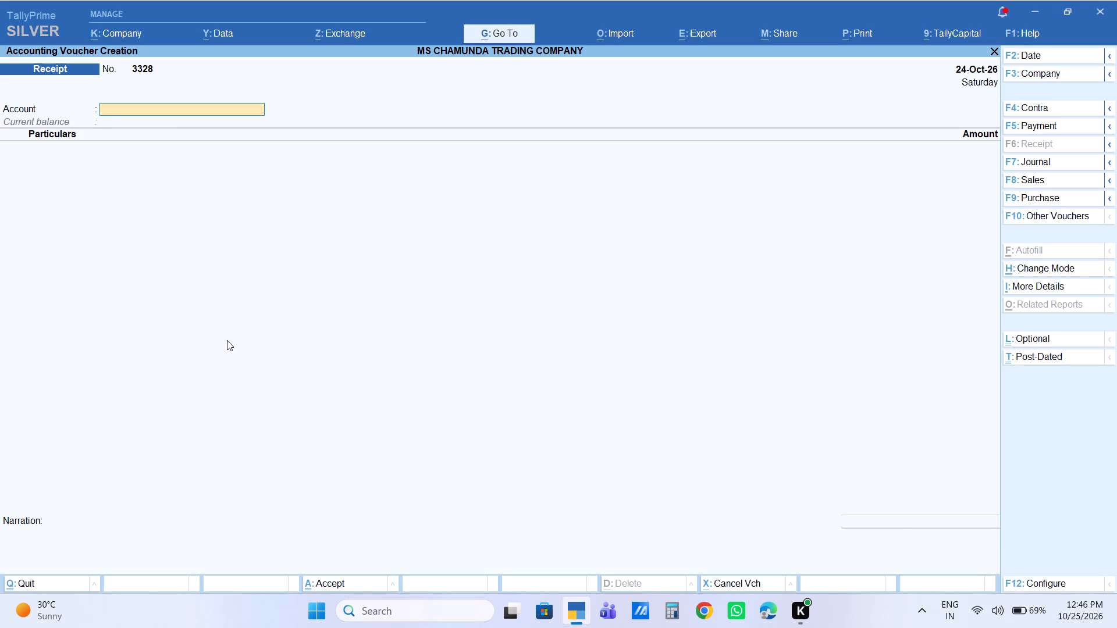
type("ku")
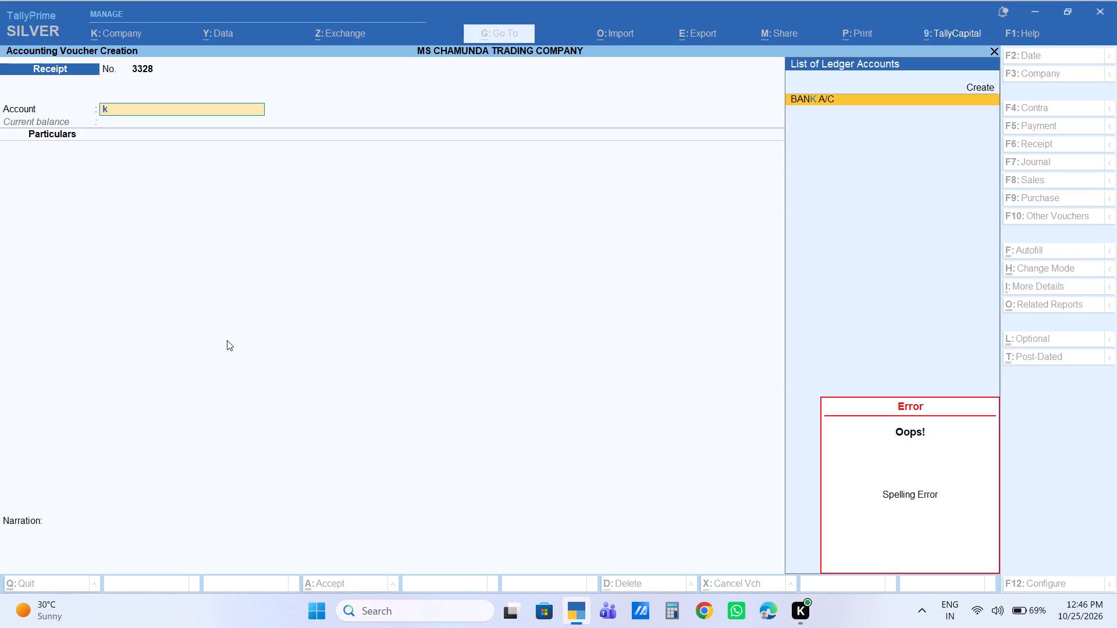
type("mar")
key("Return")
key("Return")
type("kumar")
key("Down")
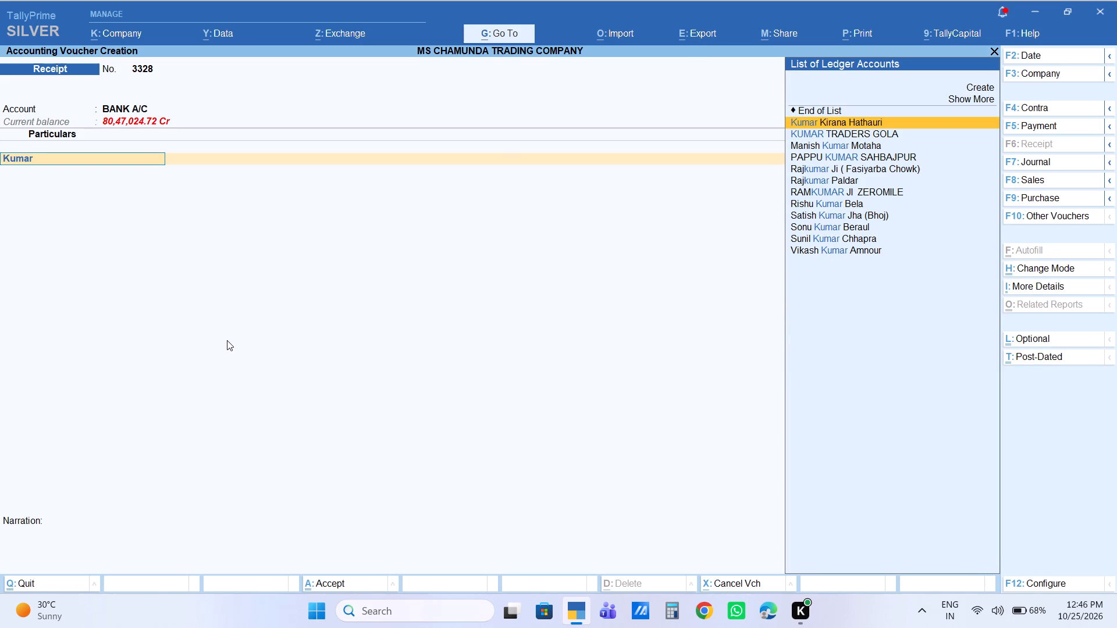
key("Return")
key("Return")
key("Return")
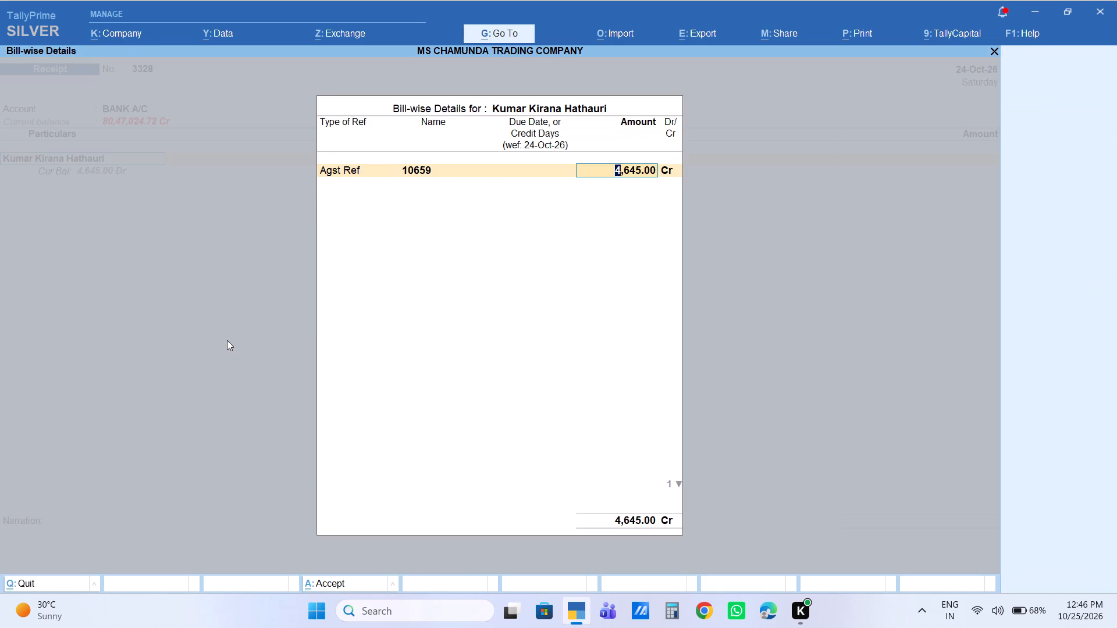
type("2125")
key("Return")
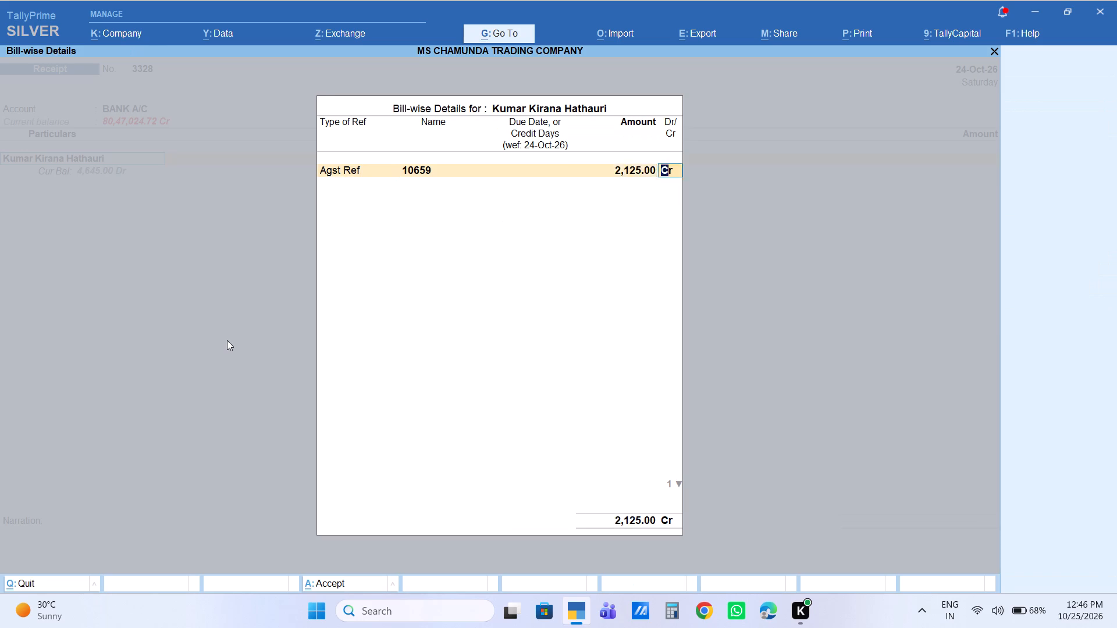
key("Return")
key("Return")
Keep the remaining details of the 2,125.00 receipt at their defaults, leave the narration blank and save the voucher.
key("Return")
key("Return")
key("Return")
key("Return")
key("Return")
key("Return")
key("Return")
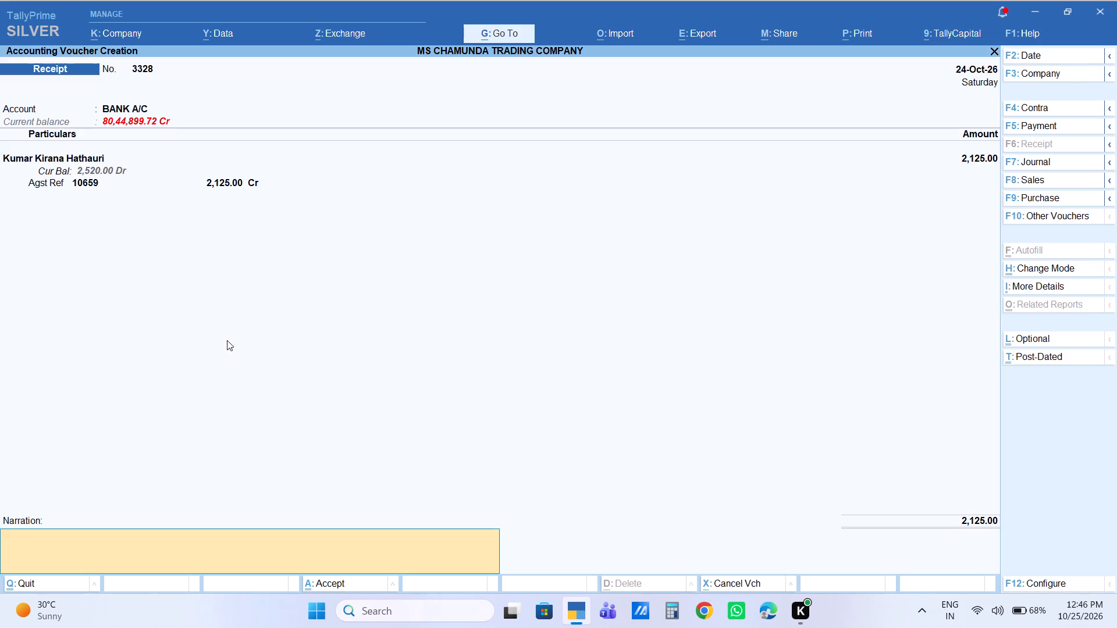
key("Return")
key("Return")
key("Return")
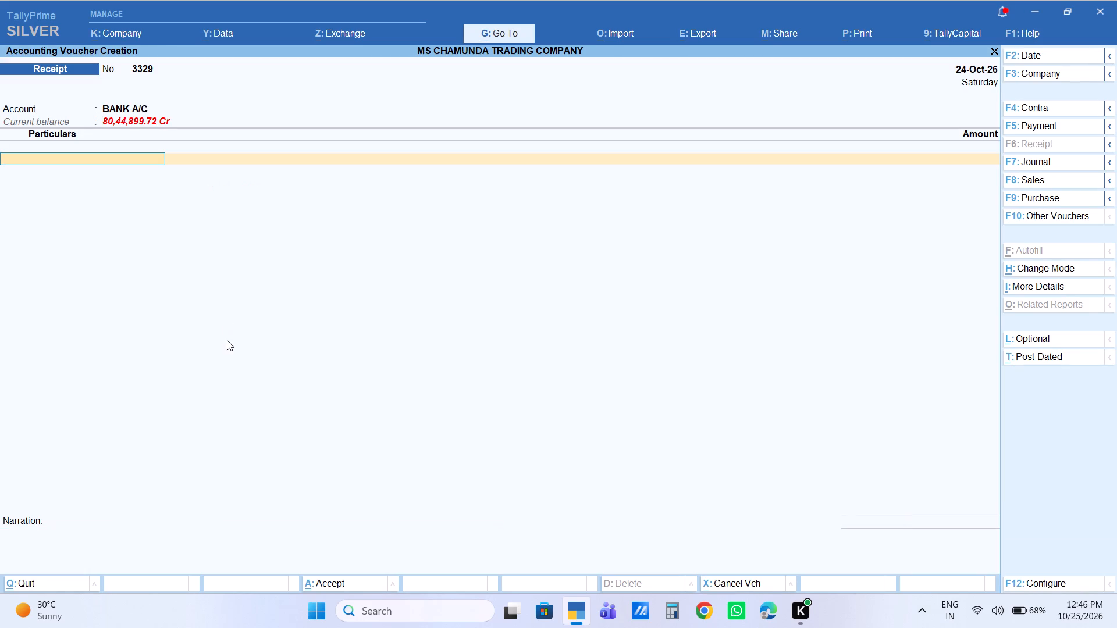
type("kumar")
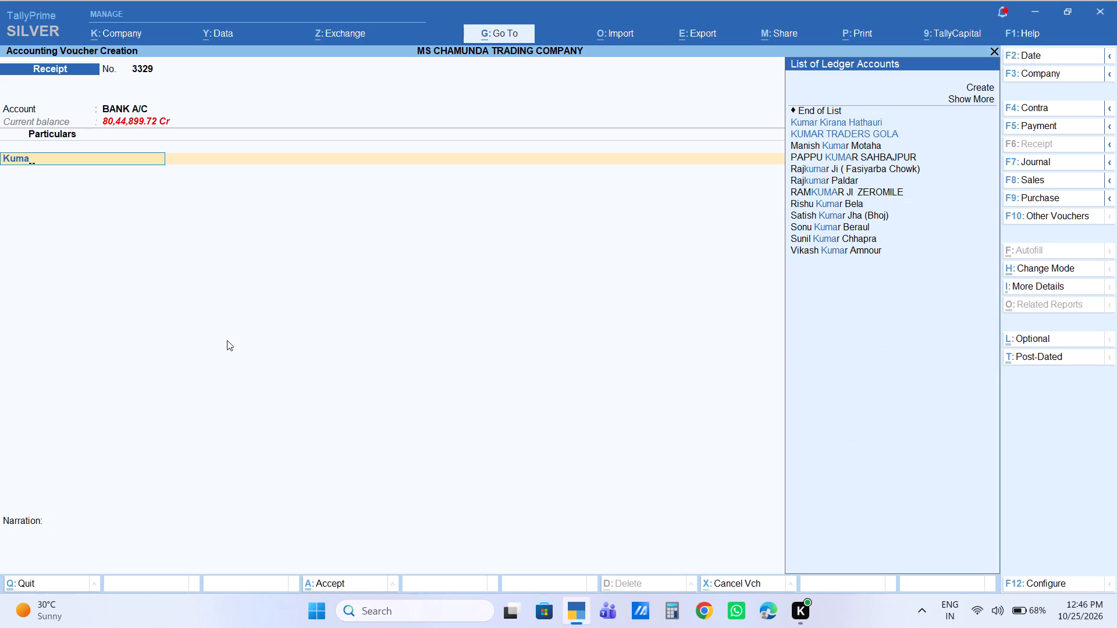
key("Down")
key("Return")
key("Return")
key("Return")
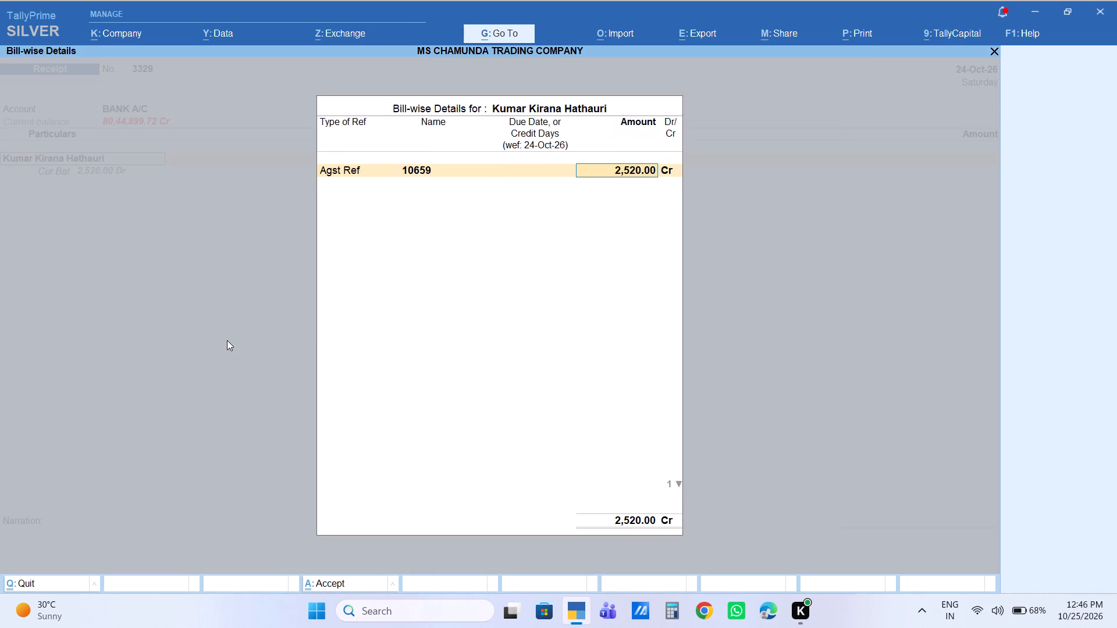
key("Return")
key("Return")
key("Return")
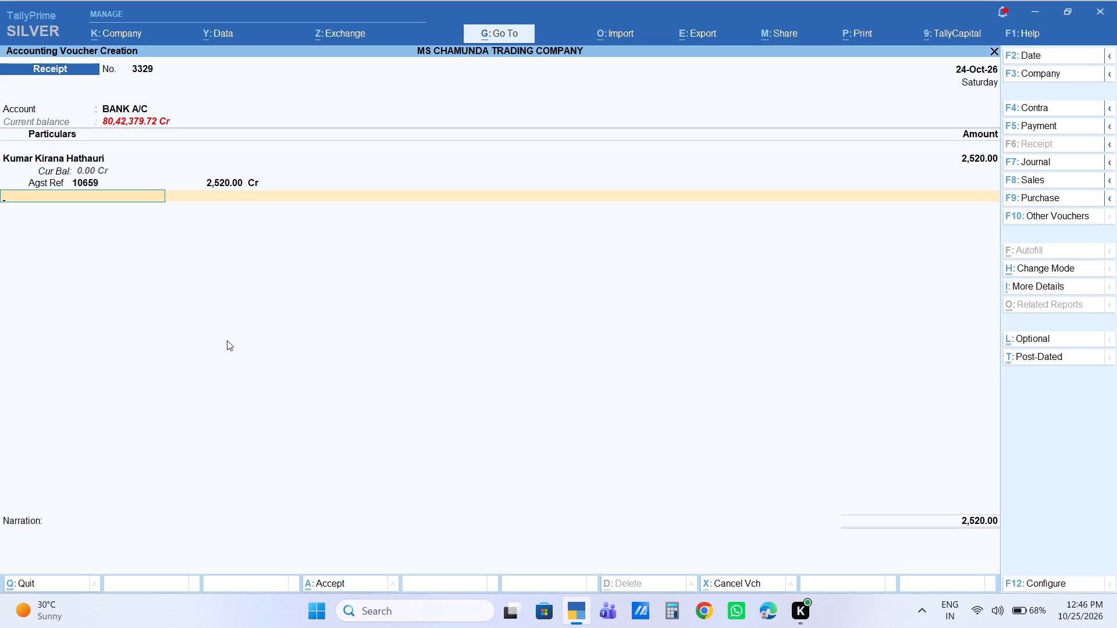
Keep the default Cheque/DD bank allocation dated 24-Oct-26 for the 2,520.00 receipt, leave the narration blank and save it.
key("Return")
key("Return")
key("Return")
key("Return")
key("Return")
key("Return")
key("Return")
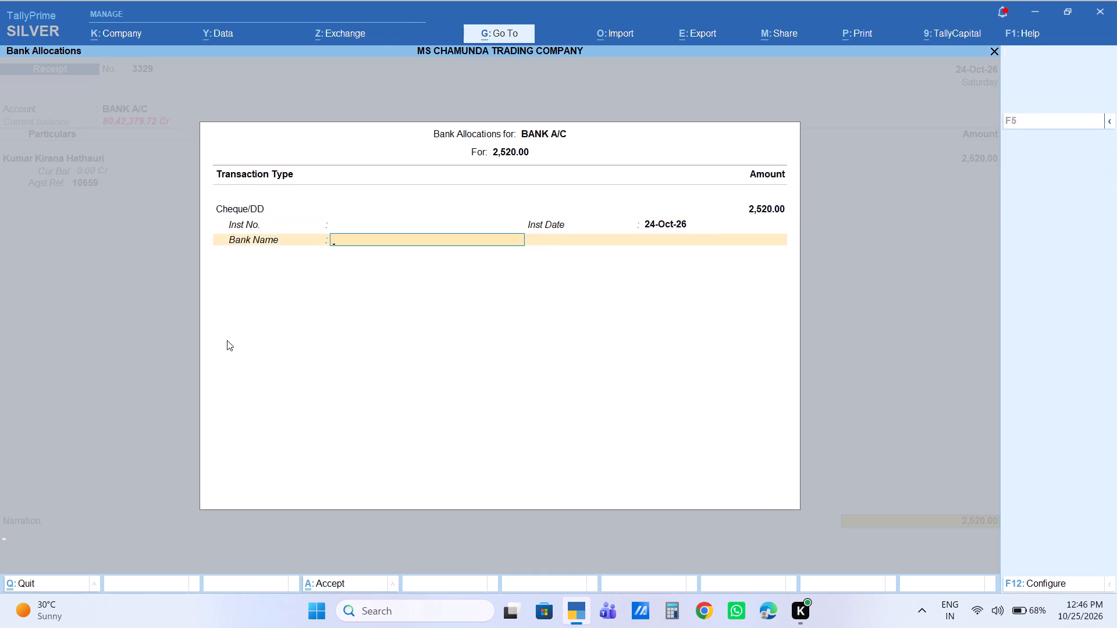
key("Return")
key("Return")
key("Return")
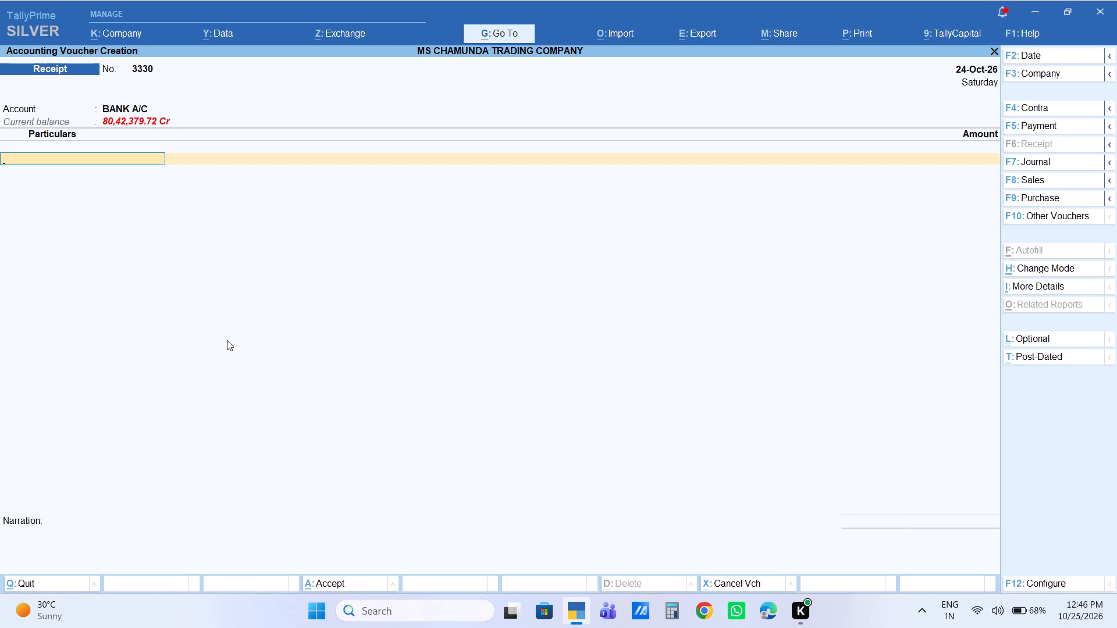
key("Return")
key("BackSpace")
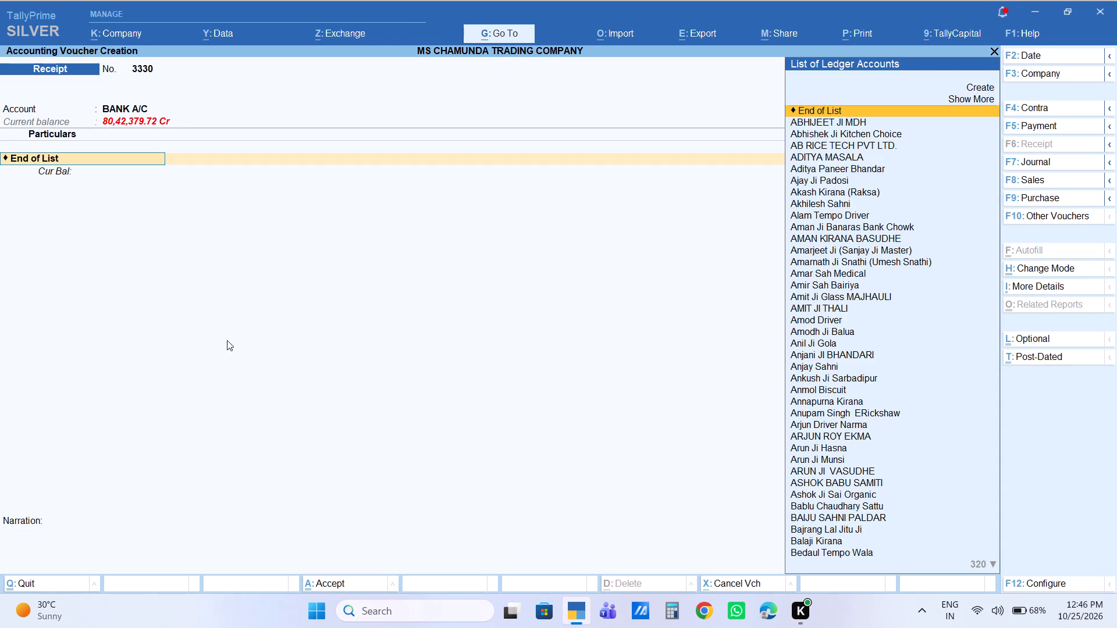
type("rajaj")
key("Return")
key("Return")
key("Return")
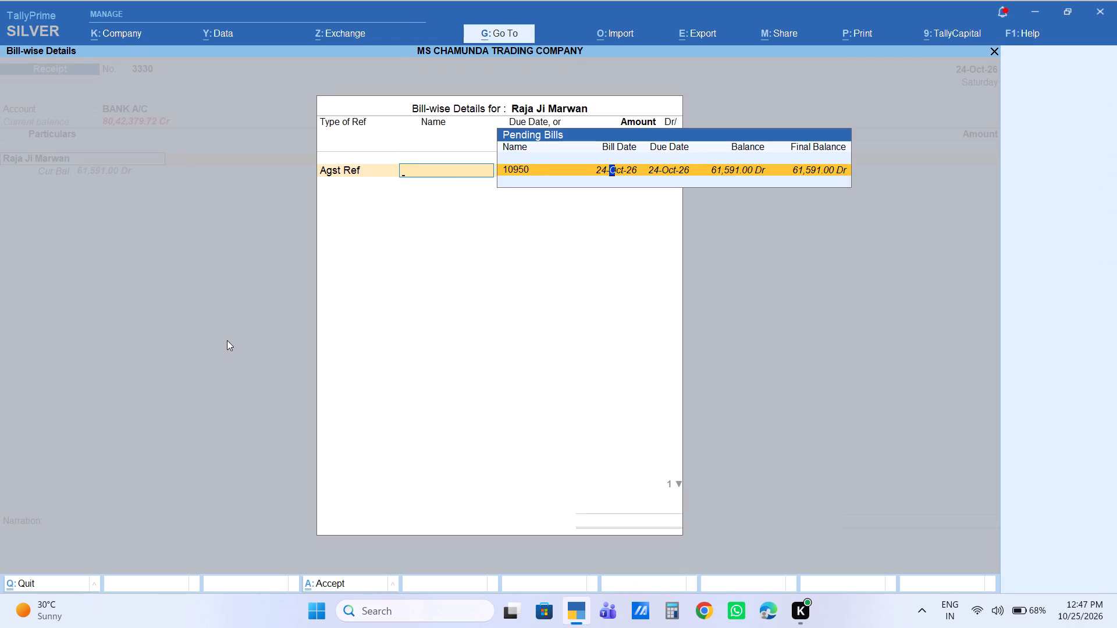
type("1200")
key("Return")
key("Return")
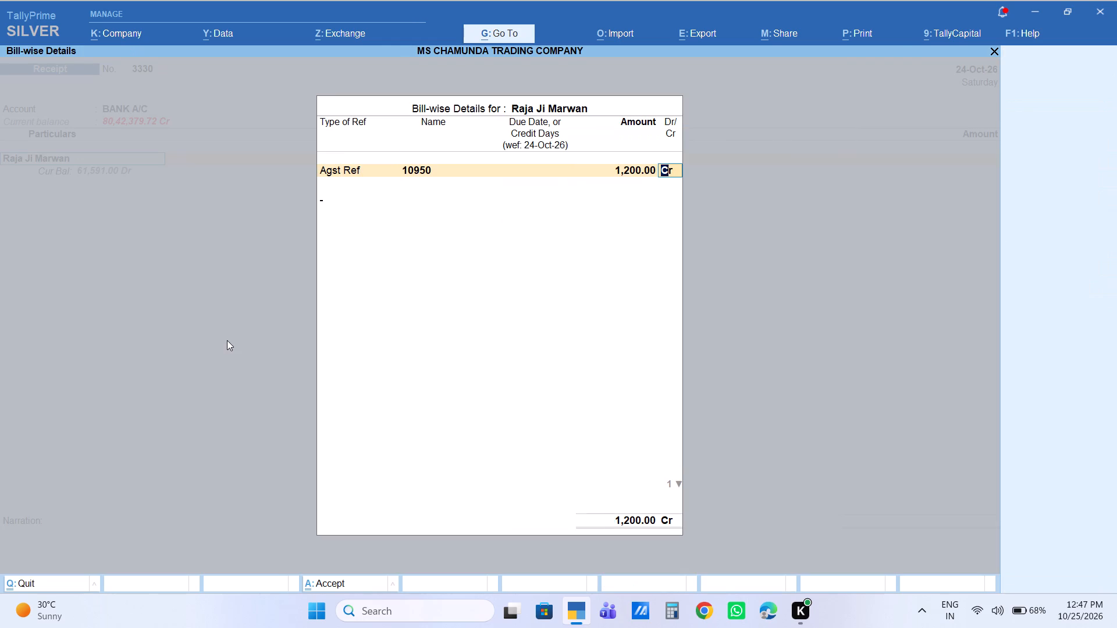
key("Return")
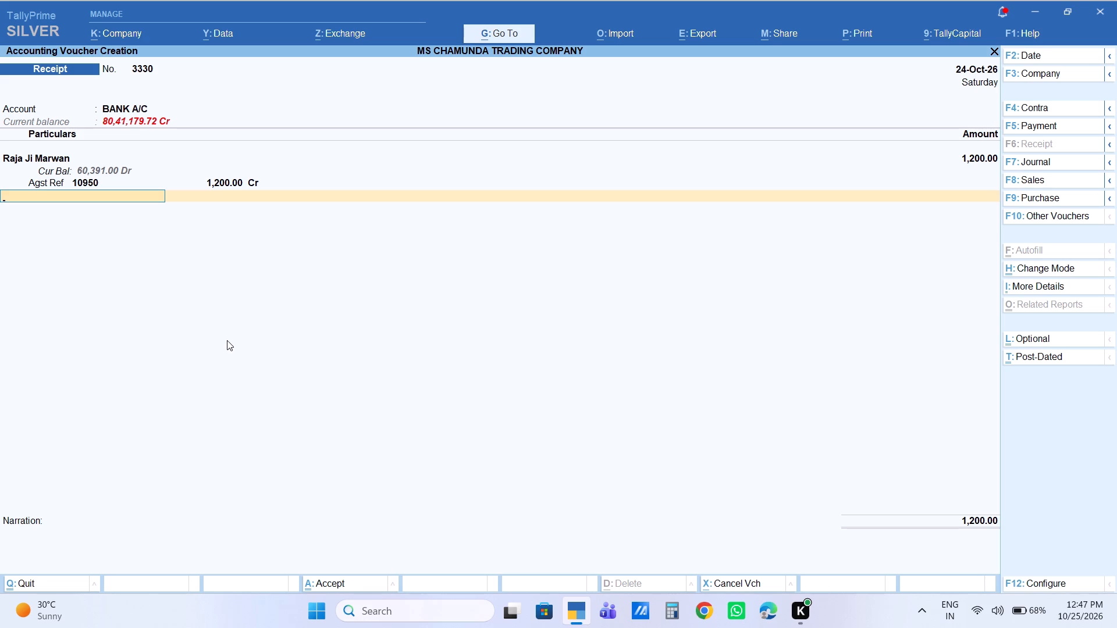
Keep the default Cheque/DD bank allocation dated 24-Oct-26 for the 1,200.00 receipt, leave the narration blank and save it.
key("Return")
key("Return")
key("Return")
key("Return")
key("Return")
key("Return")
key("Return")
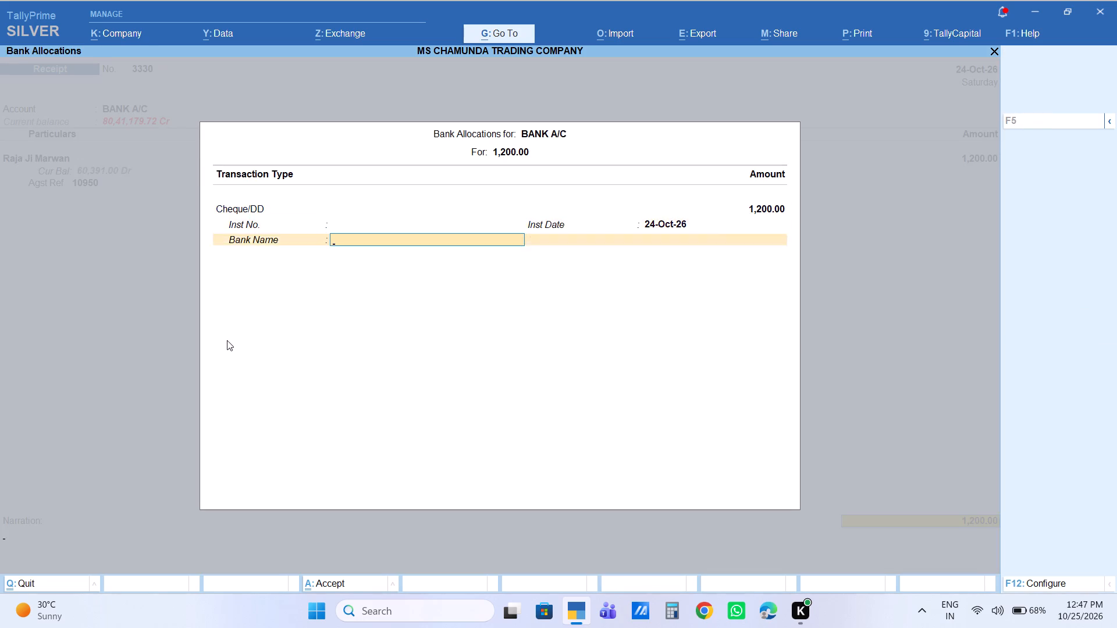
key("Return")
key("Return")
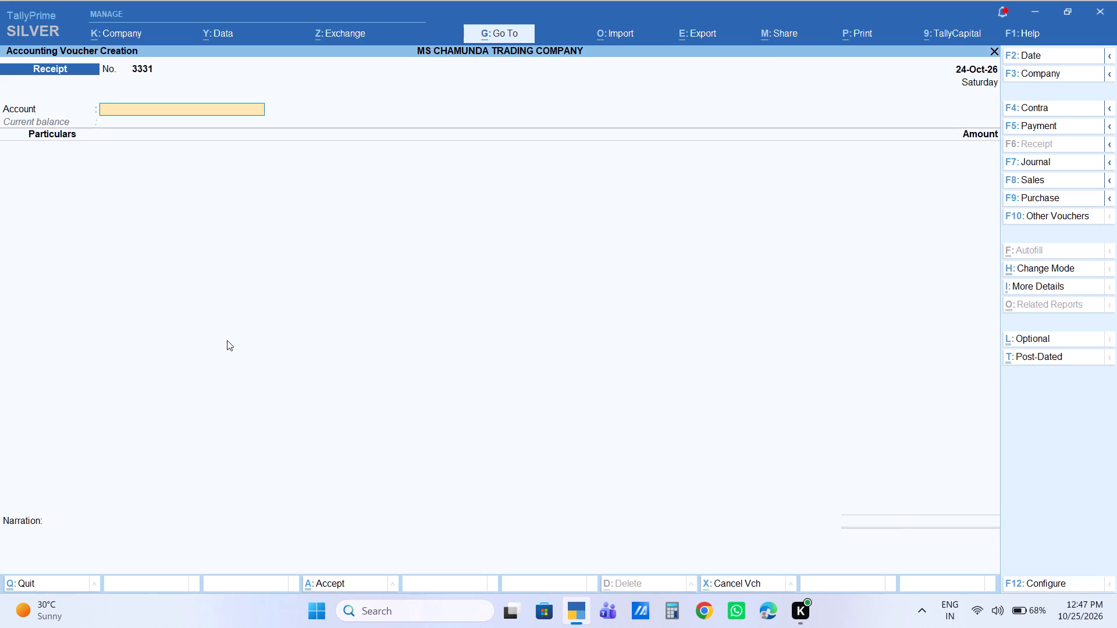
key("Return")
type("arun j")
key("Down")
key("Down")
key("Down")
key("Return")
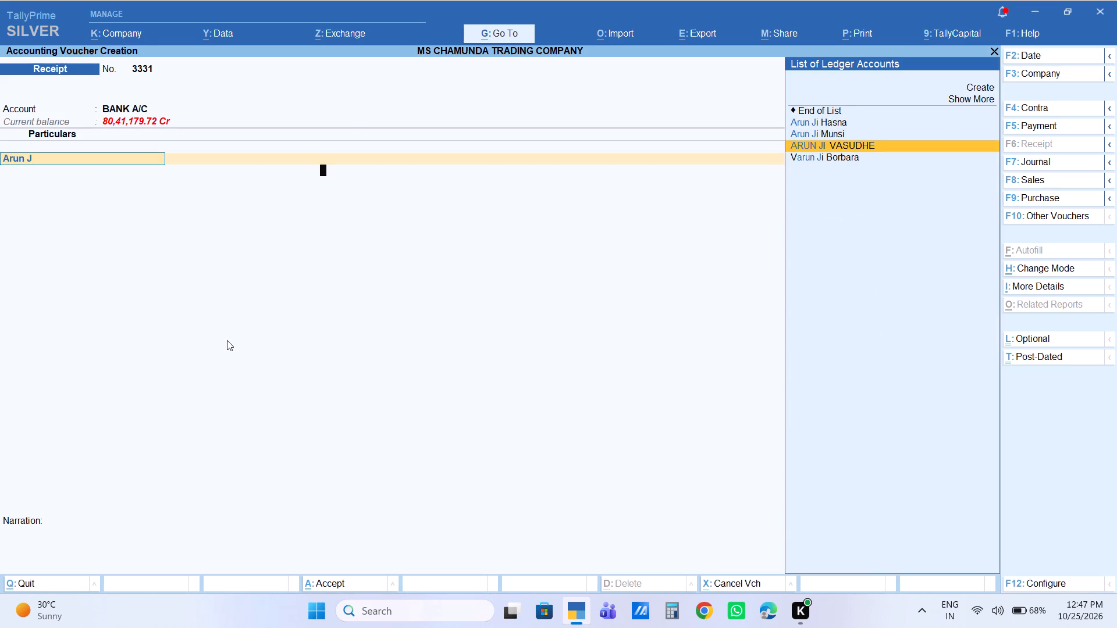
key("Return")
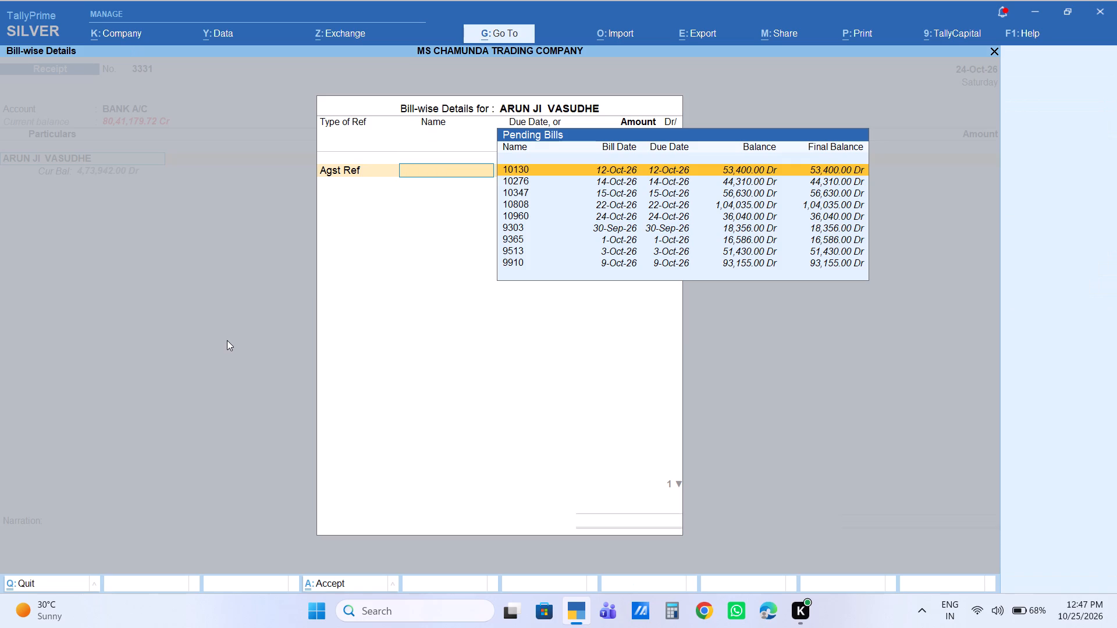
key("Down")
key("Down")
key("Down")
key("Down")
key("Down")
key("Down")
key("Down")
key("Down")
key("Down")
key("Down")
key("Down")
key("Down")
key("Down")
key("Down")
key("Down")
key("Down")
key("Down")
key("Down")
key("Down")
key("Down")
key("Up")
key("Up")
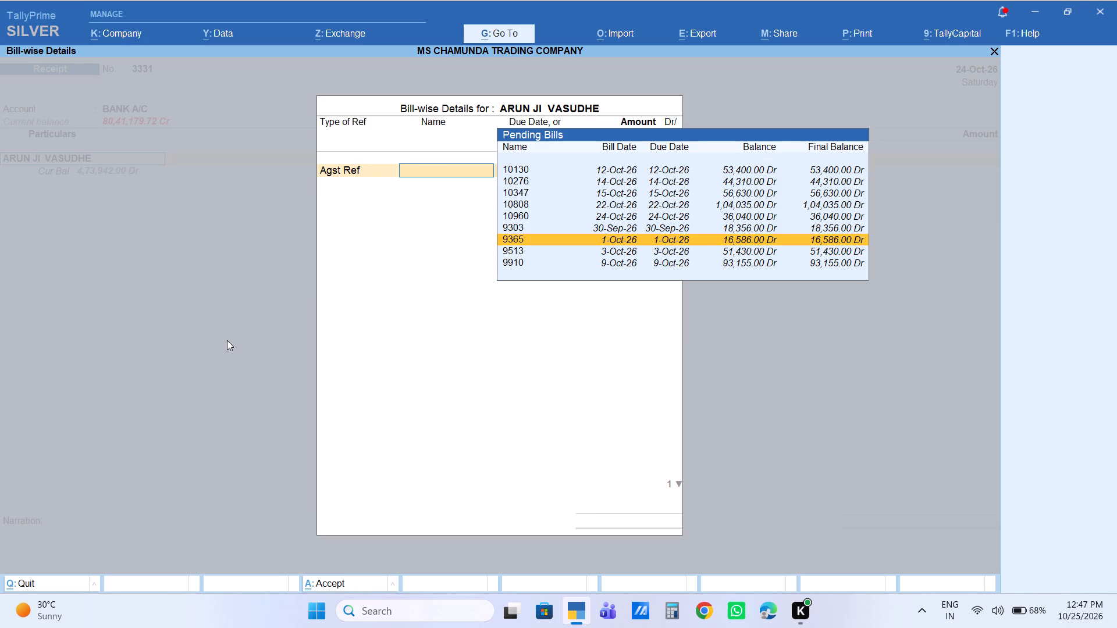
key("Up")
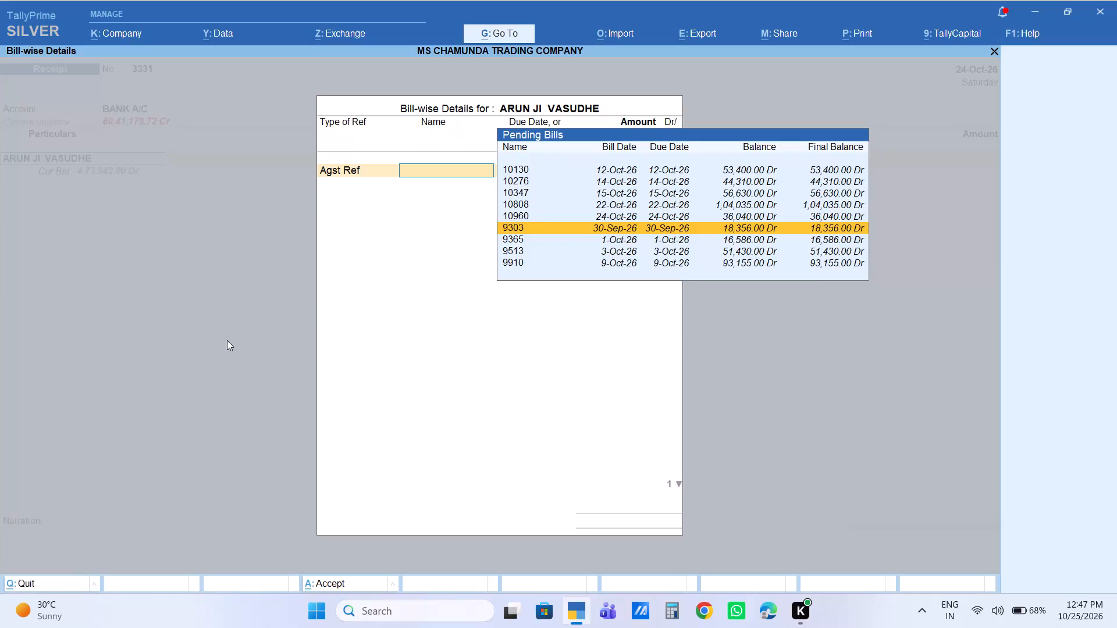
key("Return")
key("Return")
key("Return")
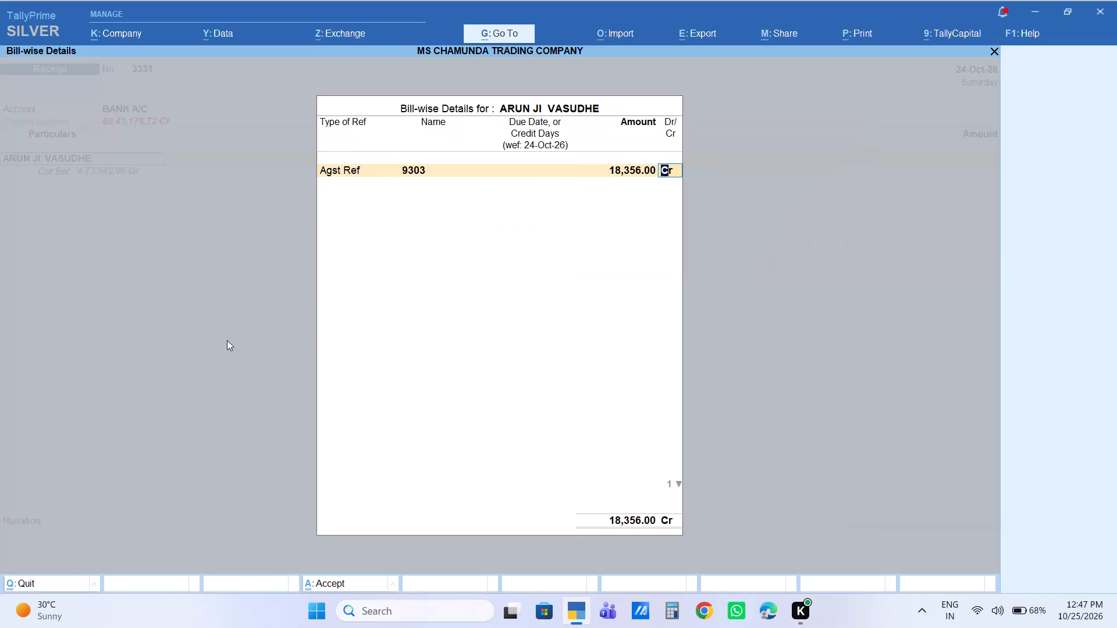
Add a second Agst Ref allocation of 16,586.00 to bill 9365.
key("Down")
key("Down")
key("Return")
key("Down")
key("Down")
key("Down")
key("Down")
key("Down")
key("Down")
key("Down")
key("Down")
key("Down")
key("Down")
key("Down")
key("Down")
key("Down")
key("Down")
key("Down")
key("Down")
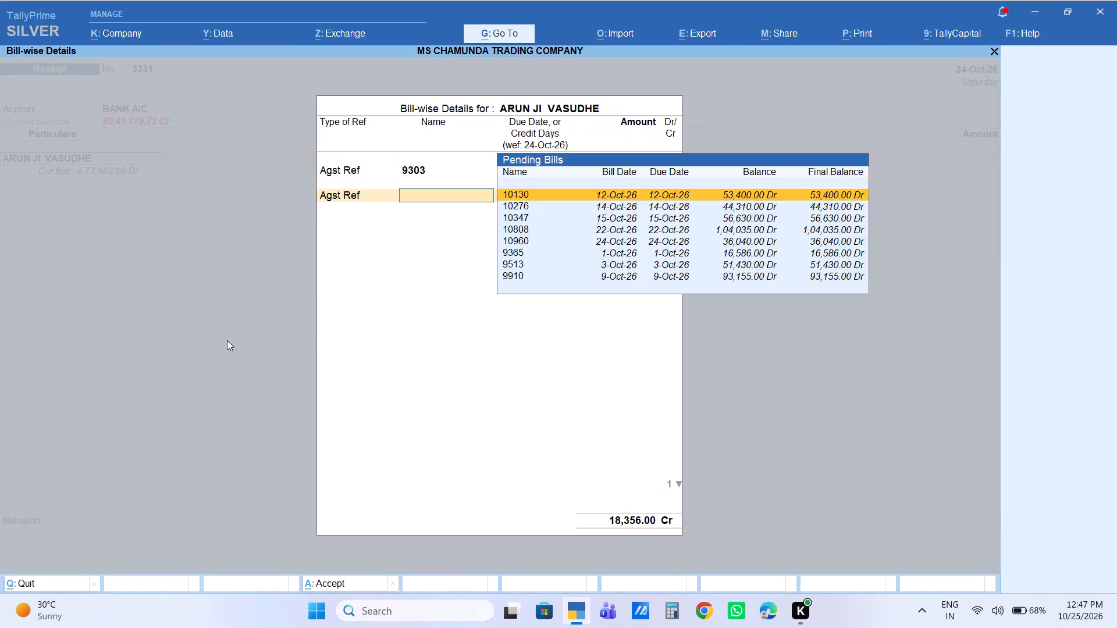
key("Up")
key("Up")
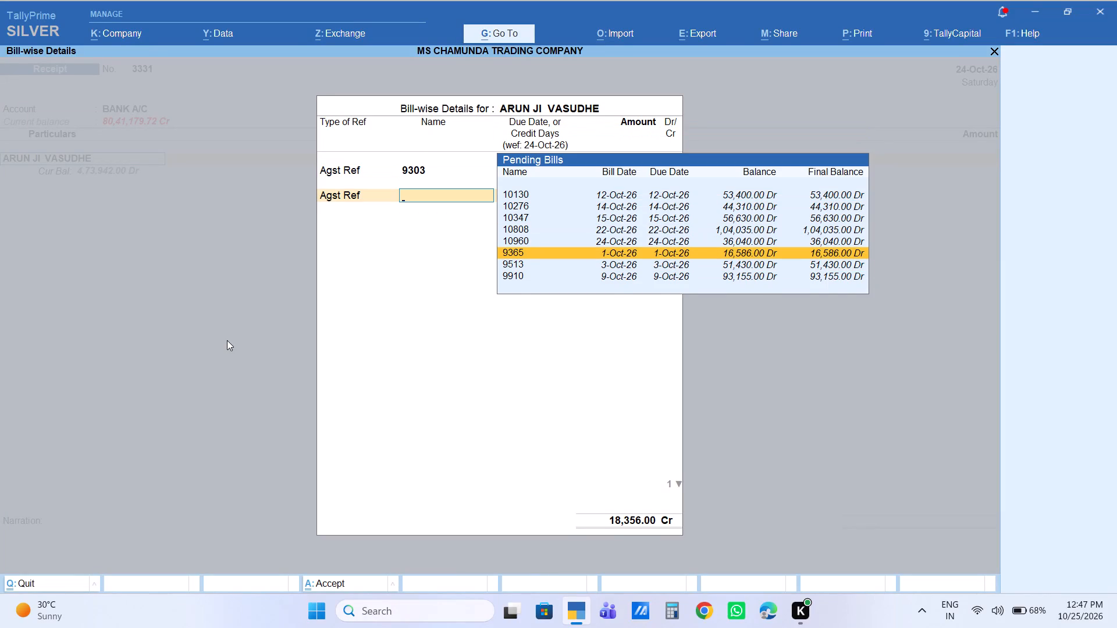
key("Return")
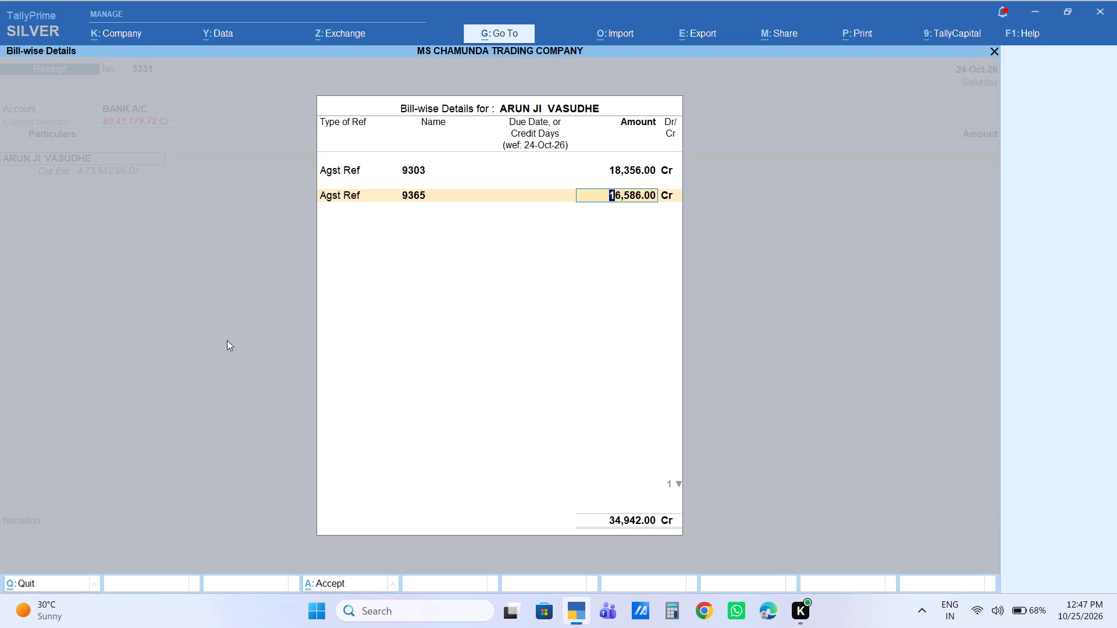
key("Return")
key("Return")
Add a third Agst Ref allocation of 15,058 to bill 9513 and finish the bill-wise details.
key("Down")
key("Down")
key("Return")
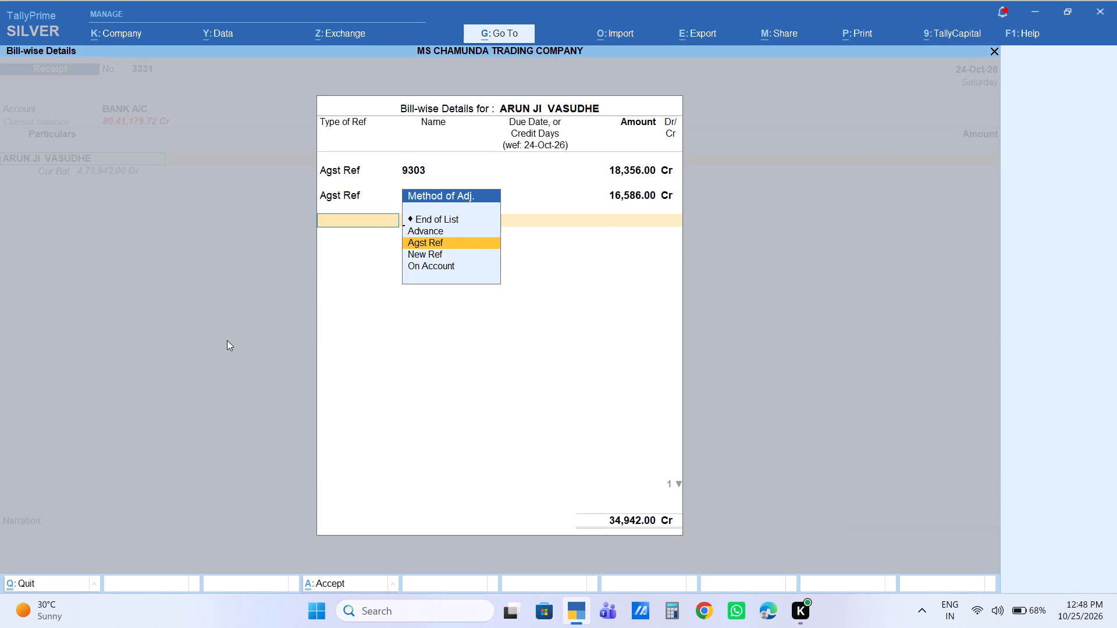
key("Down")
key("Down")
key("Down")
key("Down")
key("Down")
key("Down")
key("Down")
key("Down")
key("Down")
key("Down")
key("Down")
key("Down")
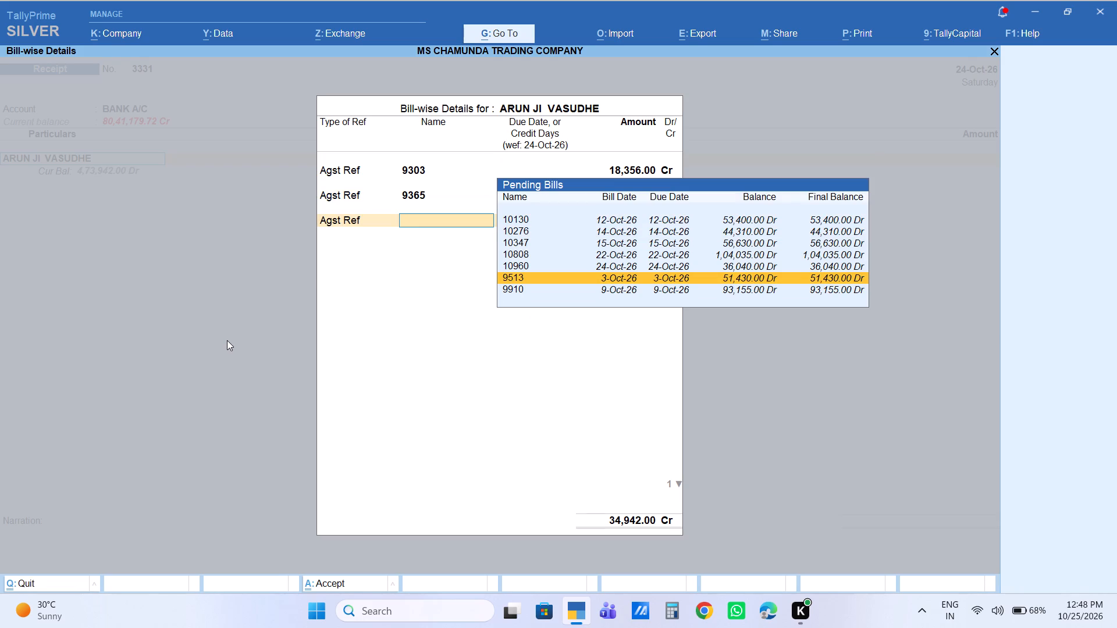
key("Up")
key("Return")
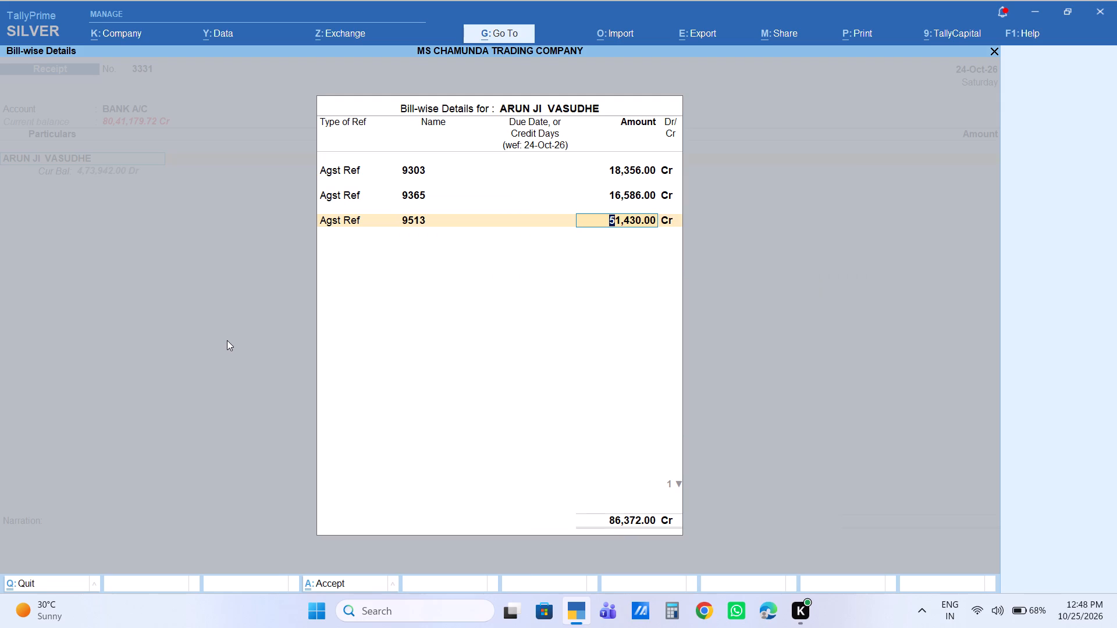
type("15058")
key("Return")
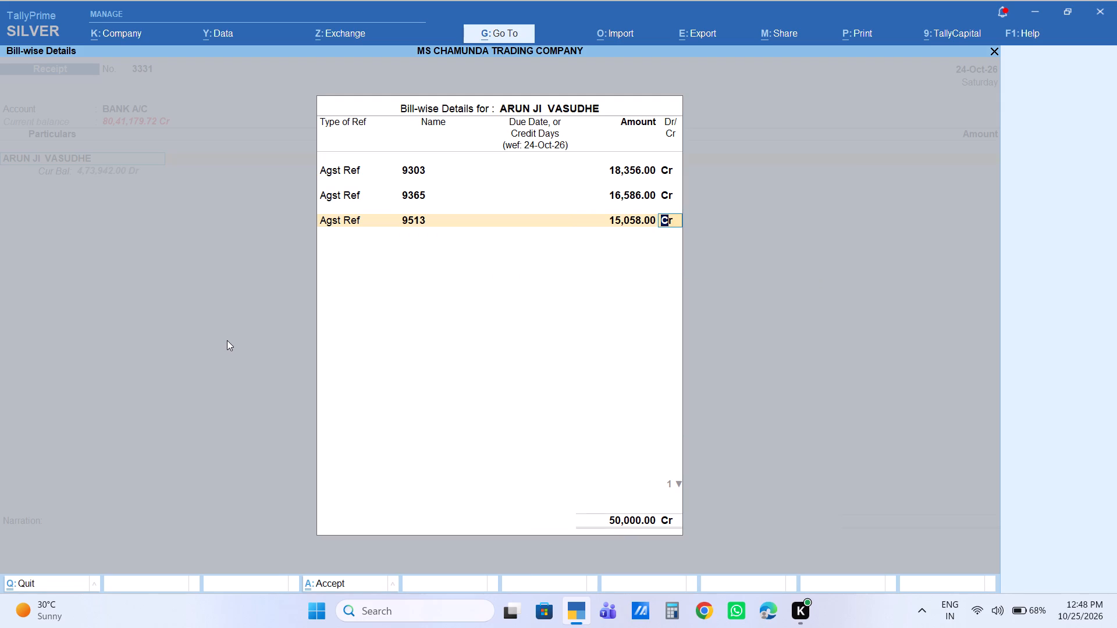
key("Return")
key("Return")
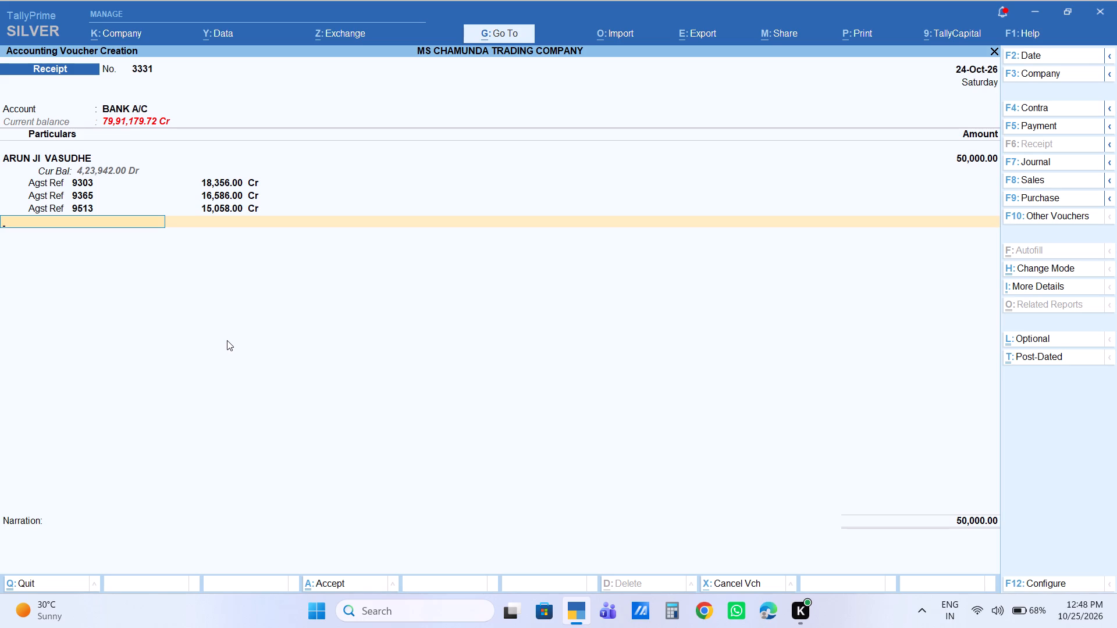
Keep the remaining details of the 50,000.00 receipt at their defaults, leave the narration blank and save the voucher.
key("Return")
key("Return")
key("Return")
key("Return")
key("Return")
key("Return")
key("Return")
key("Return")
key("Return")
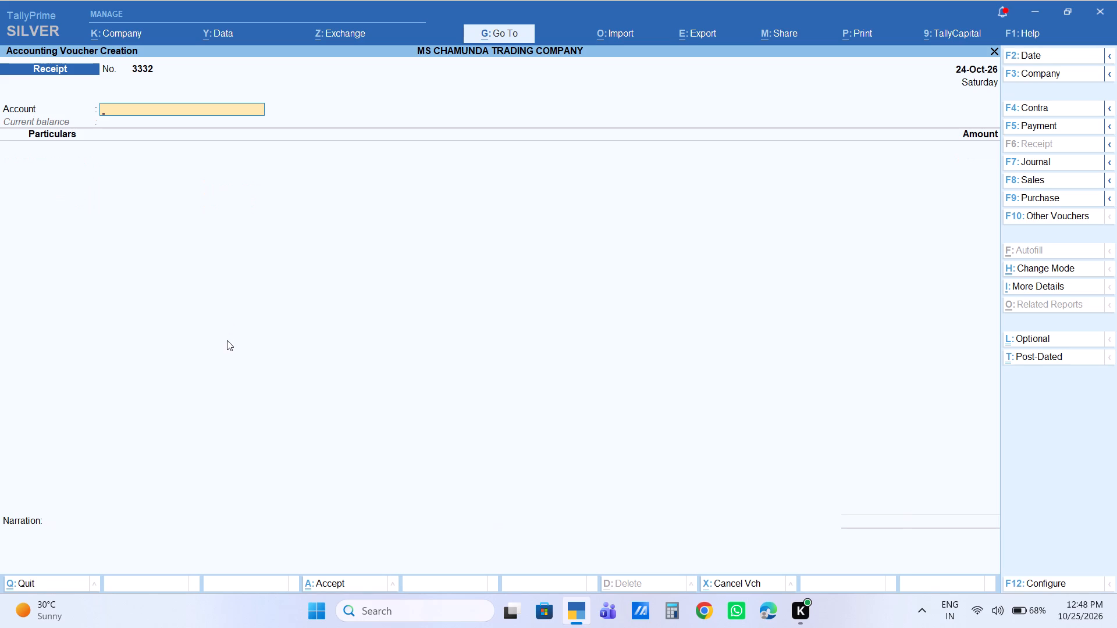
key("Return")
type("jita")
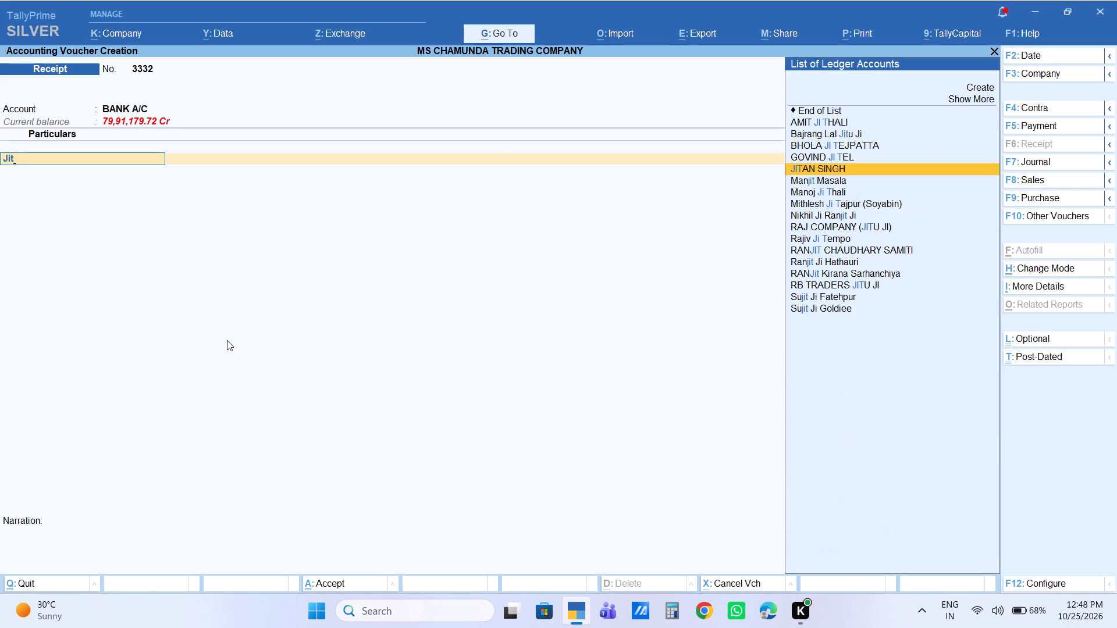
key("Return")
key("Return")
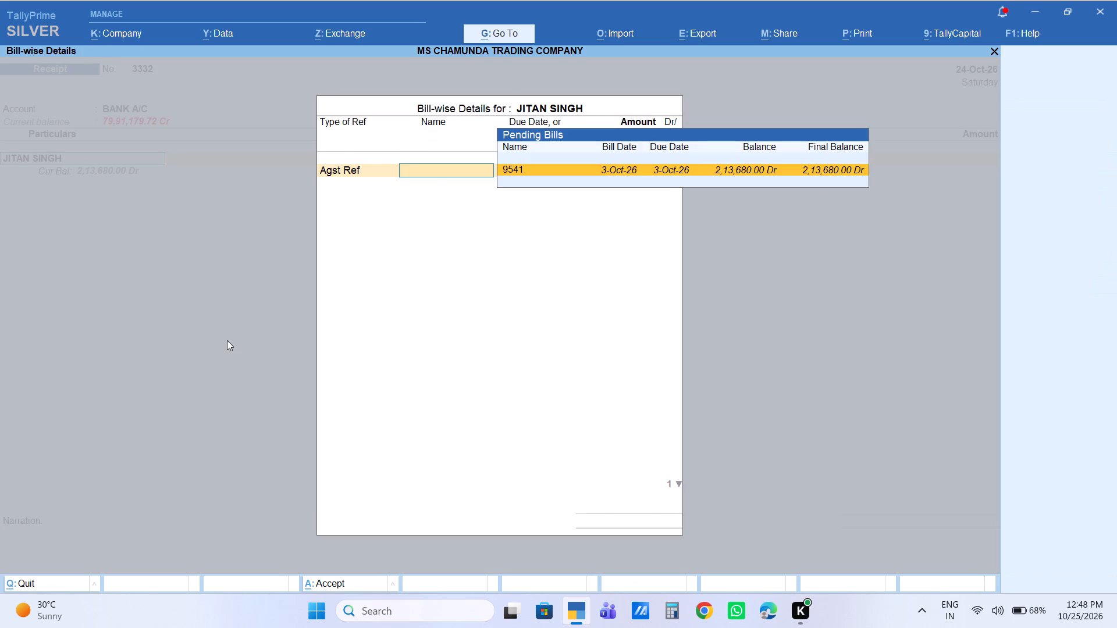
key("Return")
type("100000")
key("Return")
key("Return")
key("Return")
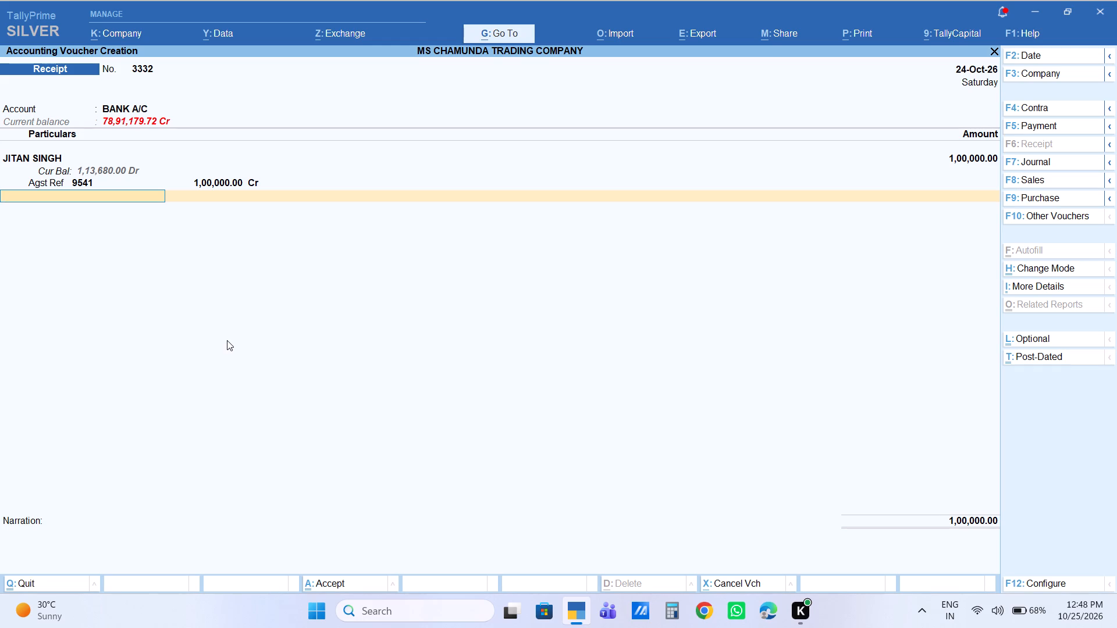
Set the amount allocated to Agst Ref bill 9541 to 50,000.00.
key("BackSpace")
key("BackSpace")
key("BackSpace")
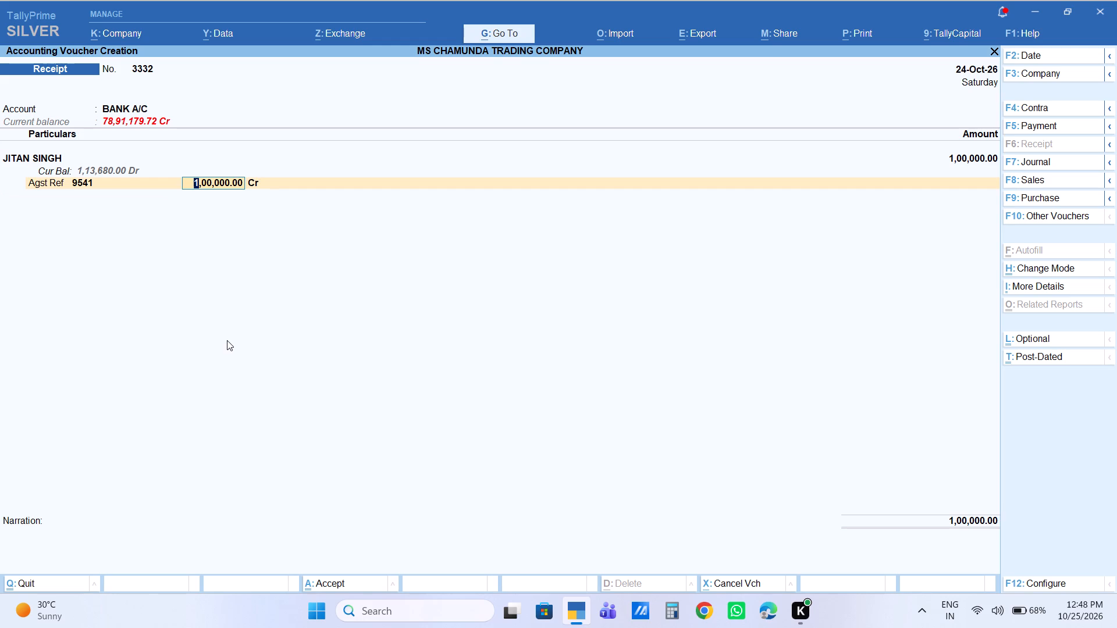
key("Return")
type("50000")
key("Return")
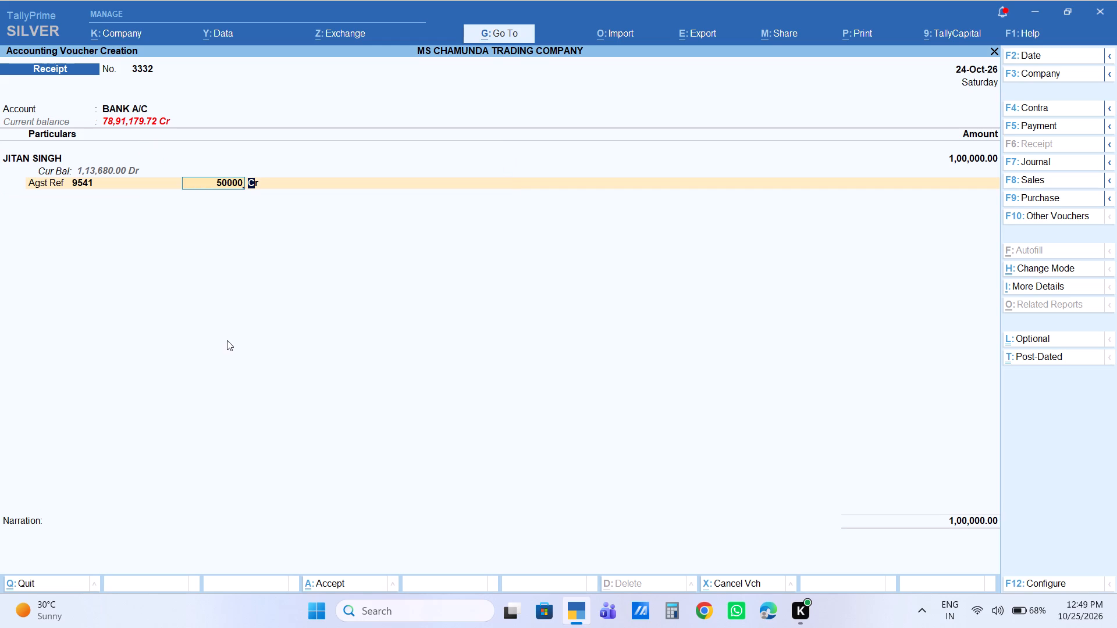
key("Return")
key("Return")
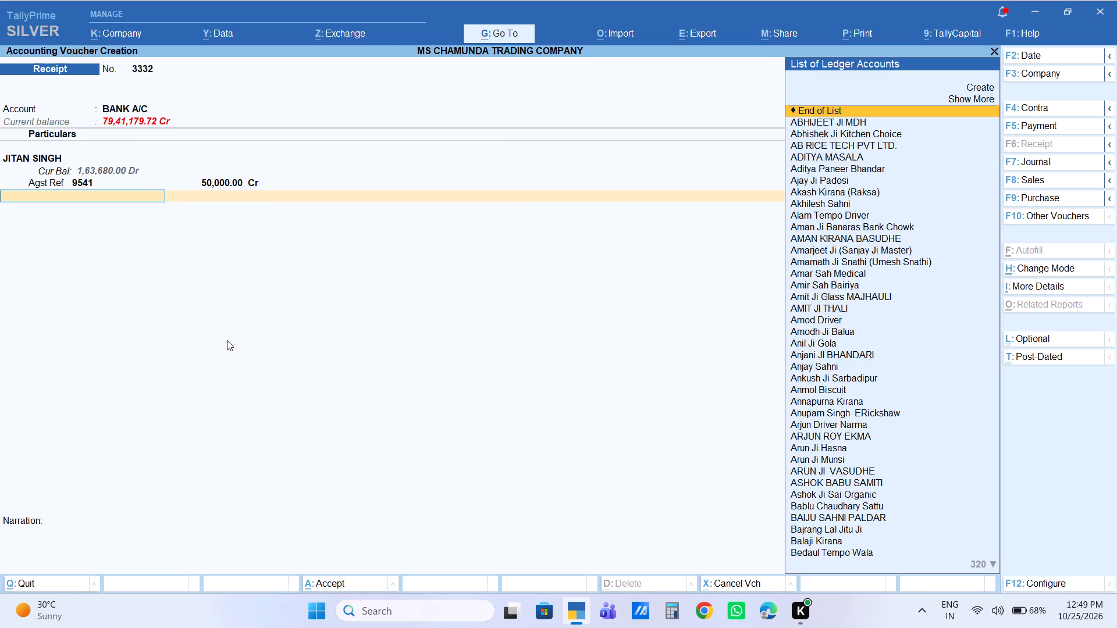
Set the receipt's voucher date to 20-Oct-26.
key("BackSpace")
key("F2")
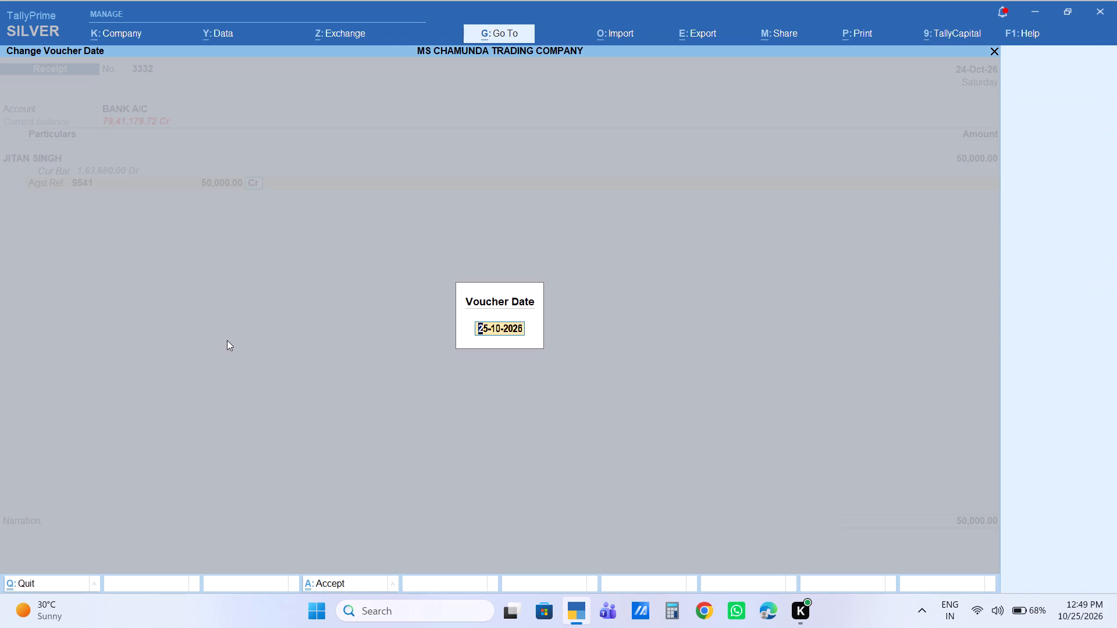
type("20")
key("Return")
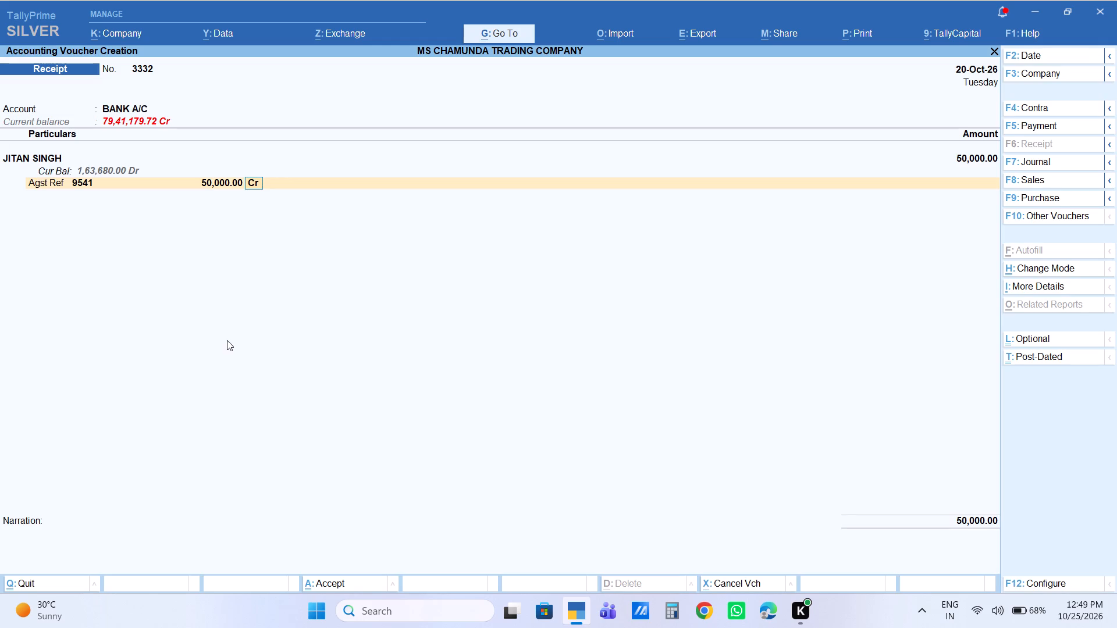
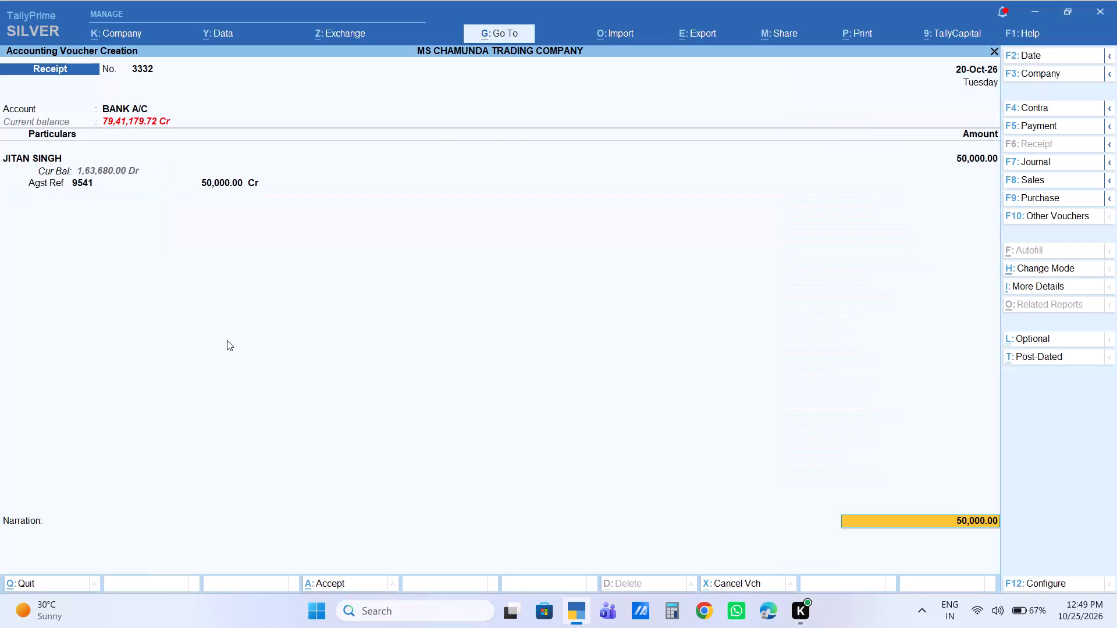
Keep the Cheque/DD bank allocation of the 50,000.00 receipt at its defaults, leave the narration blank and save the voucher.
key("Return")
key("Return")
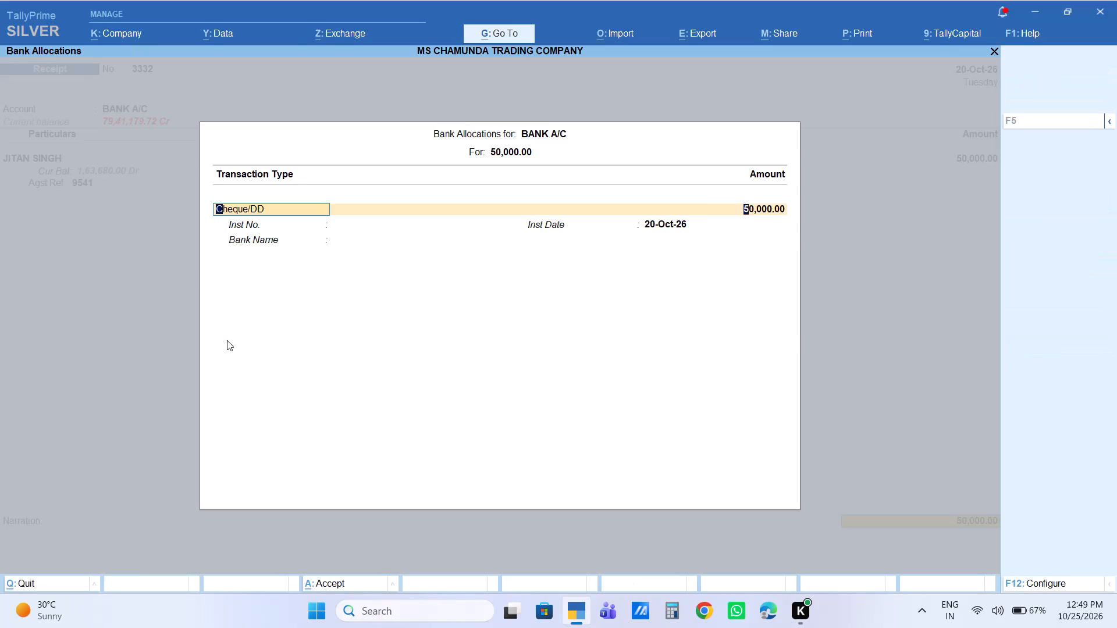
key("Return")
key("Return")
key("Return")
key("Return")
key("Return")
key("Return")
key("Return")
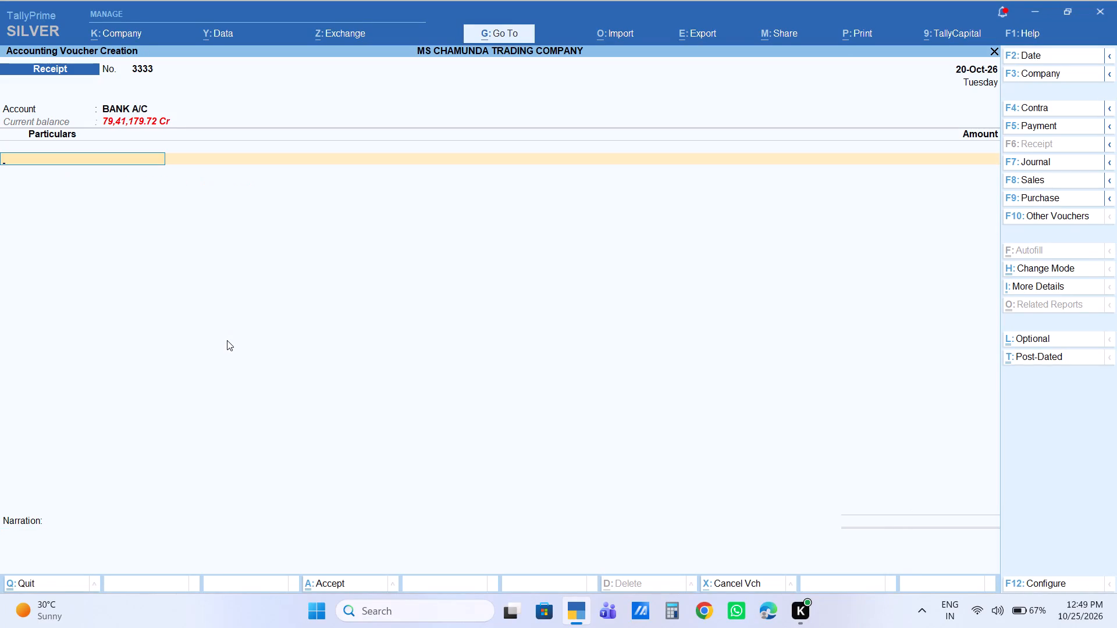
Set the voucher date of the new receipt to 24-Oct-26.
key("F2")
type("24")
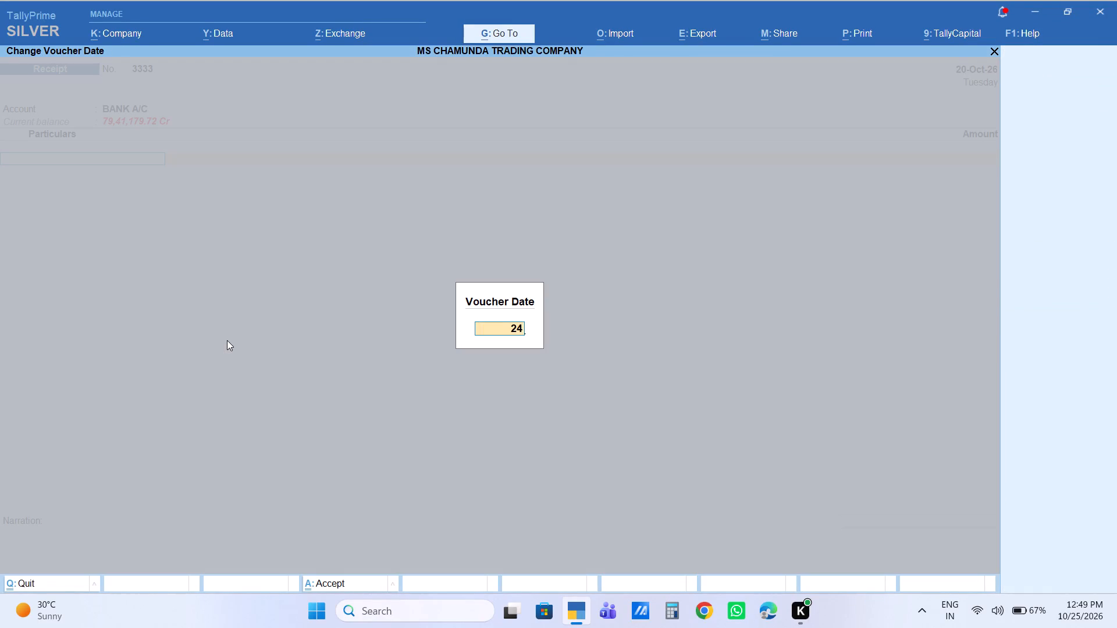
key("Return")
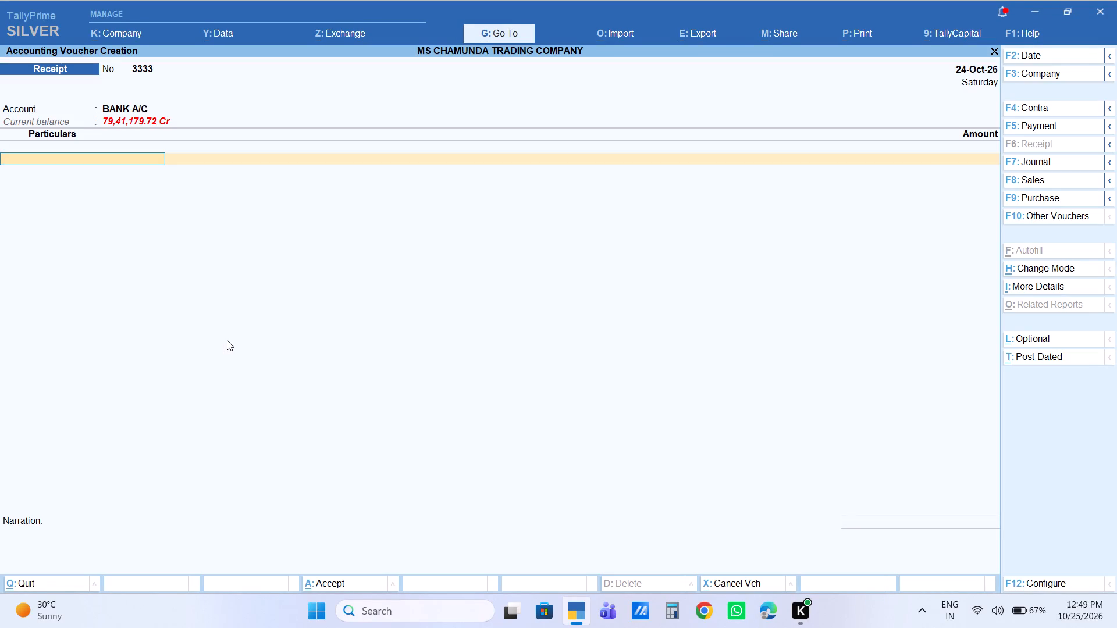
Select the Jitan party ledger in the BANK A/C receipt and allocate 1,00,000.00 to Agst Ref bill 9541.
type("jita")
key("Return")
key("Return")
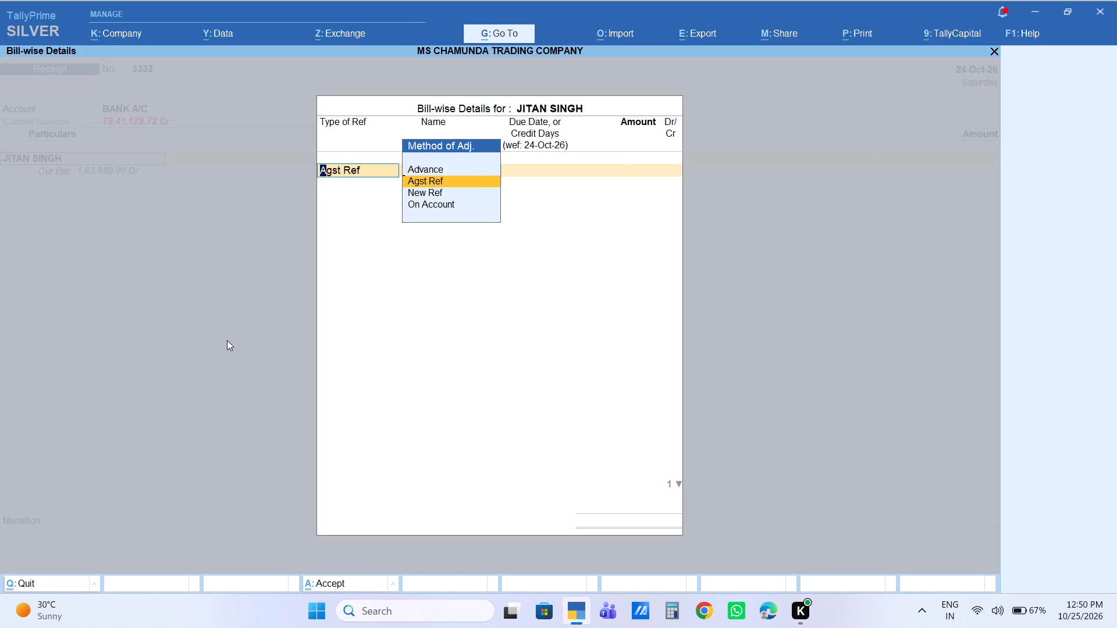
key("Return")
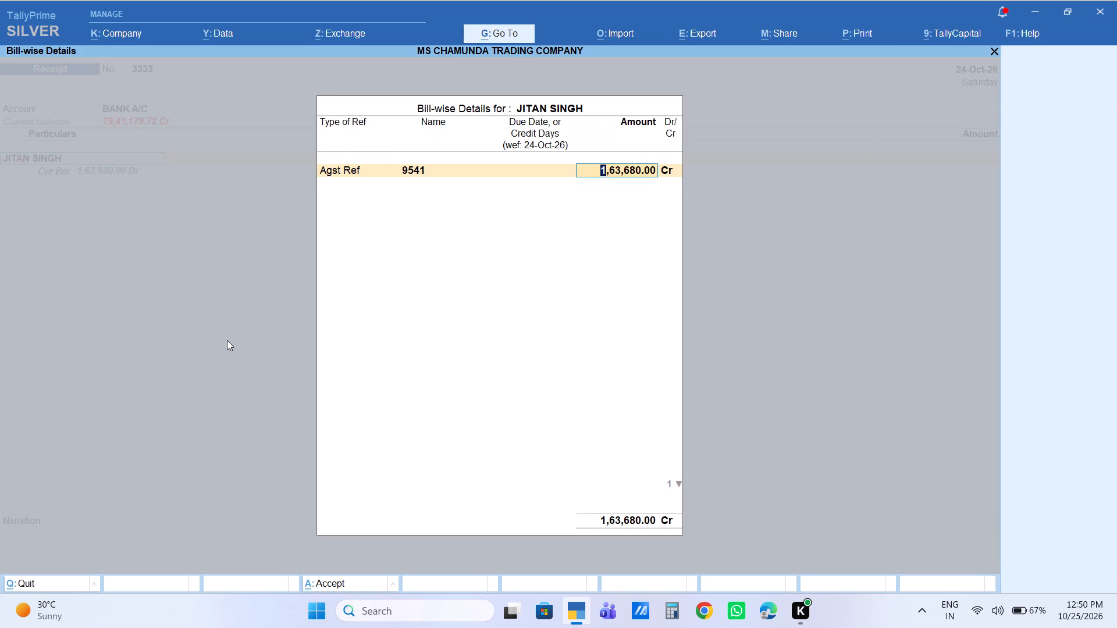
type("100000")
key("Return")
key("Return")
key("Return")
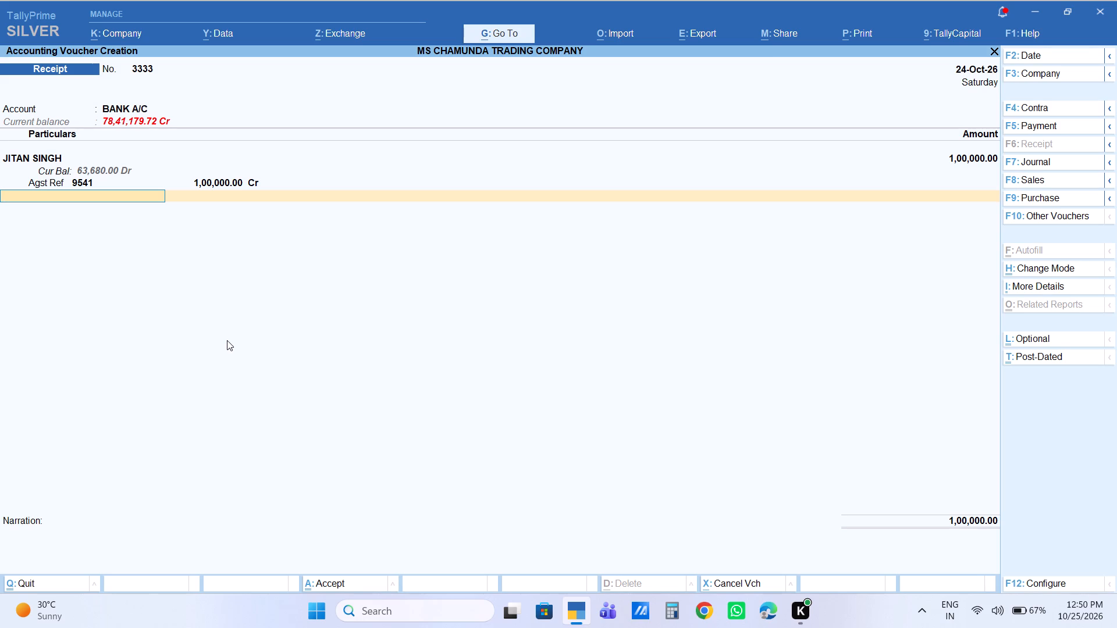
Keep the remaining details of the 1,00,000.00 receipt at their defaults, leave the narration blank and save the voucher.
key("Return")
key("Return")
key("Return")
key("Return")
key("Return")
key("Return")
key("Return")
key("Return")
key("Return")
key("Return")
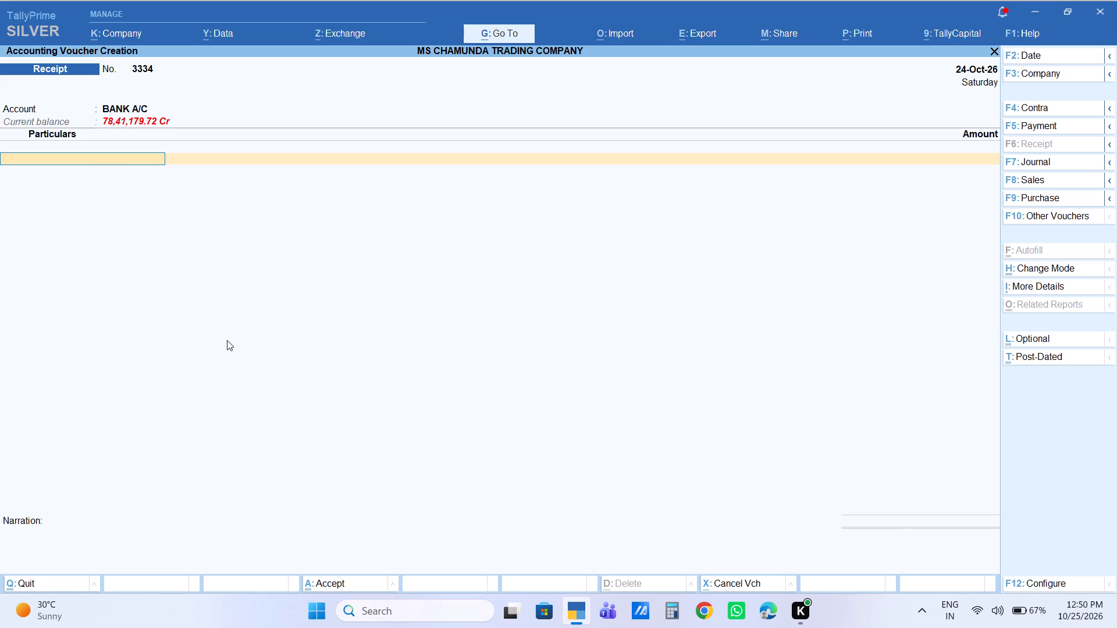
In a new BANK A/C receipt, select the Vishnath party ledger and allocate 19,290.00 to Agst Ref bill 9718.
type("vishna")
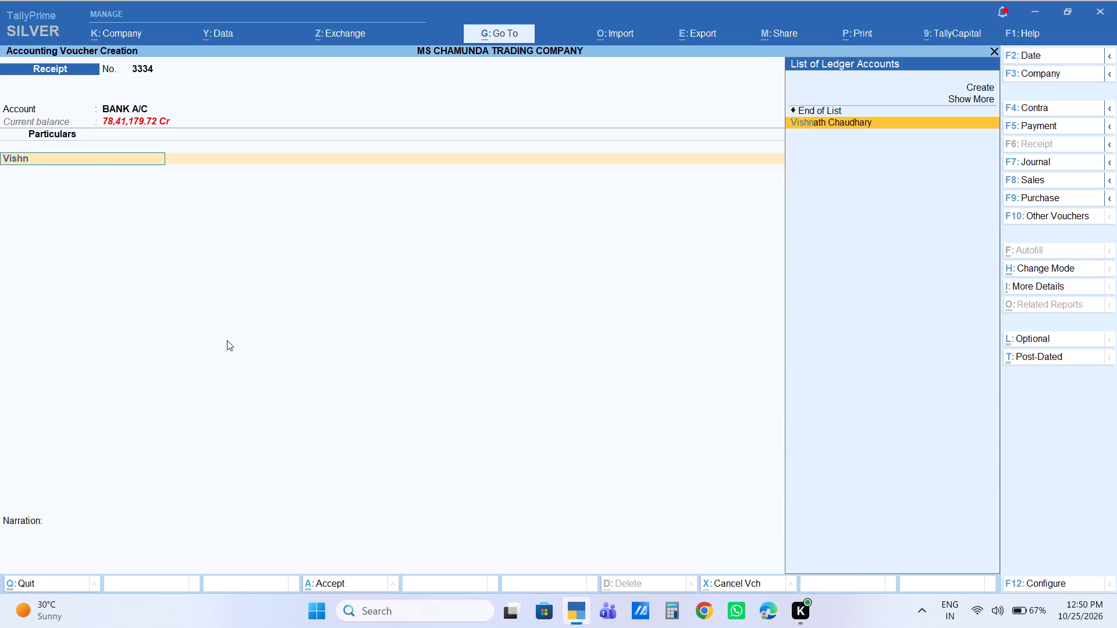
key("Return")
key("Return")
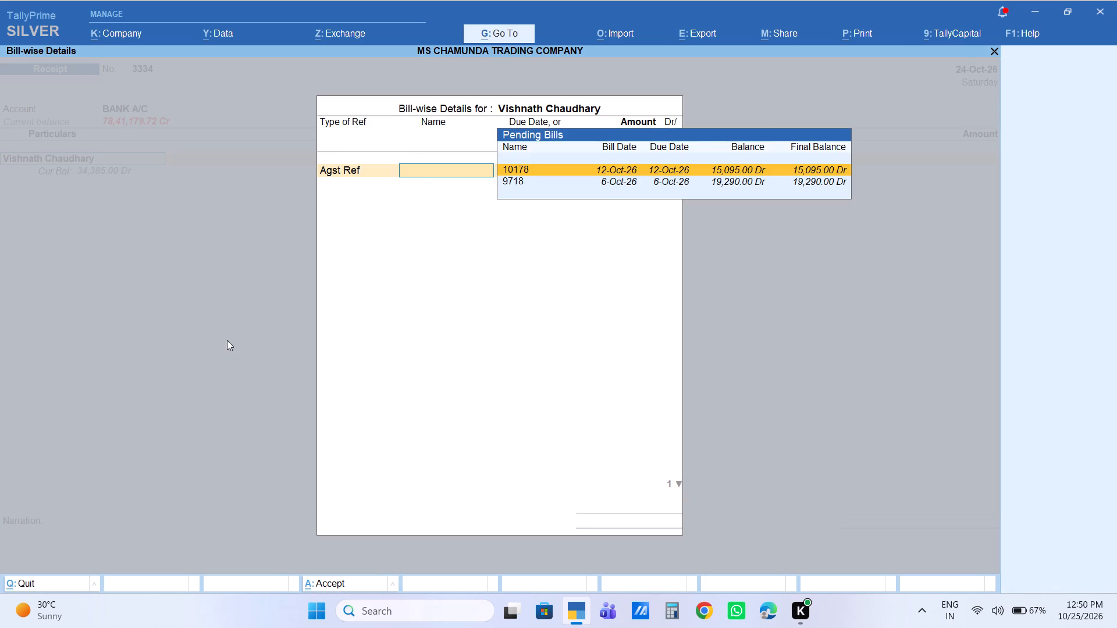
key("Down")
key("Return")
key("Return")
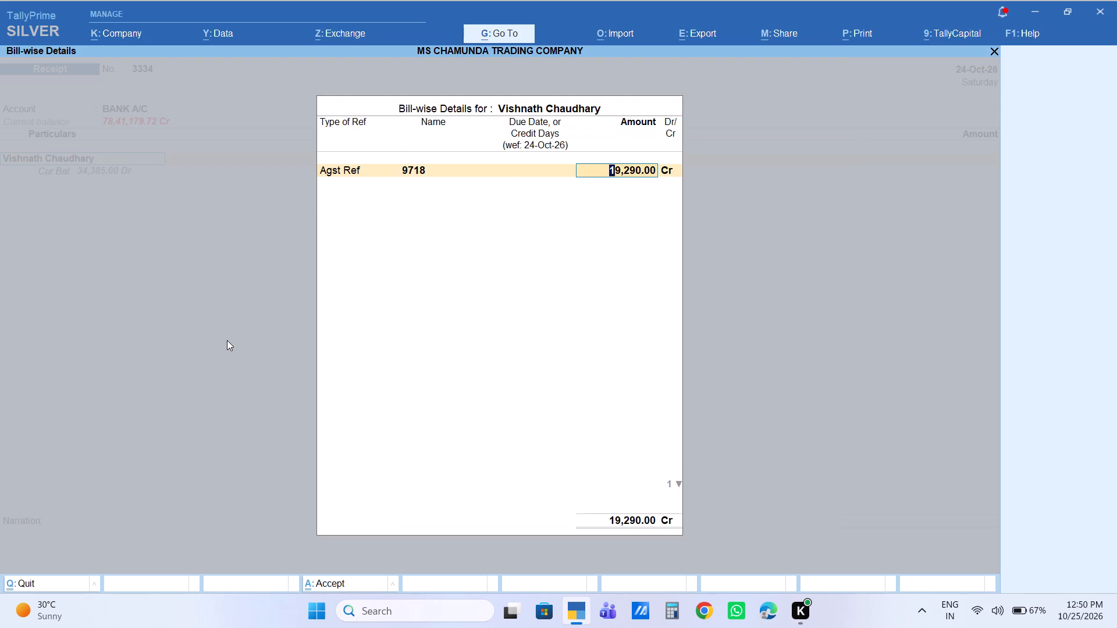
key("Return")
Add a second Agst Ref allocation of 12,710.00 against bill 10178 and complete the bill-wise details.
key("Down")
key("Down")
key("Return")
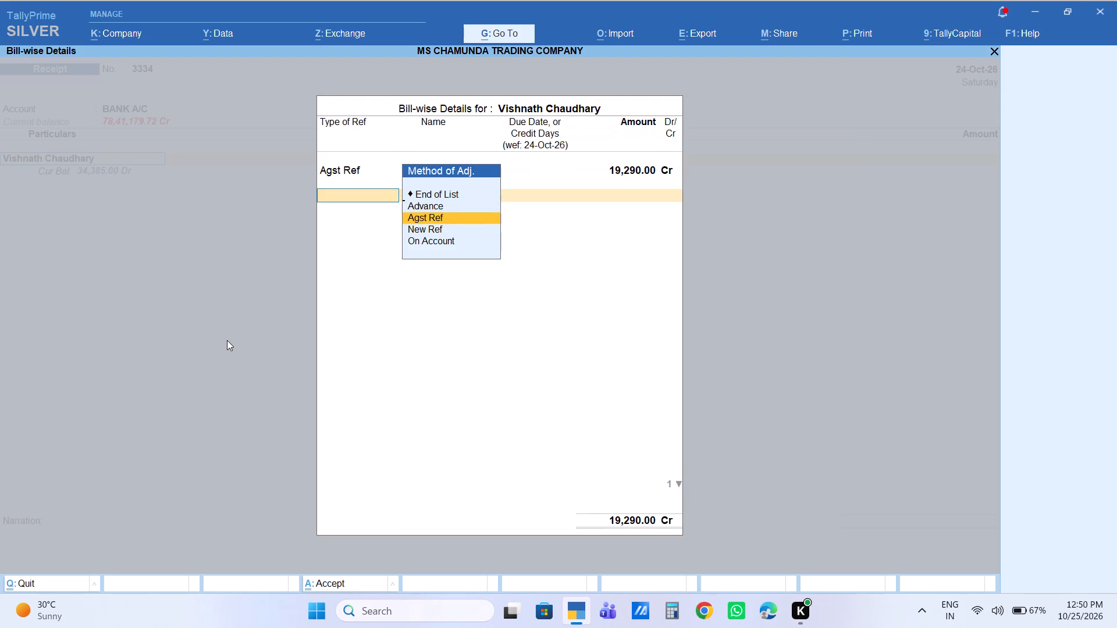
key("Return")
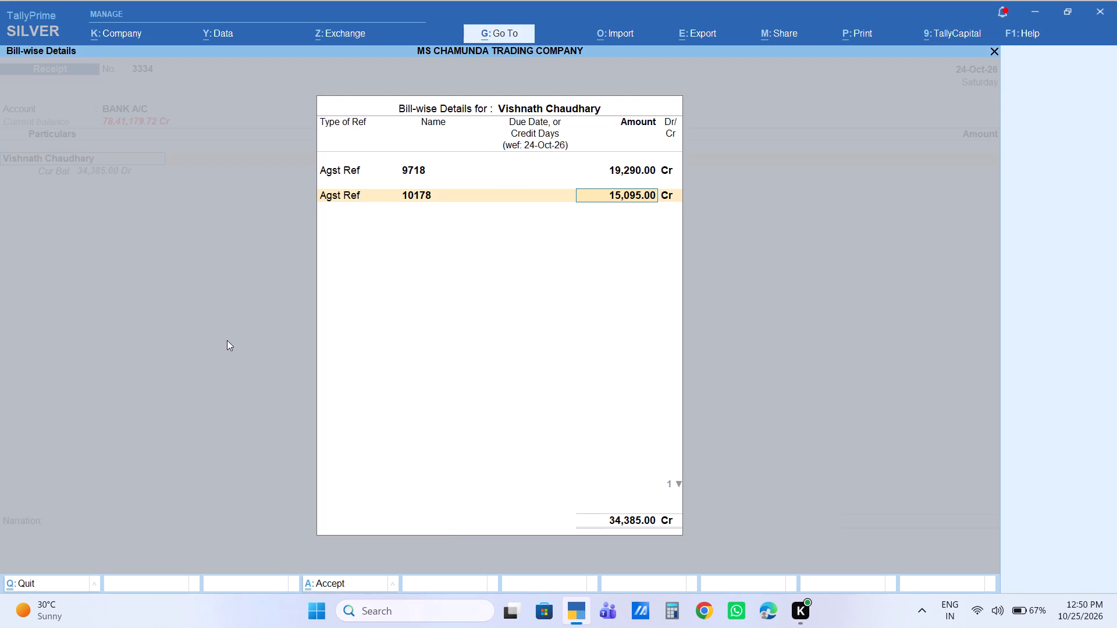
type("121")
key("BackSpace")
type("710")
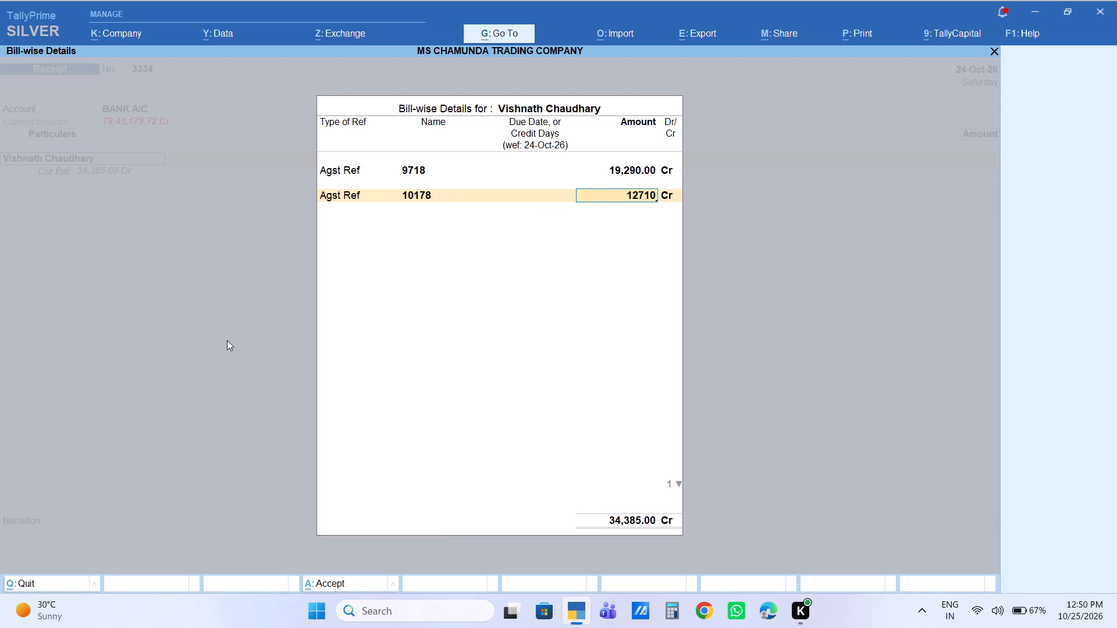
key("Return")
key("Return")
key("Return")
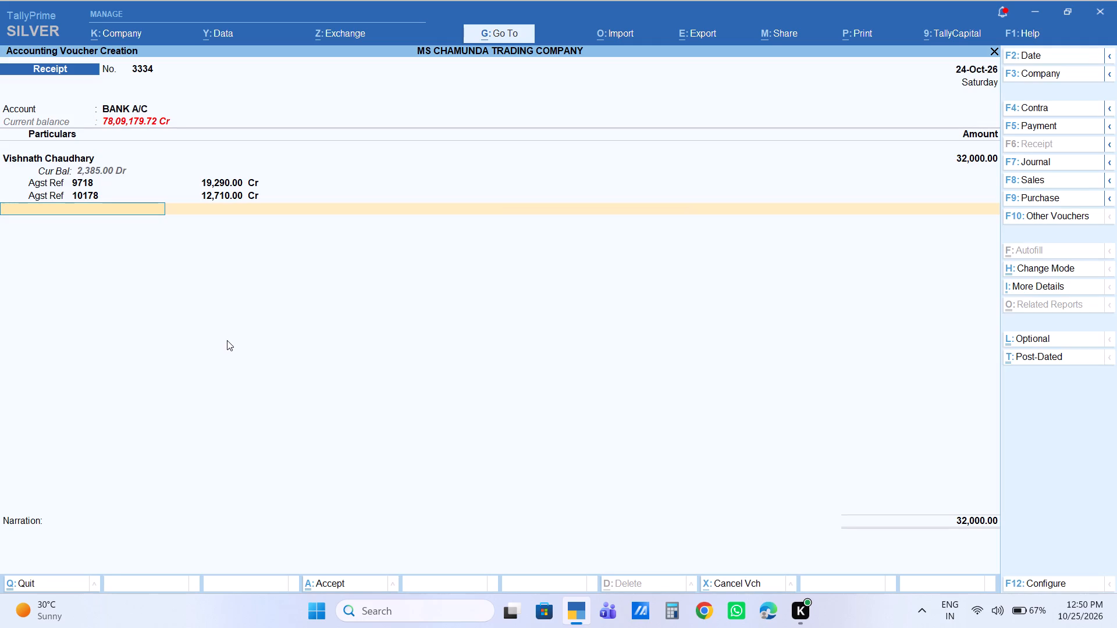
Keep the Cheque/DD bank allocation of the 32,000.00 receipt at its defaults, leave the narration blank and save the voucher.
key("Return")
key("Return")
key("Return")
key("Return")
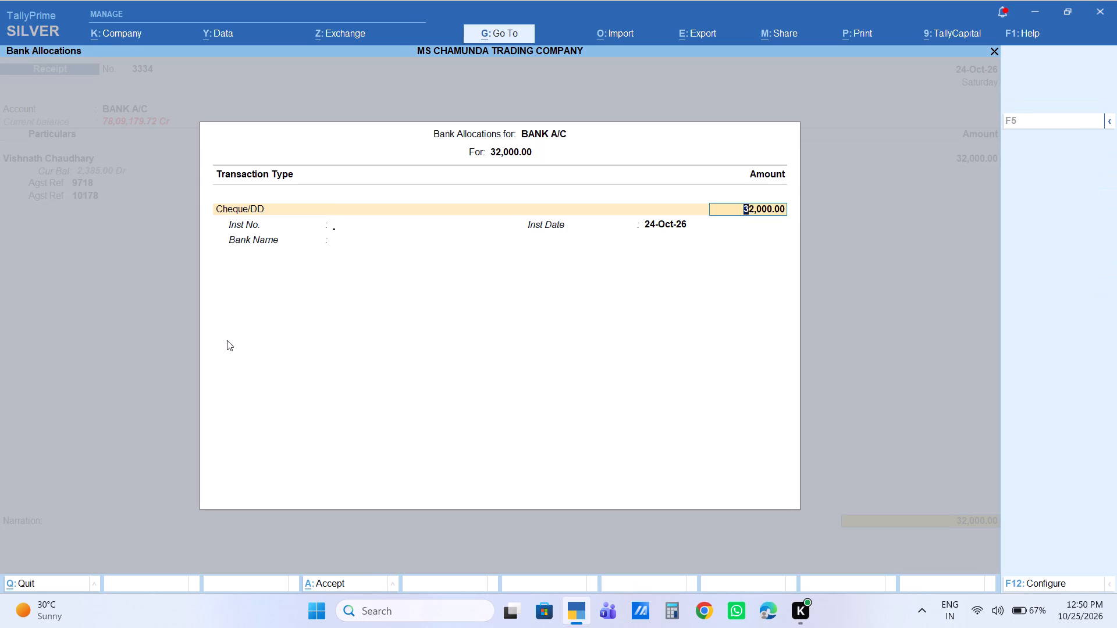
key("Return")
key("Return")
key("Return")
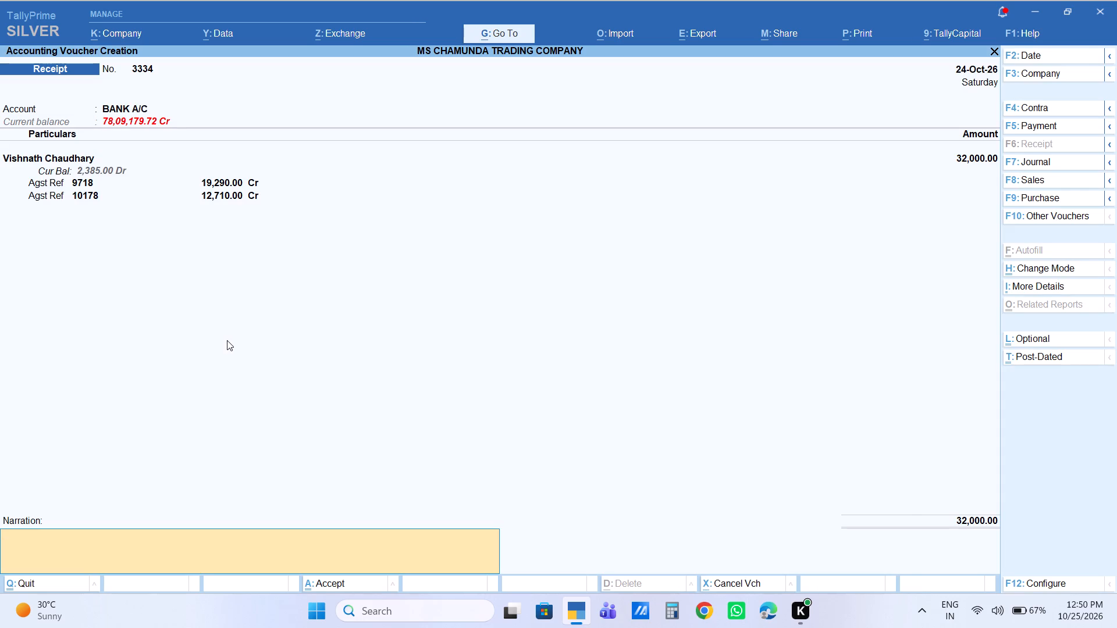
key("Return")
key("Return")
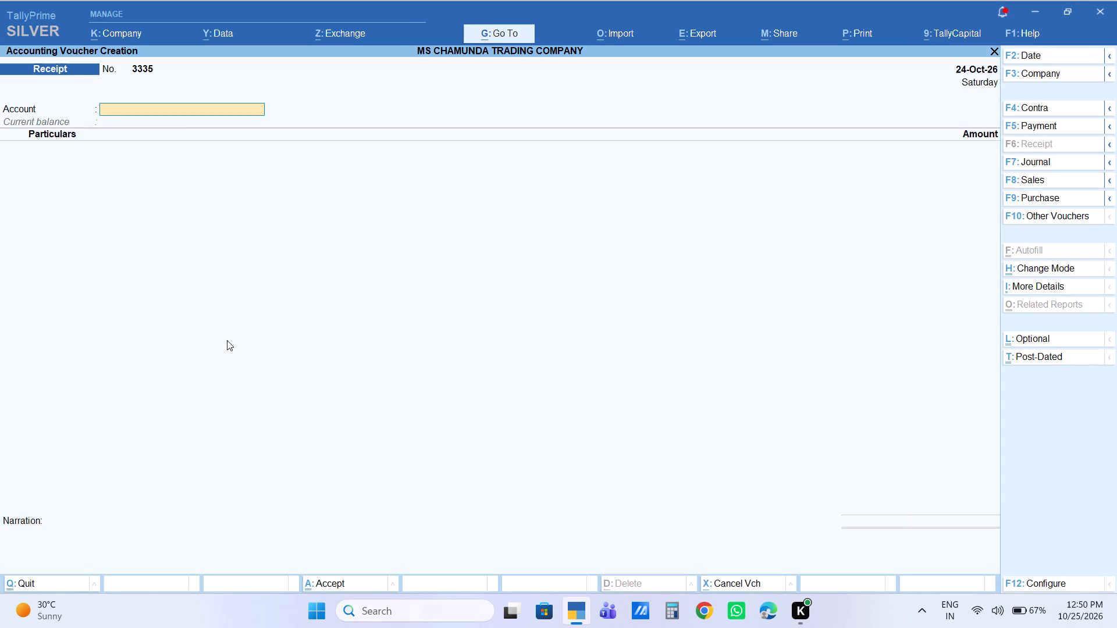
Start a Purchase voucher without supplier invoice details, selecting the Bablu supplier ledger with default party details and the PURCHASE ledger.
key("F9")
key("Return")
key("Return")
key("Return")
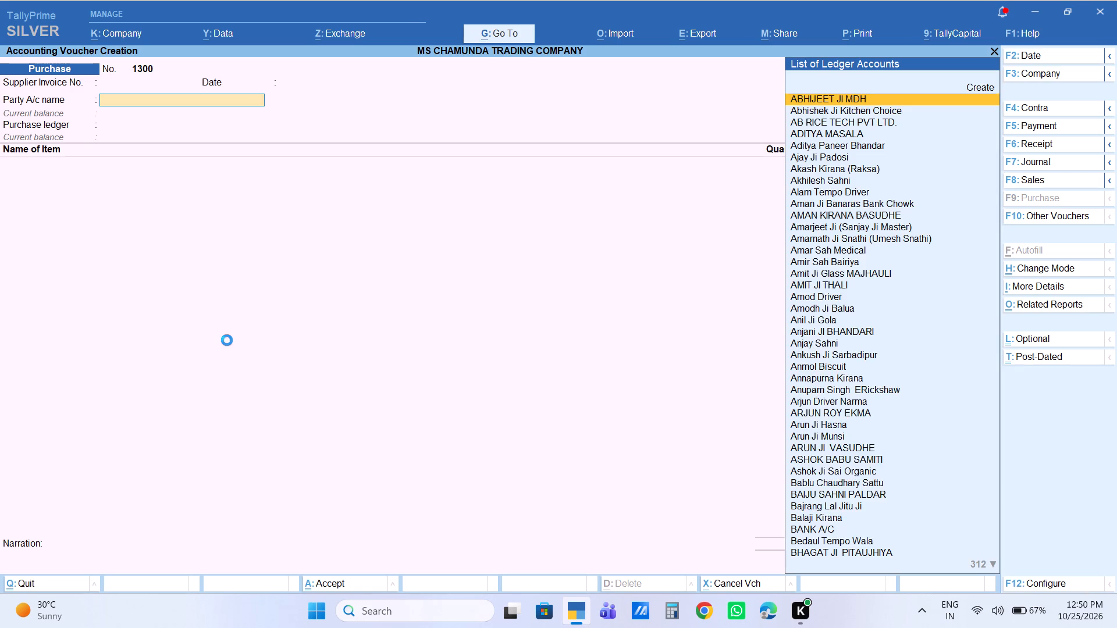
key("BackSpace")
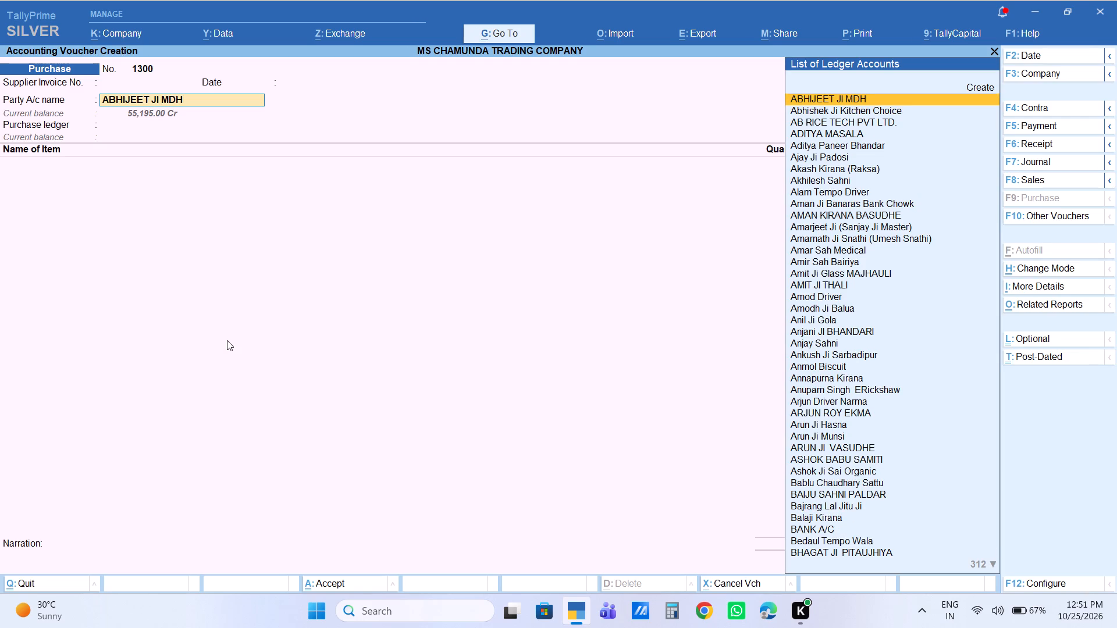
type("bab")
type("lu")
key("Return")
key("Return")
key("Return")
key("Return")
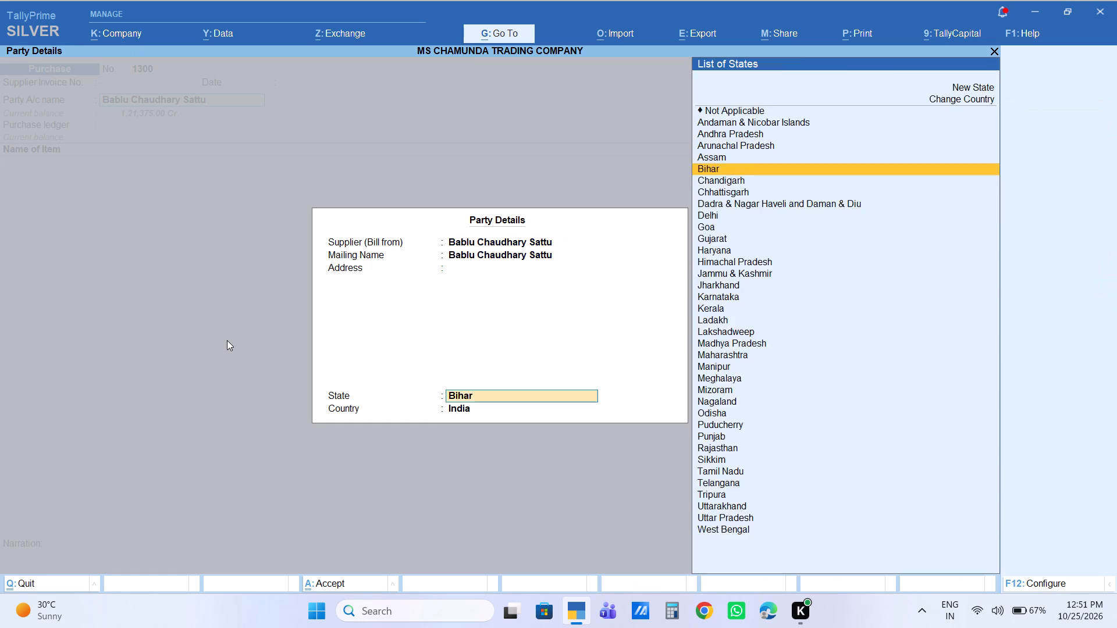
key("Return")
key("Return")
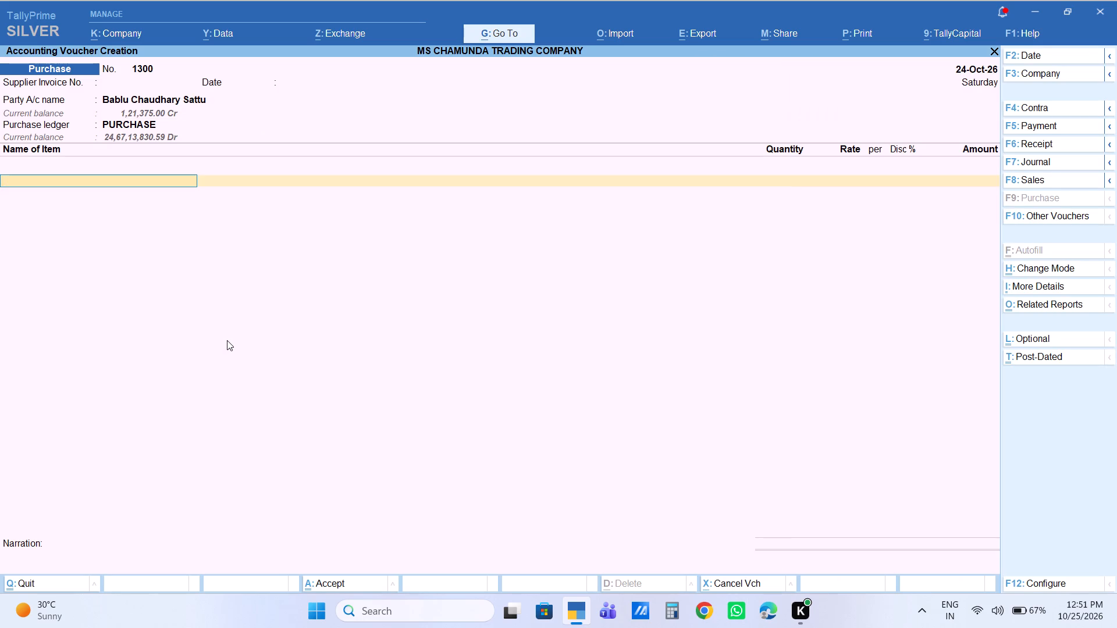
Add the stock item Choco Biscuit Rs5 with a quantity of 15 peti at the rate of 560.00 per peti.
type("choco")
key("Down")
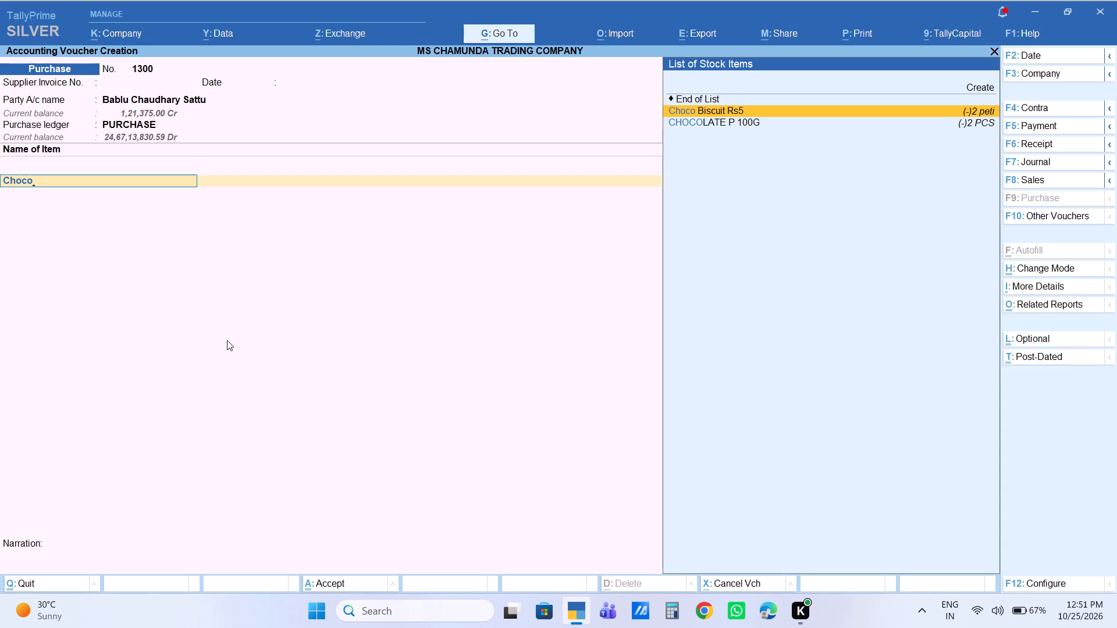
key("Return")
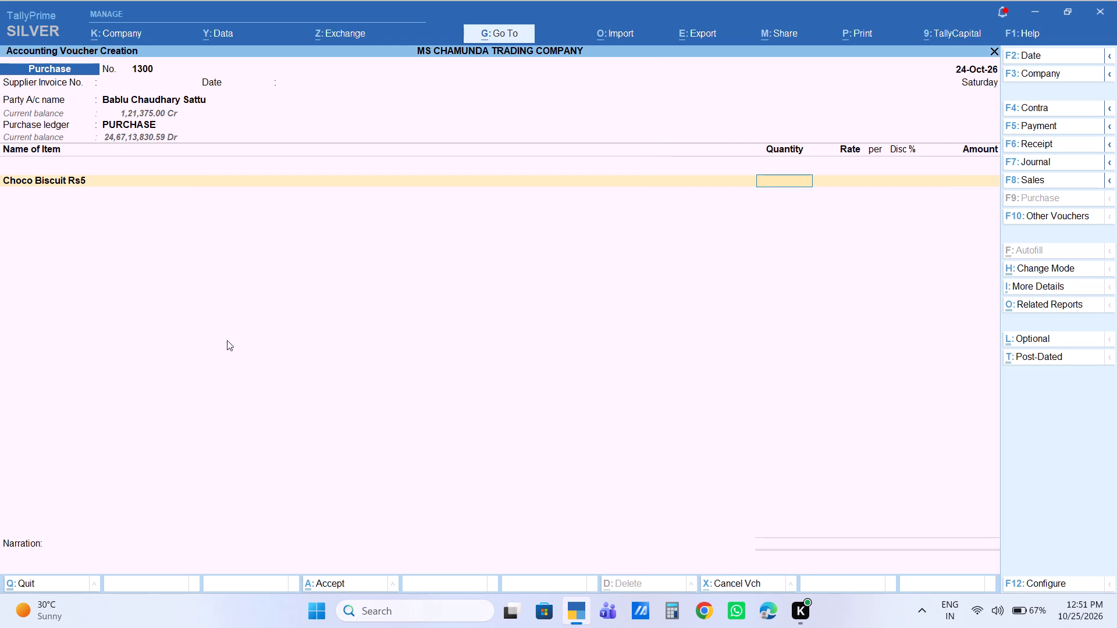
type("15")
key("Return")
key("Return")
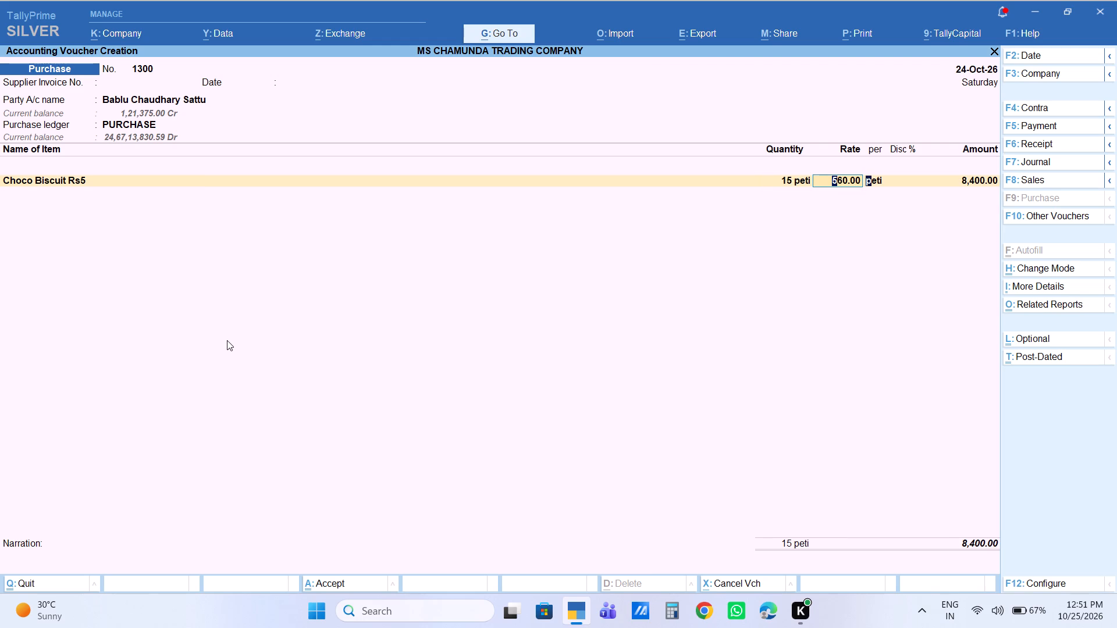
key("Return")
key("Return")
key("Return")
key("Return")
End the item list, accept the New Ref 1300 bill allocation of 8,400.00, leave the narration blank and save the purchase.
key("Return")
key("Return")
key("Return")
key("Return")
key("Return")
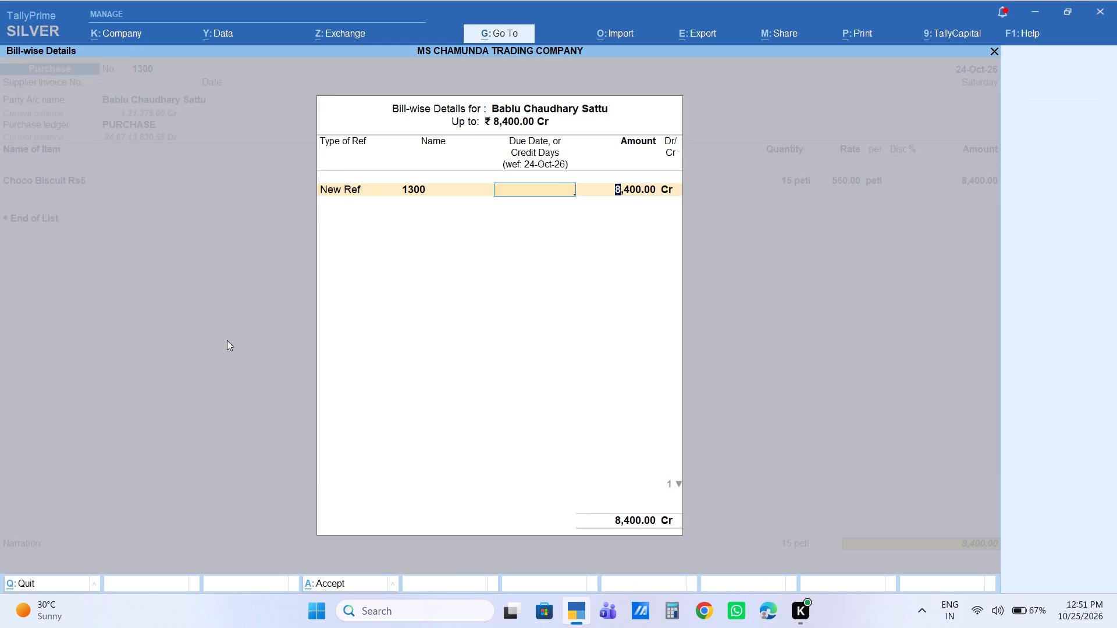
key("Return")
key("Return")
key("Return")
key("Return")
In a new Purchase voucher without supplier invoice details, select the Vishal supplier ledger with default party details and the PURCHASE ledger.
key("Return")
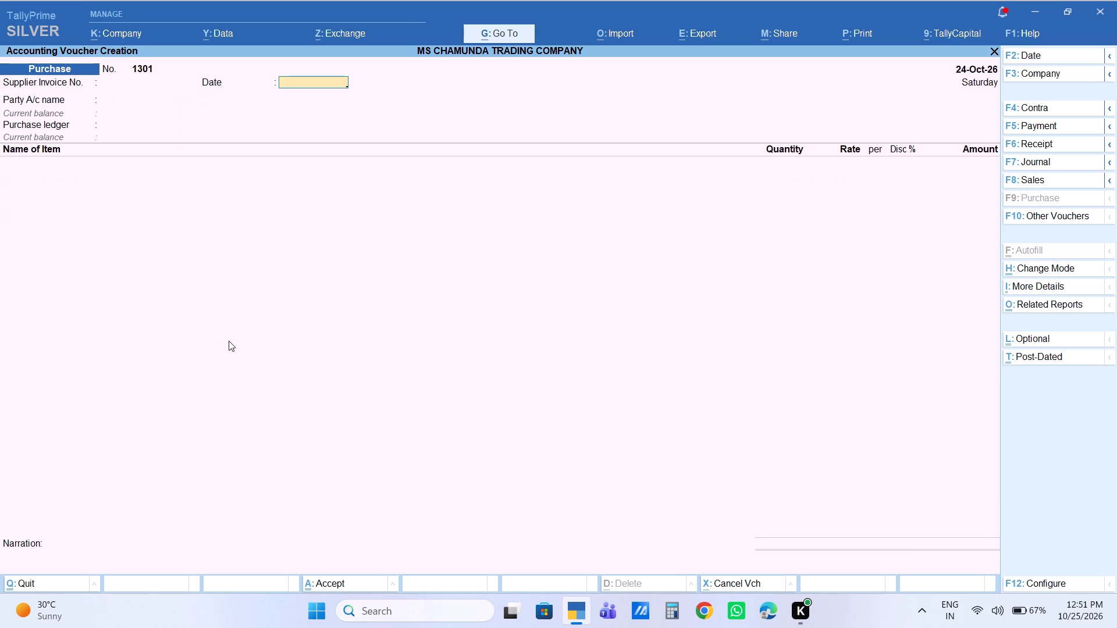
key("Return")
key("Return")
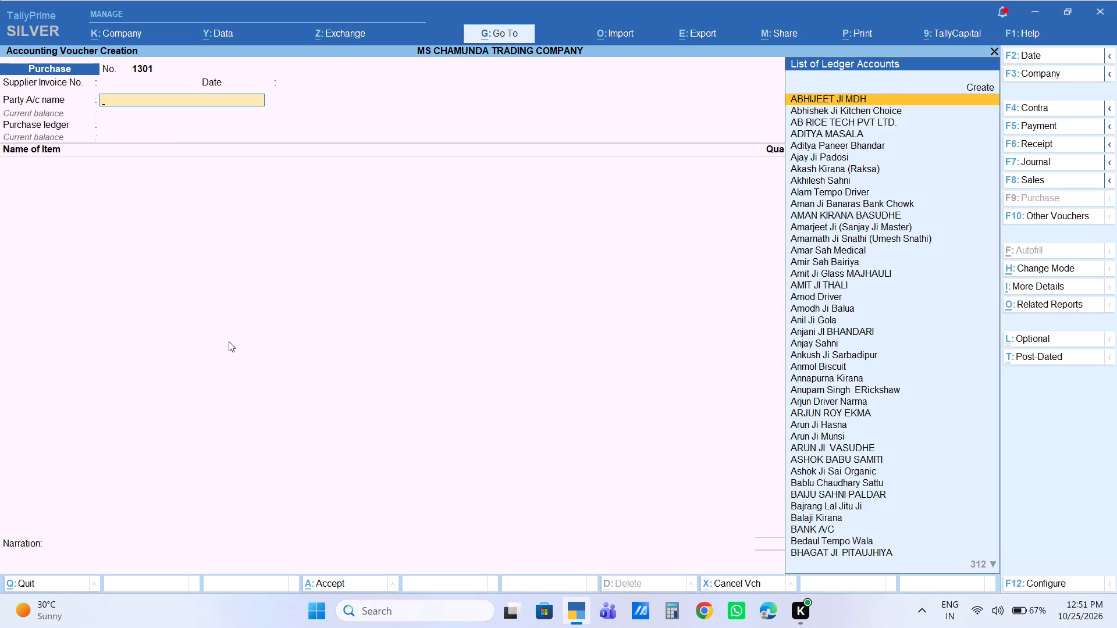
key("BackSpace")
type("visha")
key("Return")
key("Return")
key("Return")
key("Return")
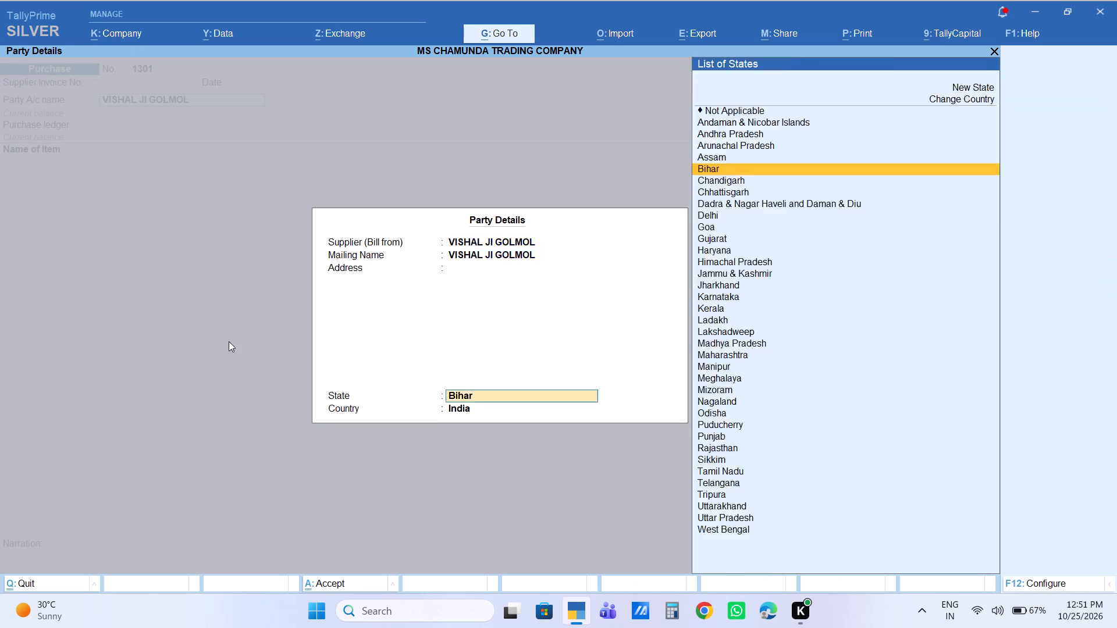
key("Return")
key("Return")
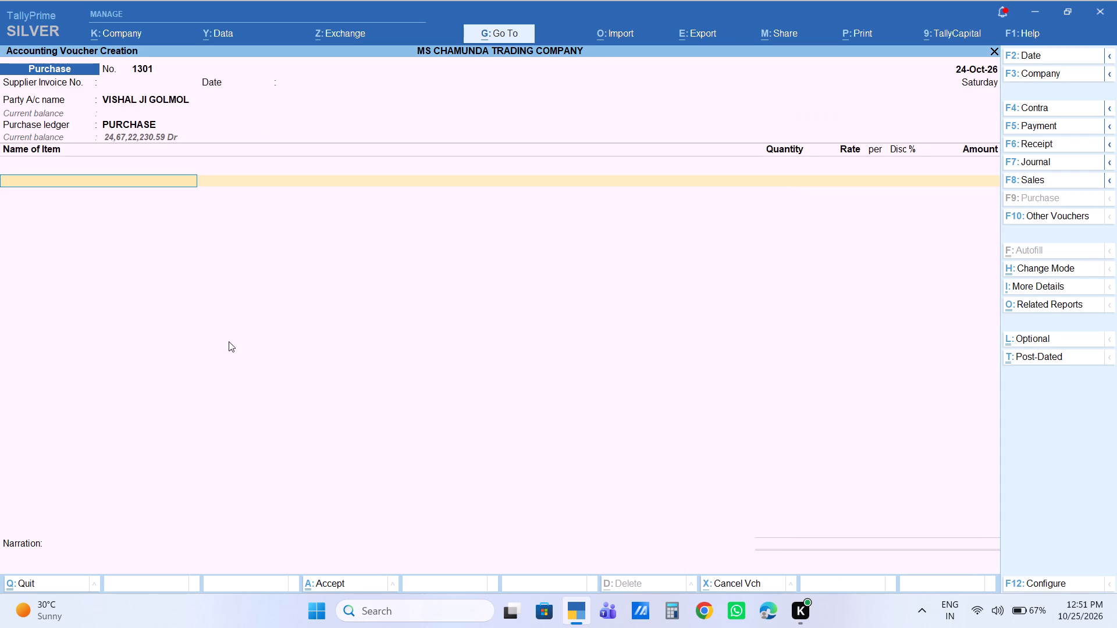
Add the stock item BHINDI BAG with a quantity of 25 bags at the rate of 760.00 per bag.
type("bhindi")
key("Down")
key("Down")
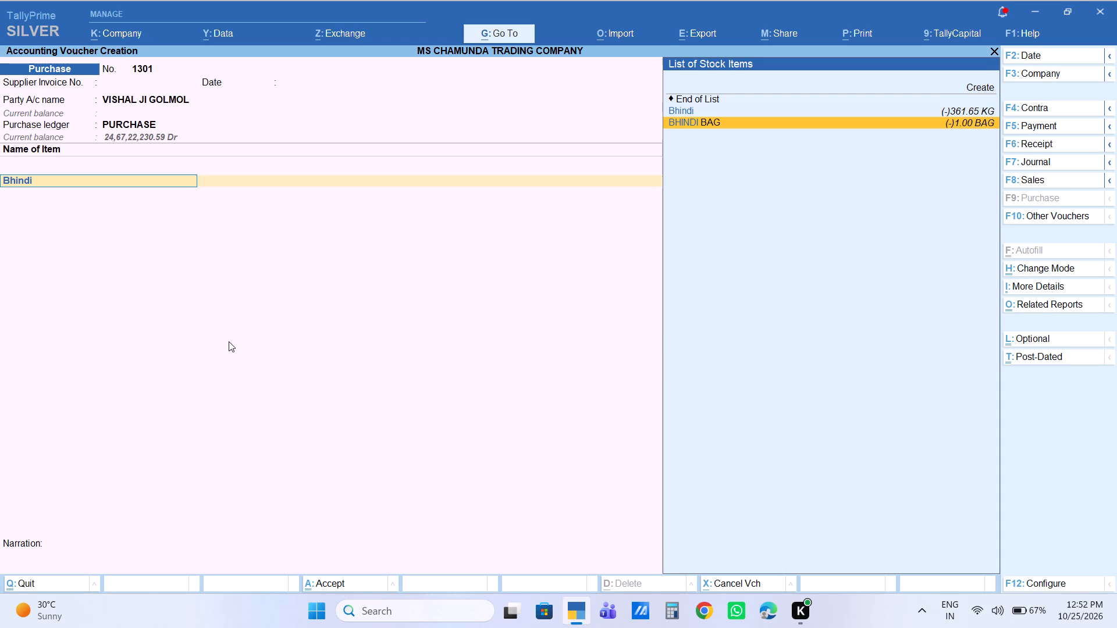
key("Return")
type("25")
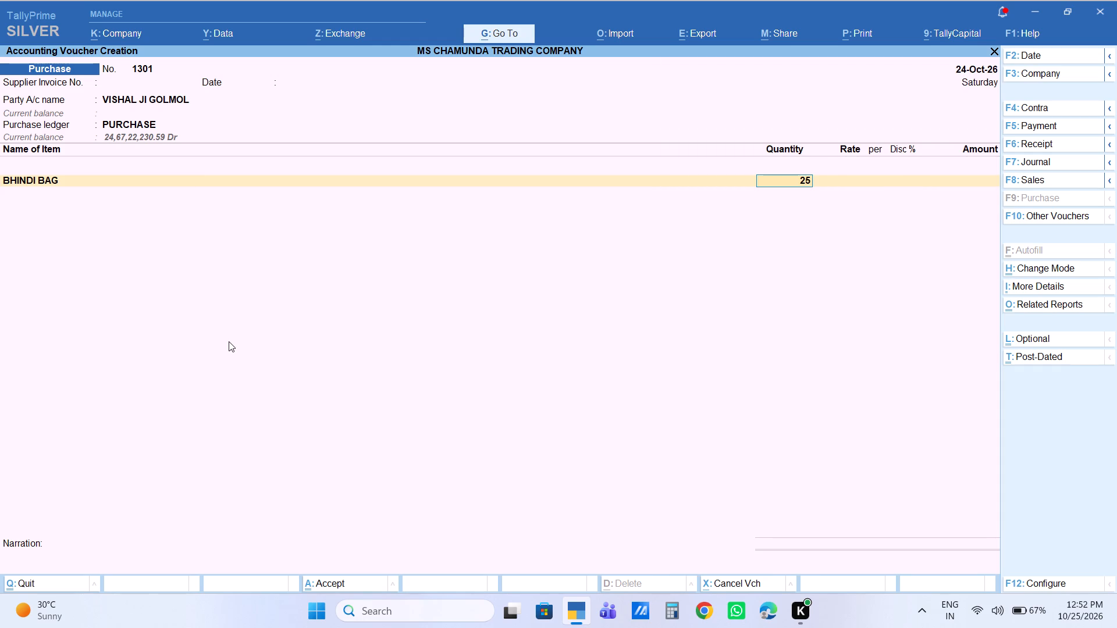
key("Return")
key("Return")
key("Return")
key("Return")
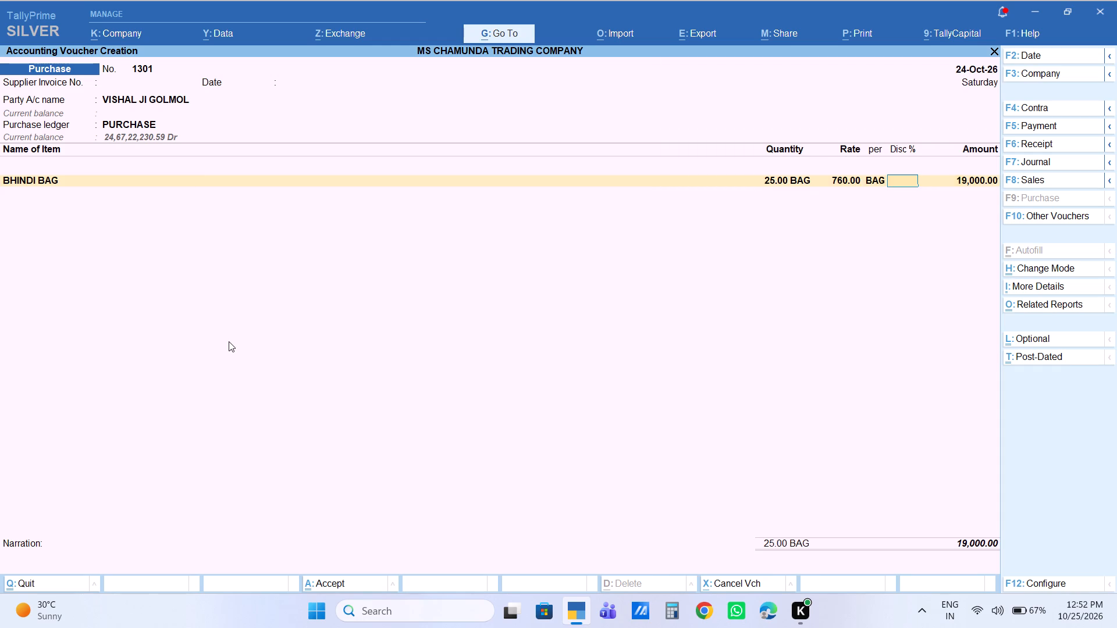
key("Return")
End the item list, accept the New Ref bill allocation of 19,000.00, leave the narration blank and save the purchase.
key("Return")
key("Return")
key("Return")
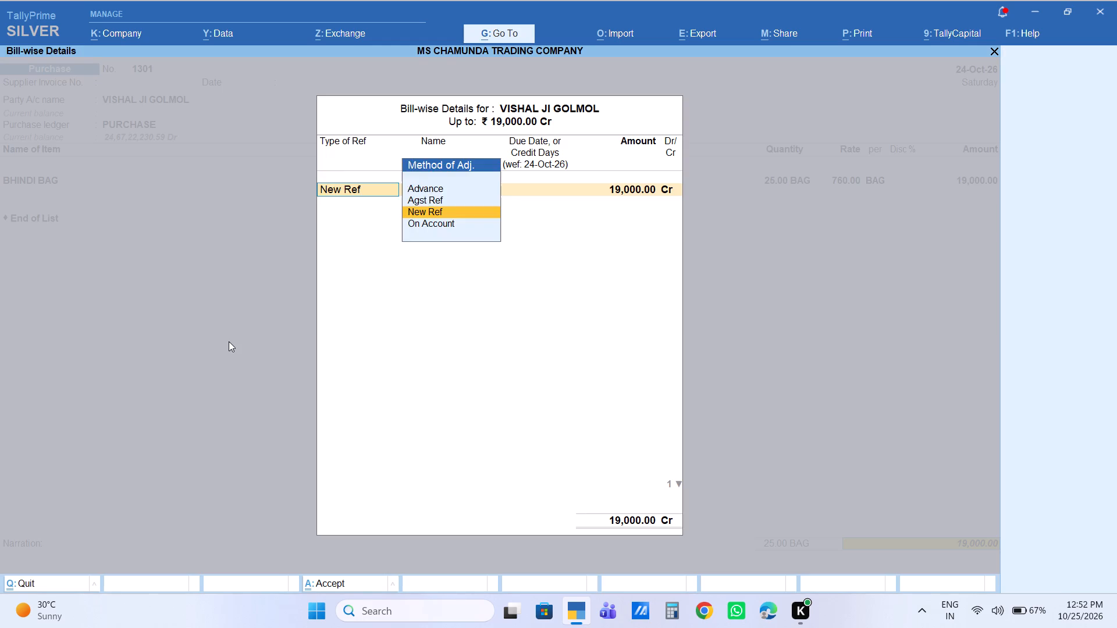
key("Return")
key("Return")
key("Return")
key("Return")
key("Return")
key("Return")
key("Return")
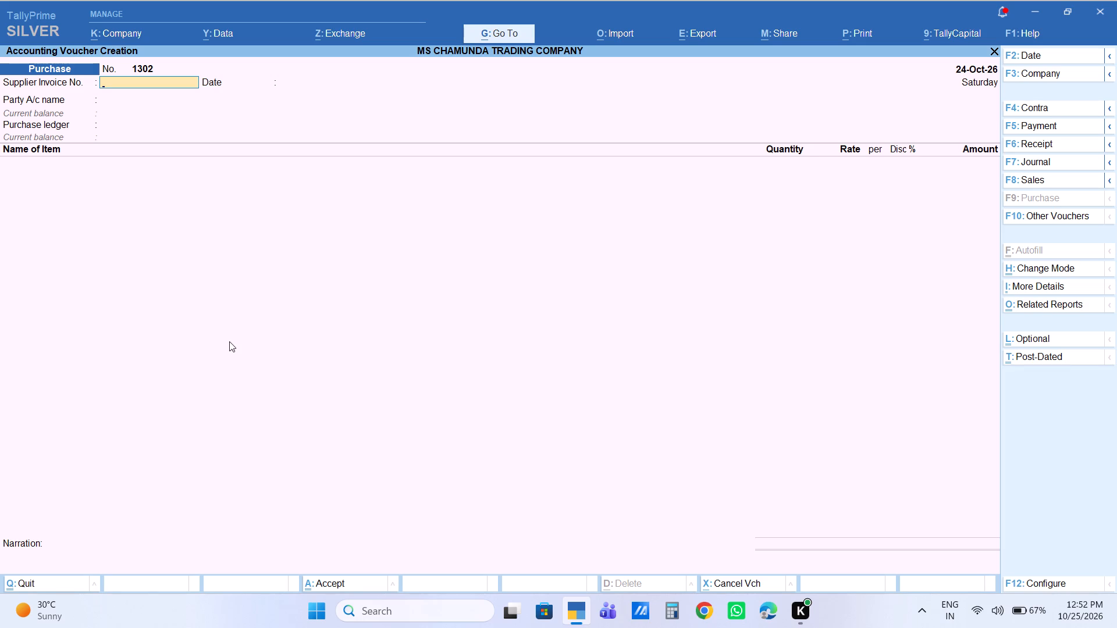
In a new Purchase voucher without supplier invoice details, select the Mishra Ji Soyabari supplier ledger with default party details and the PURCHASE ledger.
key("Return")
key("Return")
type("mishra")
key("Down")
key("Down")
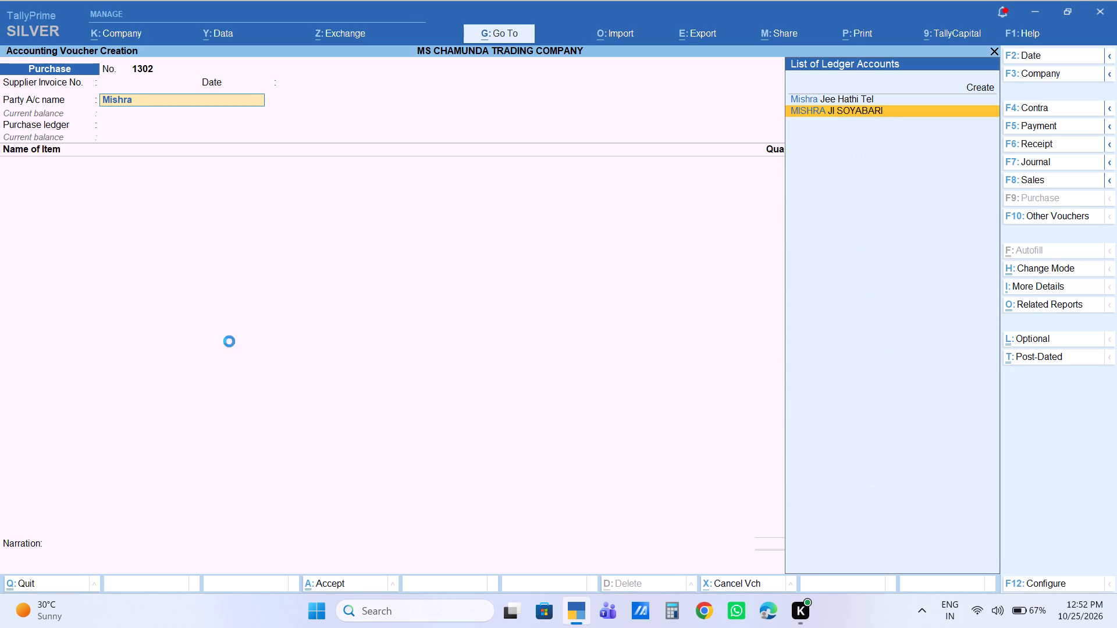
key("Return")
key("Return")
key("Return")
key("Return")
key("Return")
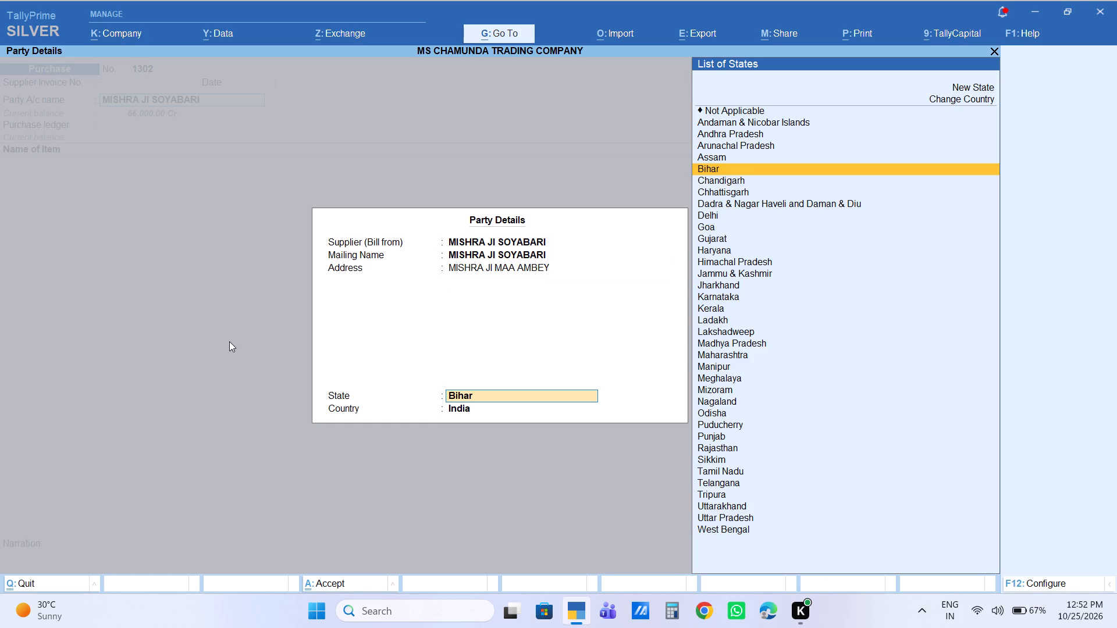
key("Return")
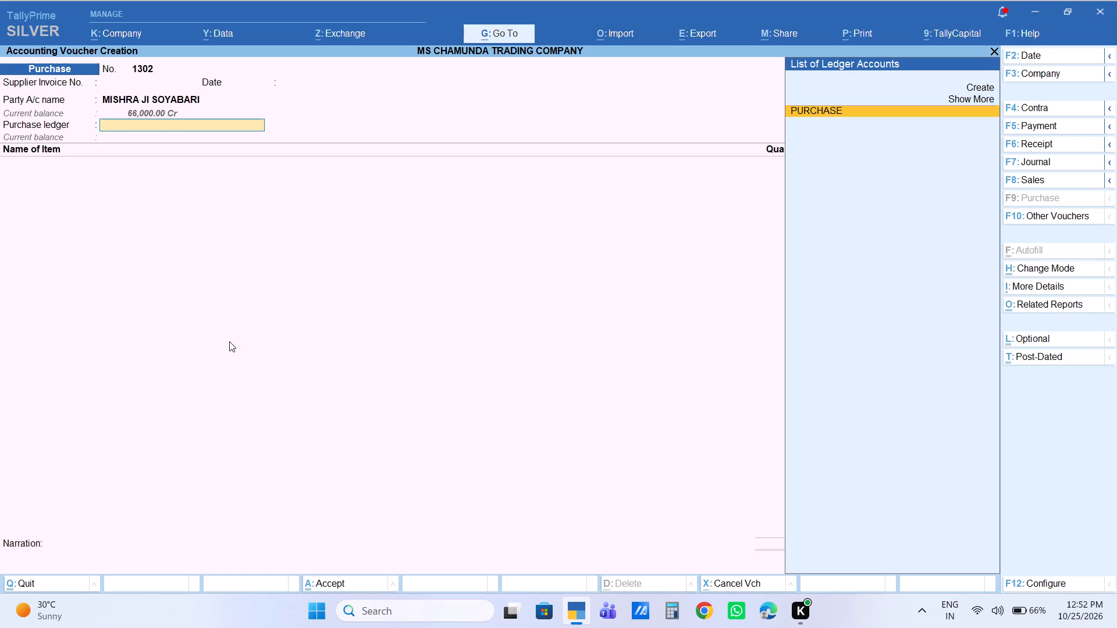
key("Return")
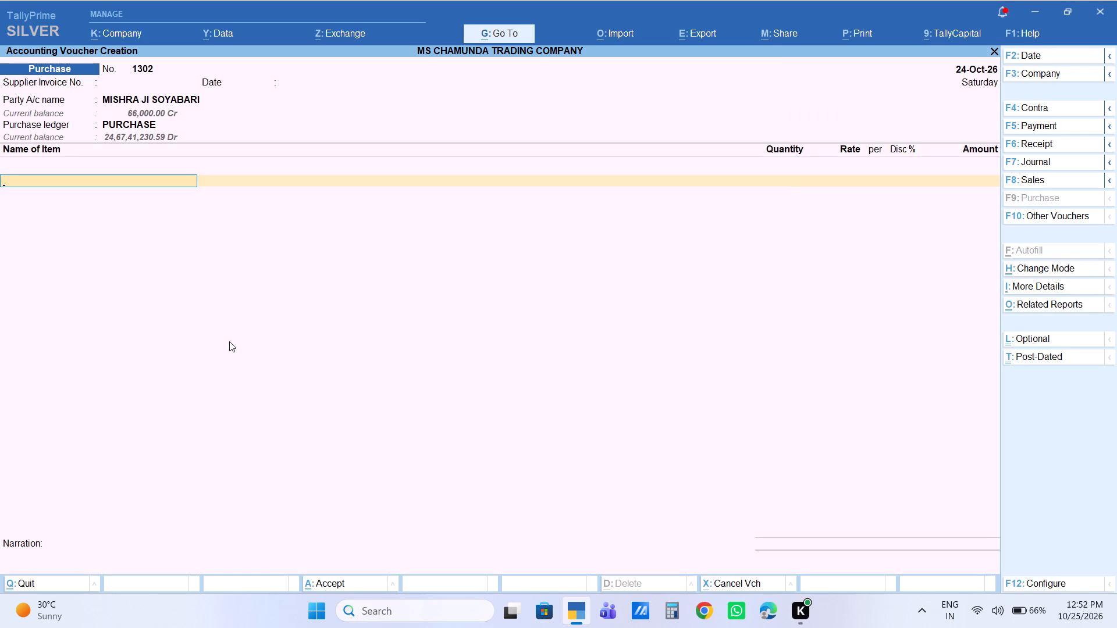
Add the stock item Soyabin 20kg with a quantity of 40 bags at the rate of 1,300.00 per bag.
type("soya")
key("Down")
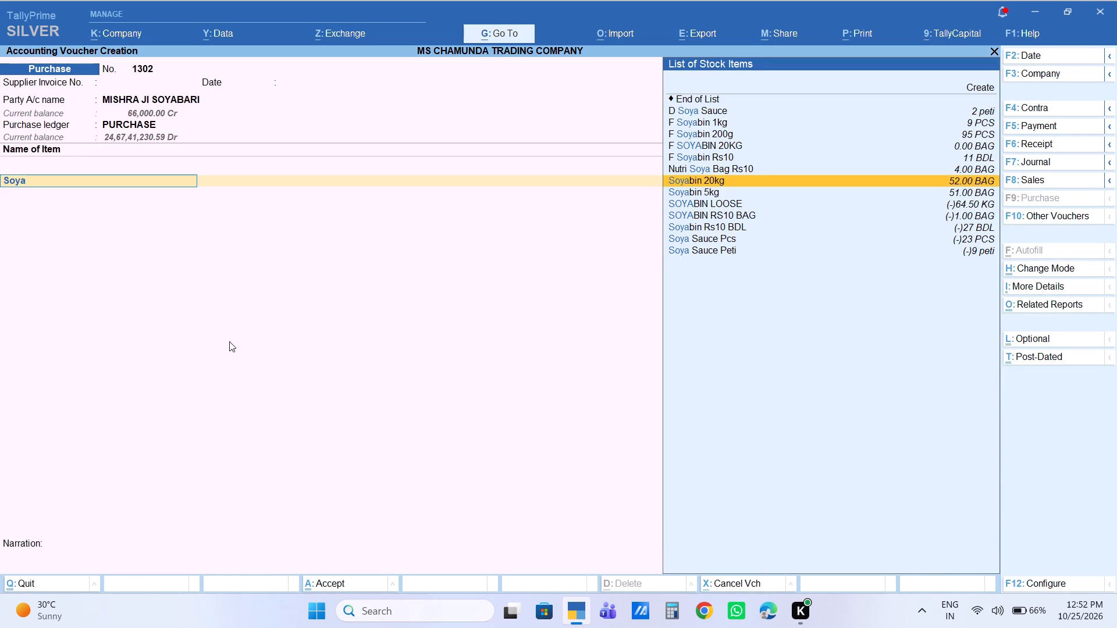
key("Down")
key("Up")
key("Return")
type("40")
key("Return")
key("Return")
key("BackSpace")
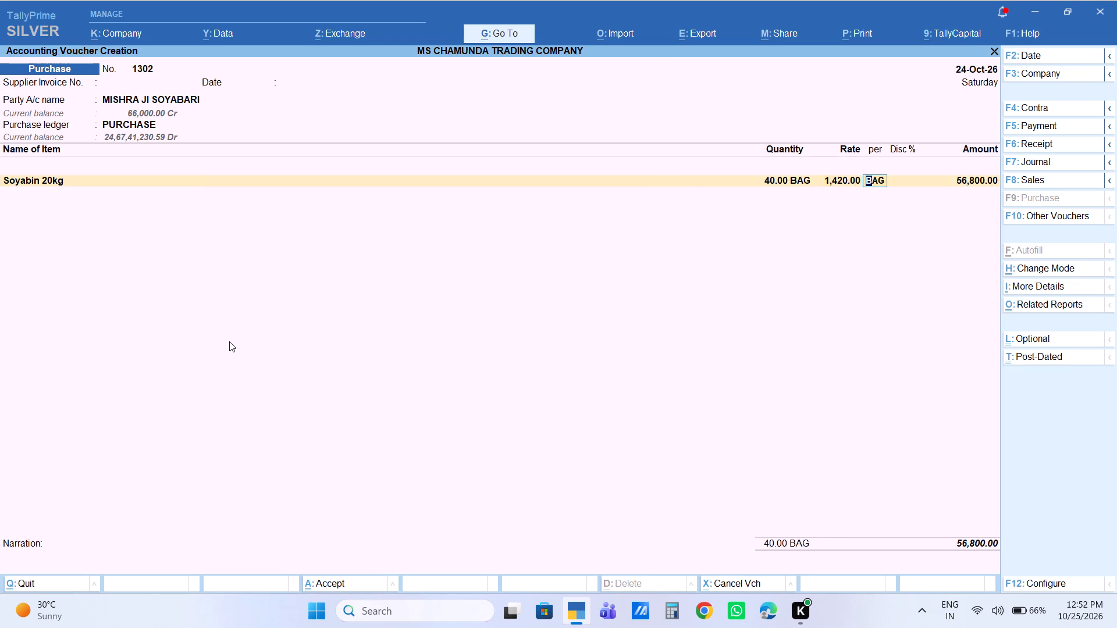
type("1300")
key("Return")
key("Return")
key("Return")
key("Return")
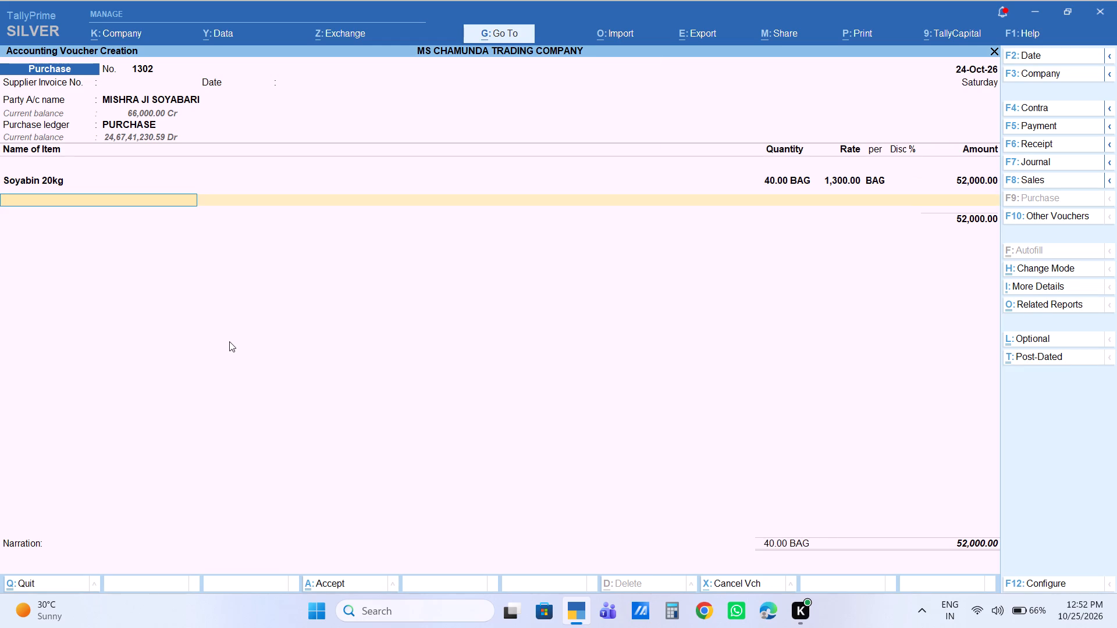
Add the stock item Soyabin 5kg with a quantity of 40 bags at the rate of 335.00 per bag.
type("soyab")
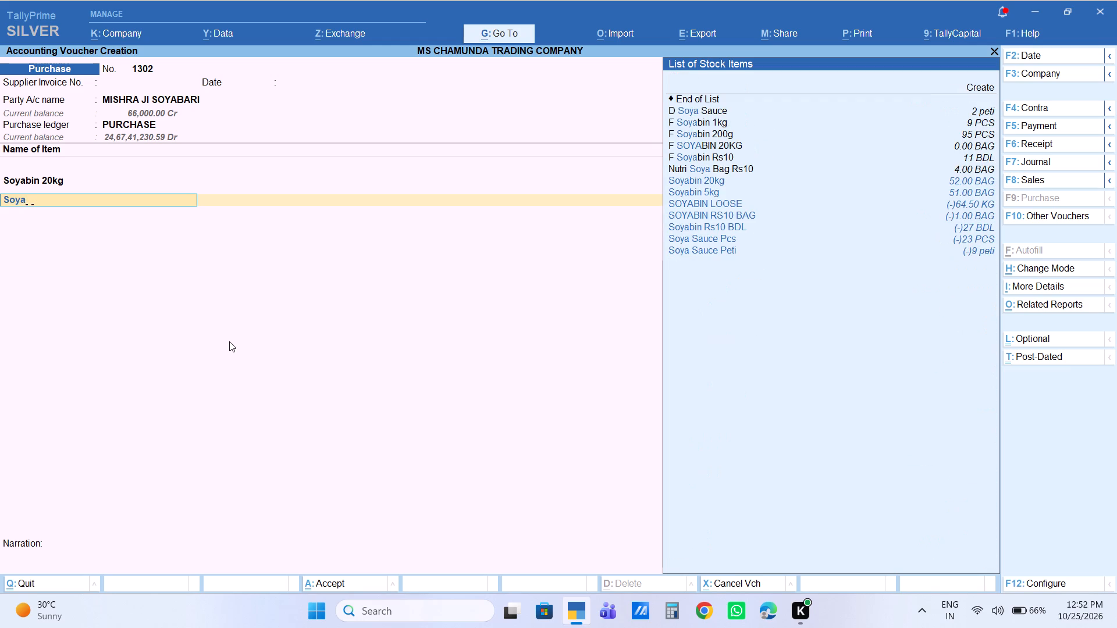
key("Down")
key("Down")
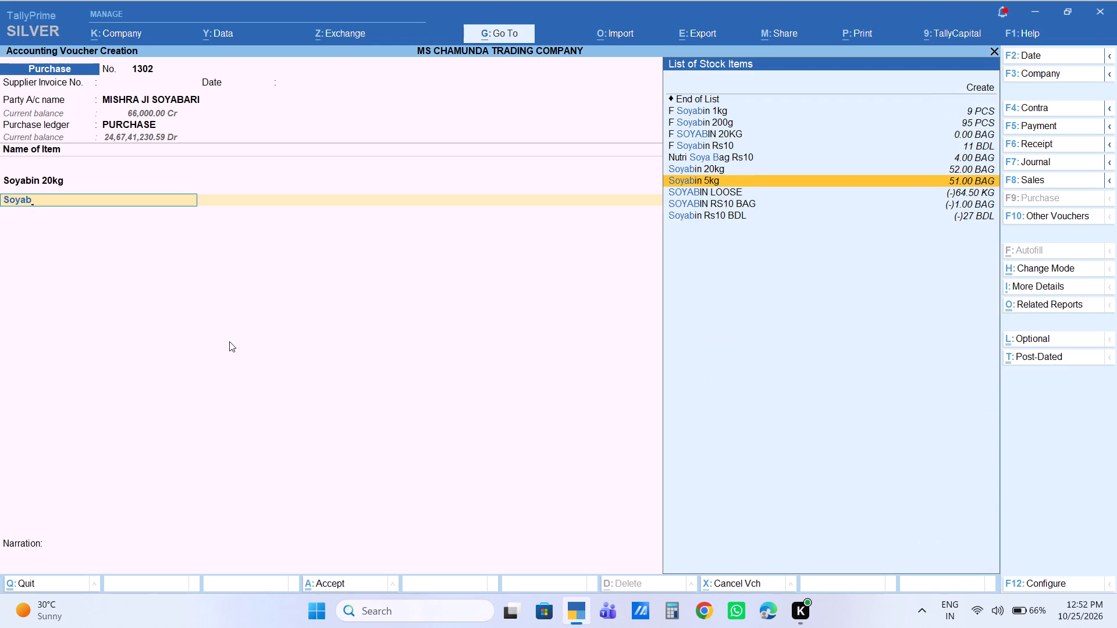
key("Return")
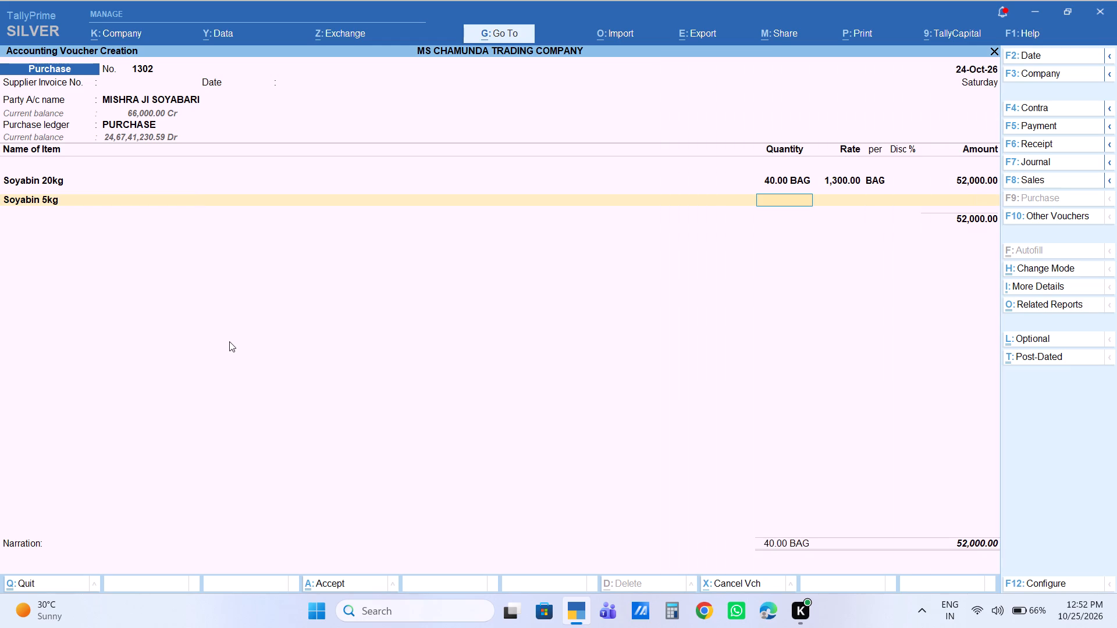
type("40")
key("Return")
type("335")
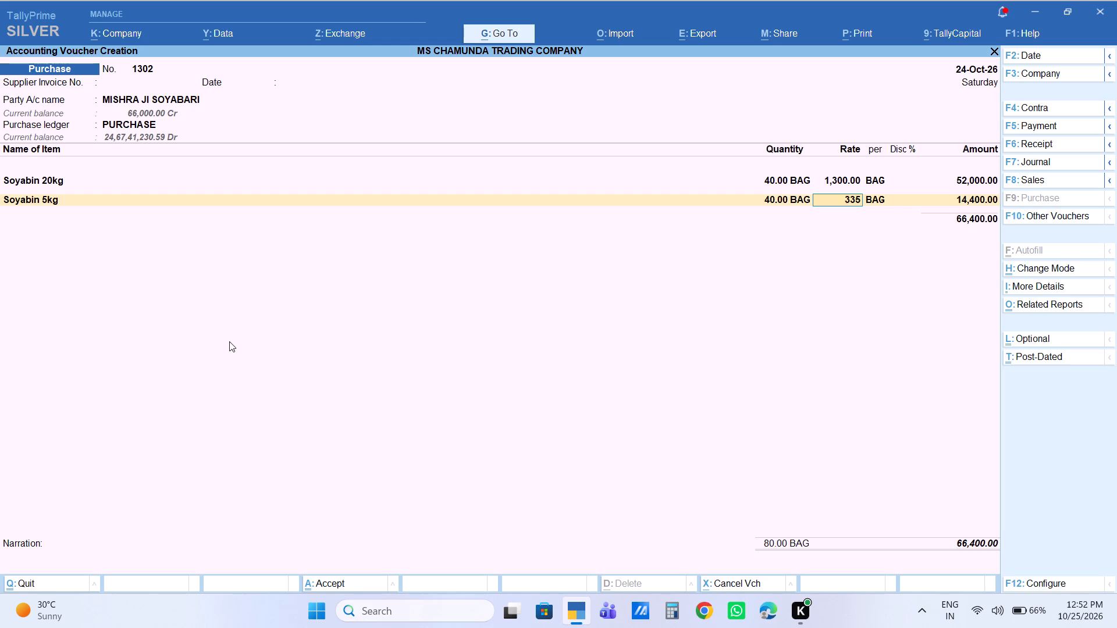
key("Return")
key("Return")
key("Return")
key("Return")
End the item list, accept the default bill allocation for 65,400.00, leave the narration blank and save the purchase.
key("Return")
key("Return")
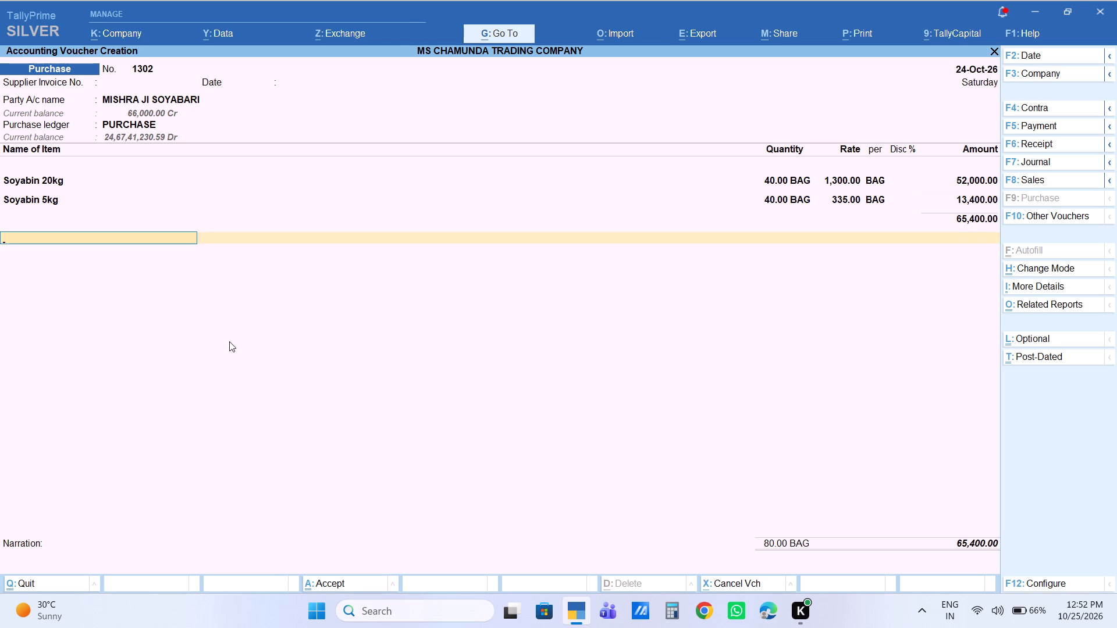
key("Return")
key("Return")
key("Return")
key("Return")
key("Return")
key("Return")
key("Return")
key("Return")
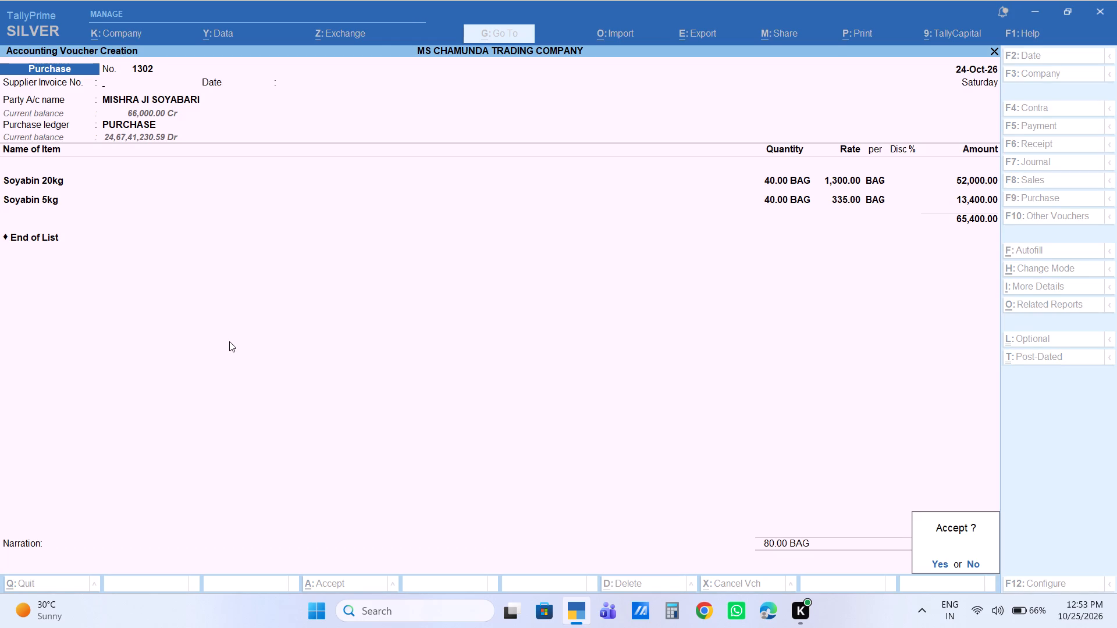
In a new Purchase voucher without supplier invoice details, select the Raju supplier ledger with default party details and the PURCHASE ledger.
key("Return")
key("Return")
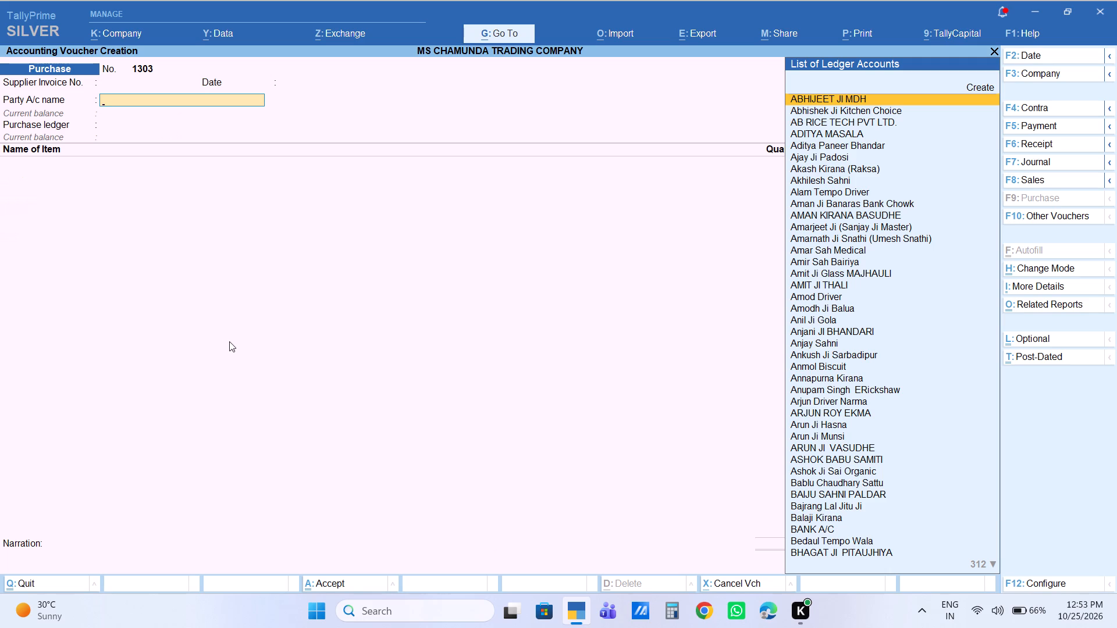
type("raju")
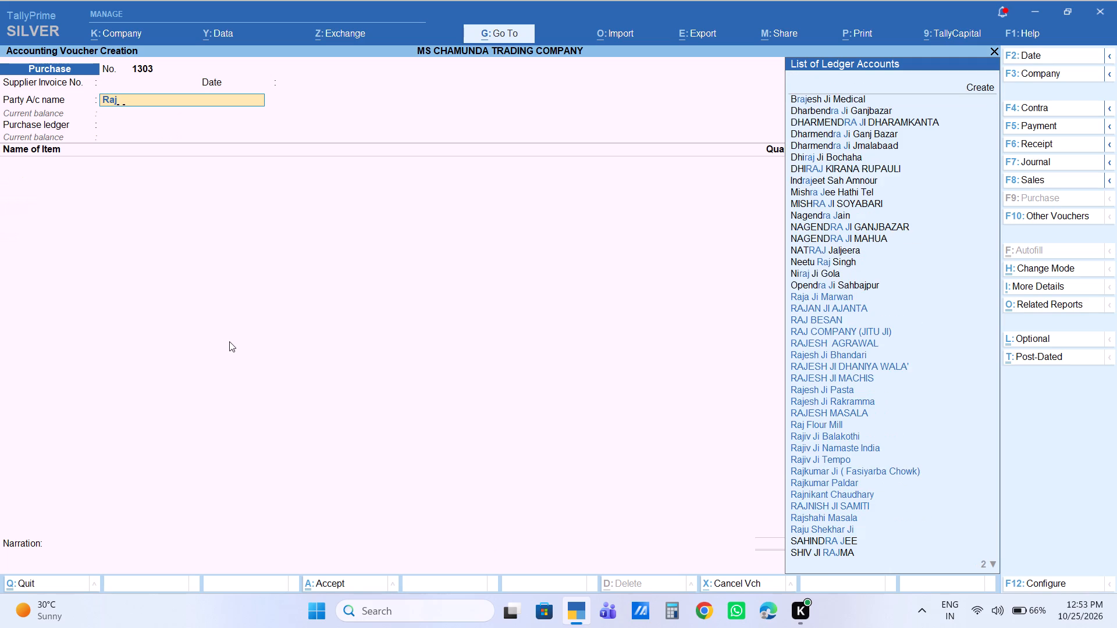
key("Return")
key("Return")
key("Return")
key("Return")
key("Return")
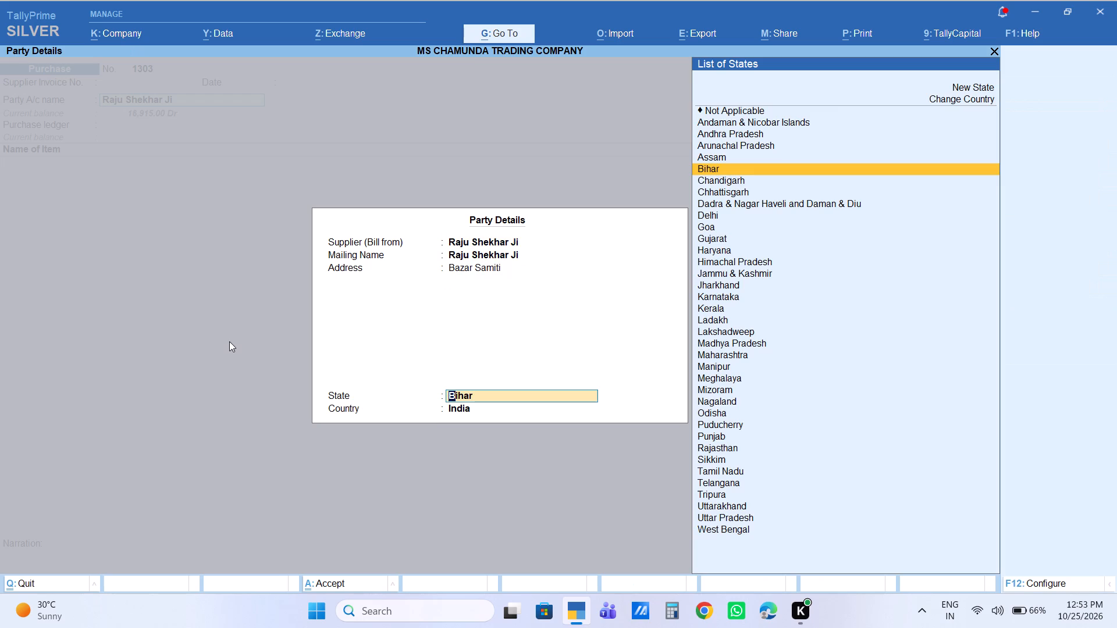
key("Return")
key("Return")
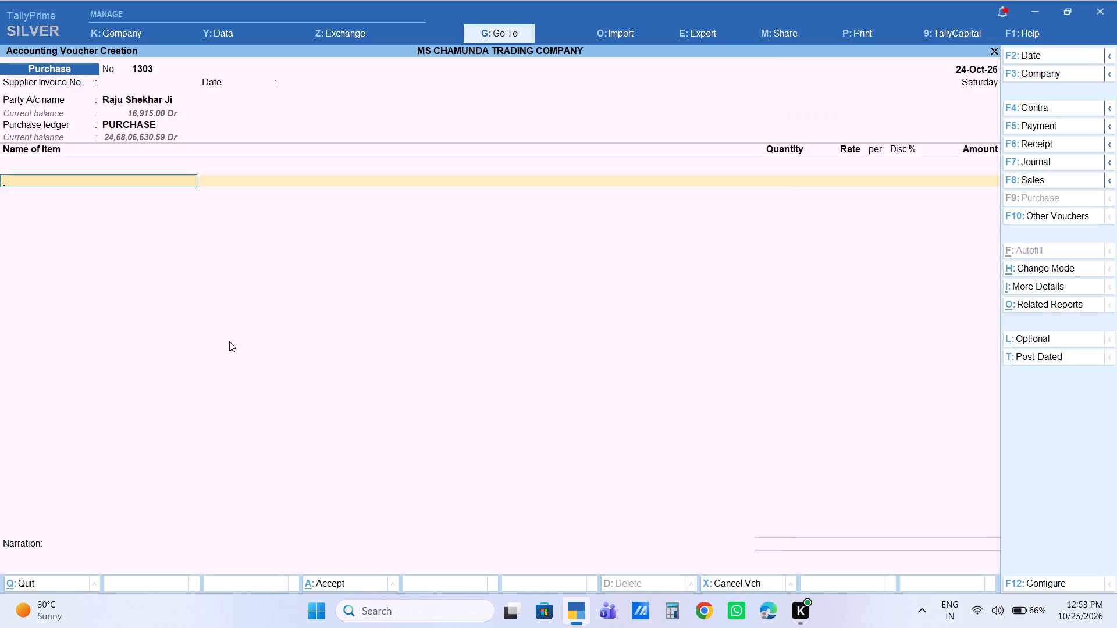
Add the stock item TISI with a quantity of 4 KG at the rate of 135.00 per KG.
type("tisi")
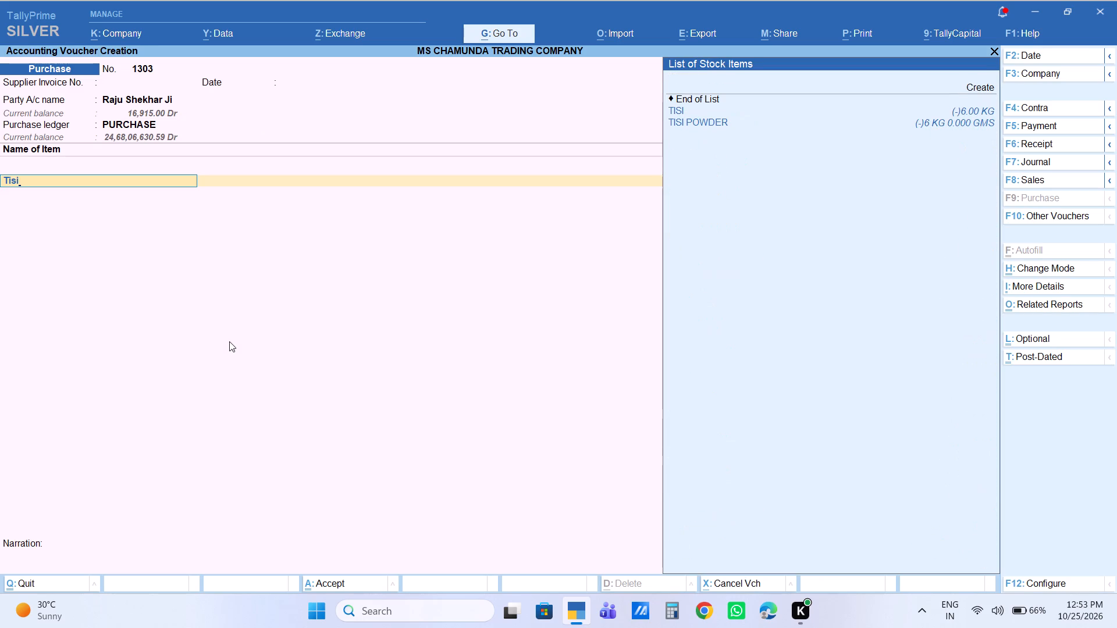
key("Down")
key("Return")
key("4")
key("Return")
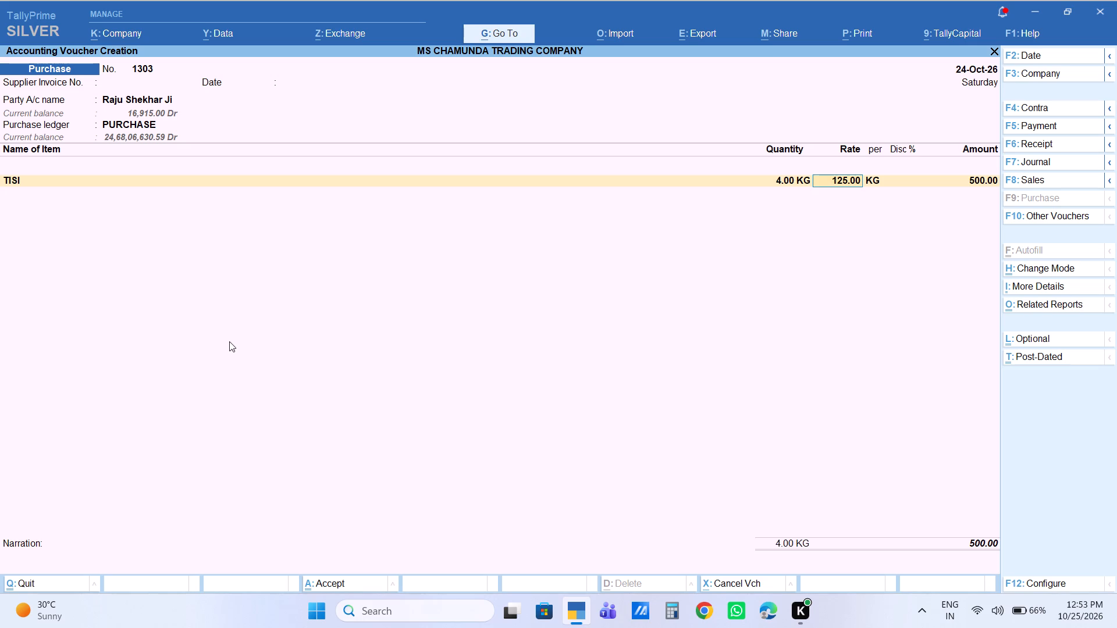
type("135")
key("Return")
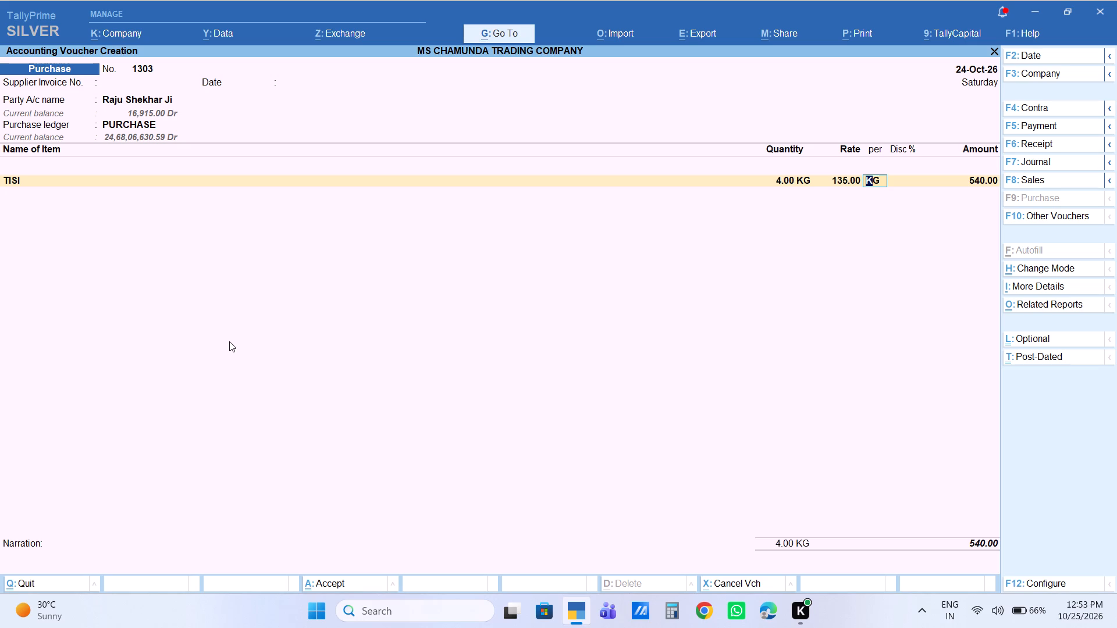
key("Return")
key("Return")
key("Return")
End the item list, accept the New Ref 1303 bill allocation of 540.00, leave the narration blank and save the purchase.
key("Return")
key("Return")
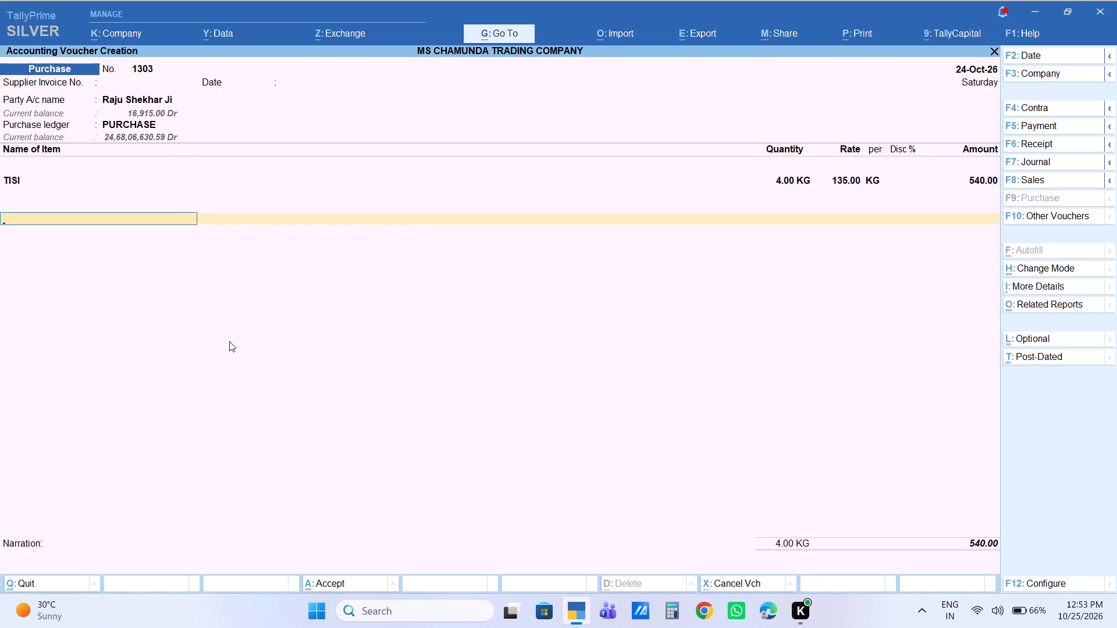
key("Return")
key("Return")
key("Return")
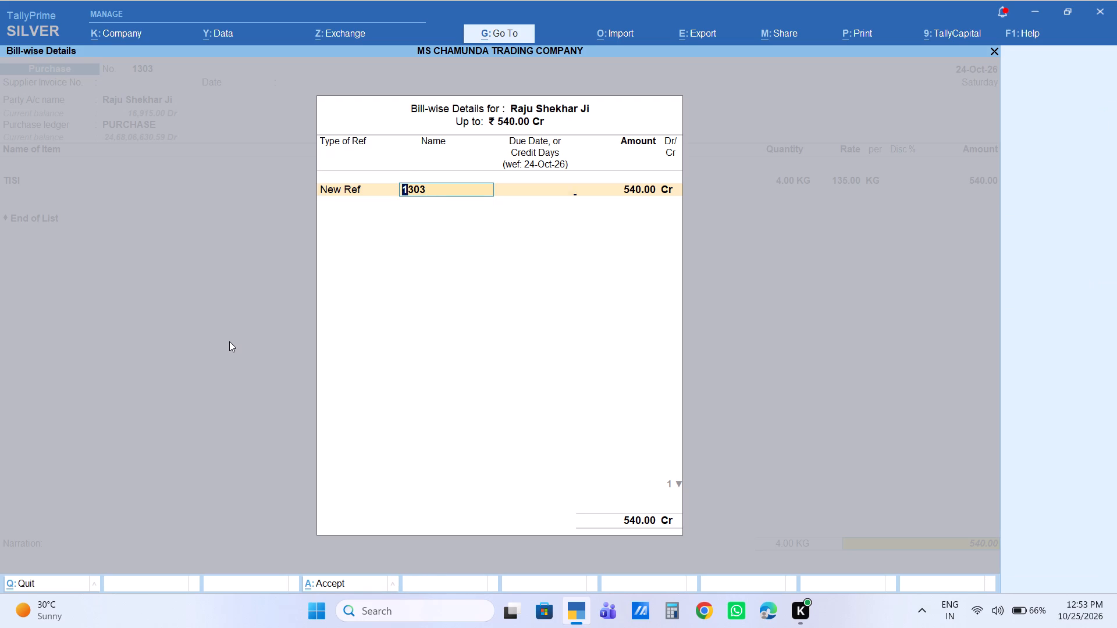
key("Return")
key("Return")
key("Return")
key("Return")
key("Return")
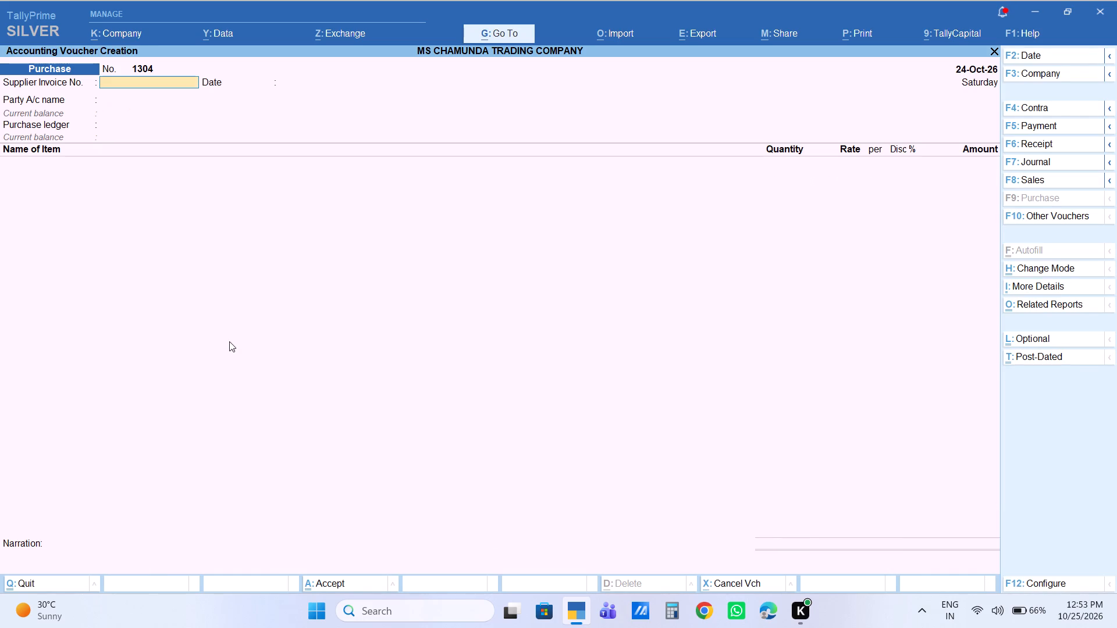
In a new Purchase voucher without supplier invoice details, select the Rajesh Ji Pasta supplier ledger with default party details and the PURCHASE ledger.
key("Return")
key("Return")
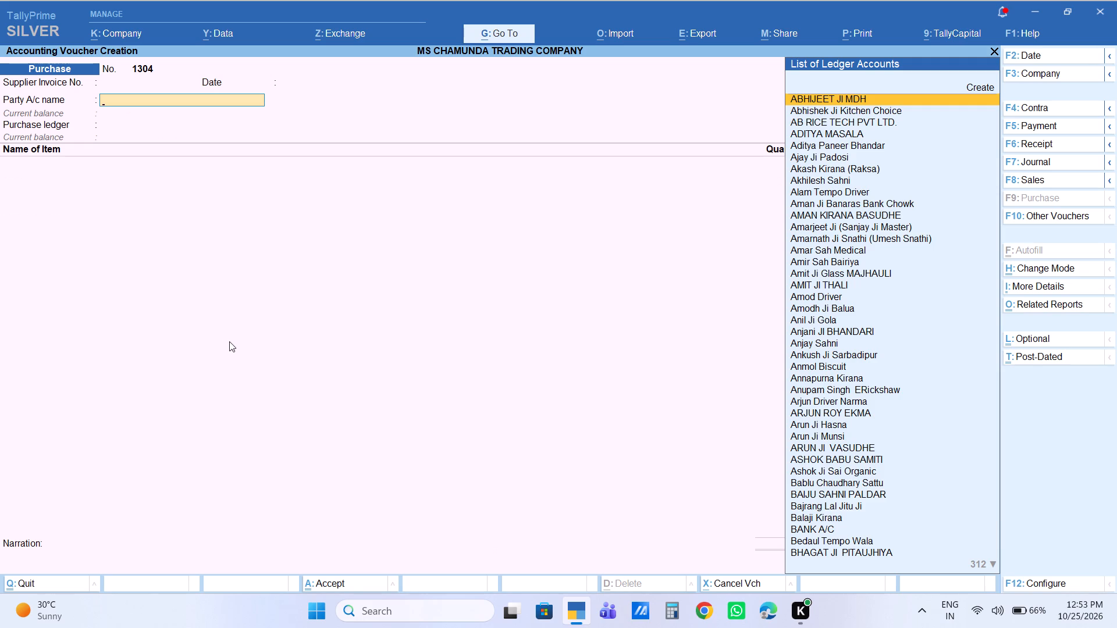
type("rajesh")
key("Down")
key("Down")
key("Down")
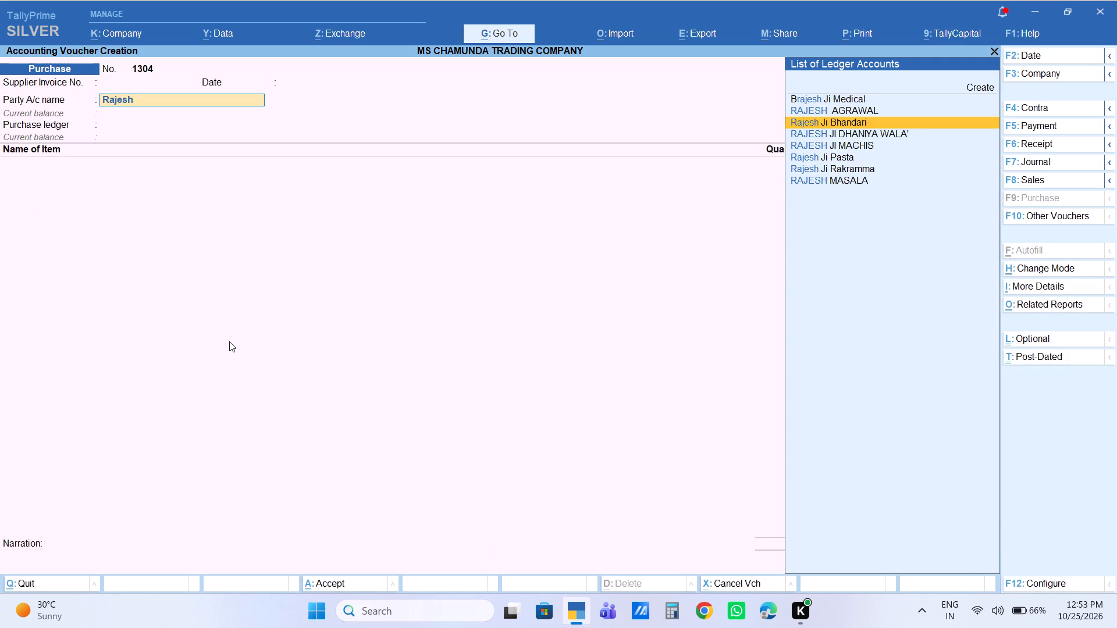
key("Down")
key("Down")
key("Return")
key("Return")
key("Return")
key("Return")
key("Return")
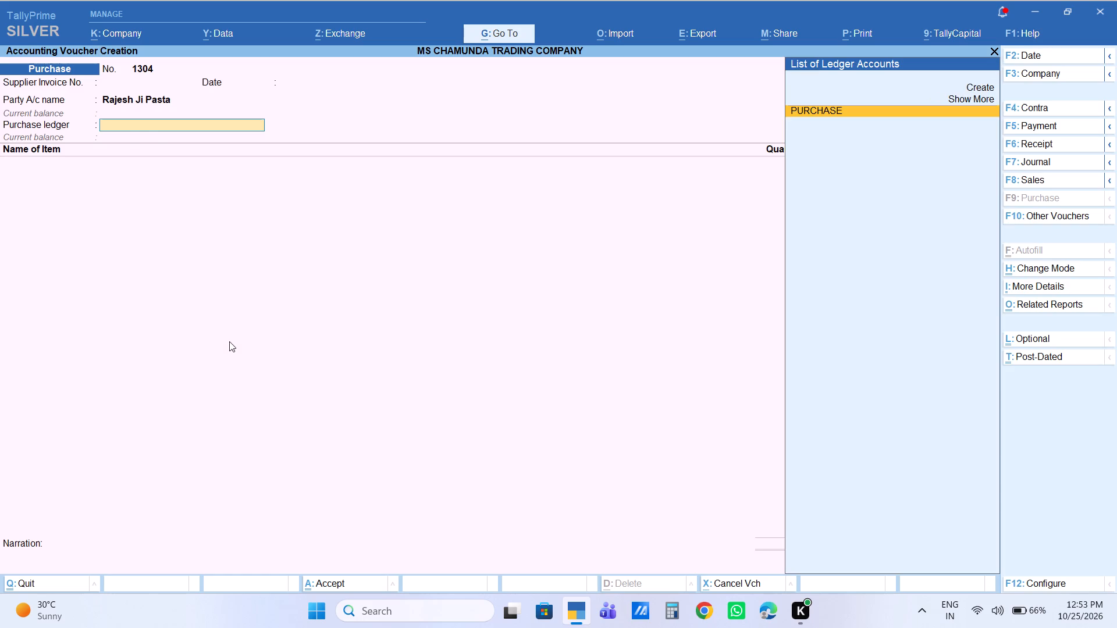
key("Return")
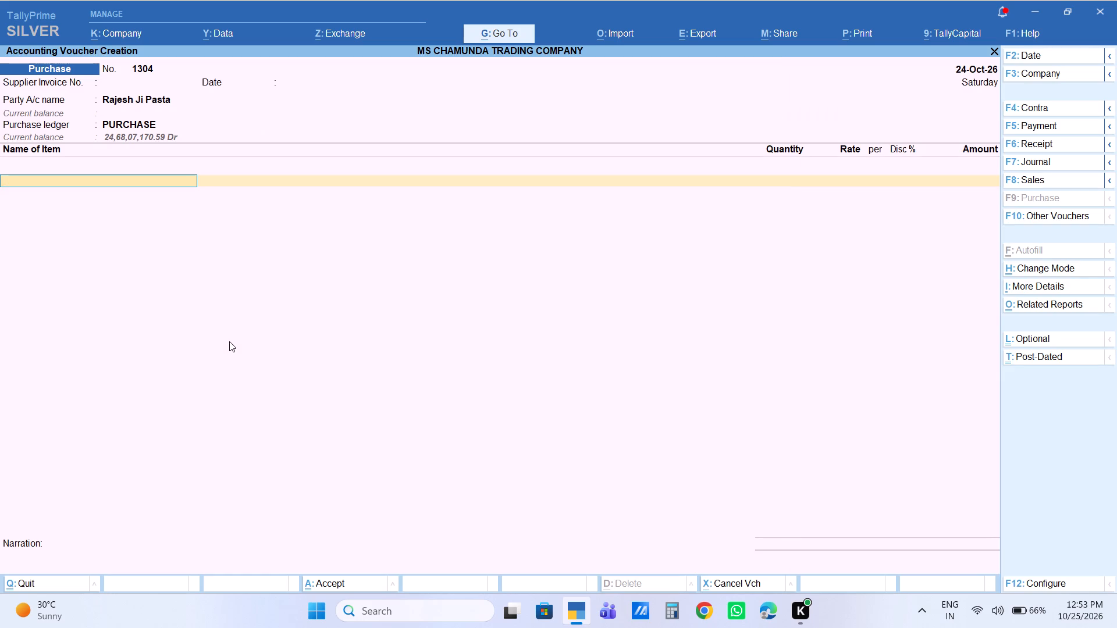
Add the stock item B Marrie Gold Rs5 with a quantity of 80 peti at the rate of 615.00 per peti.
type("b mar")
key("Return")
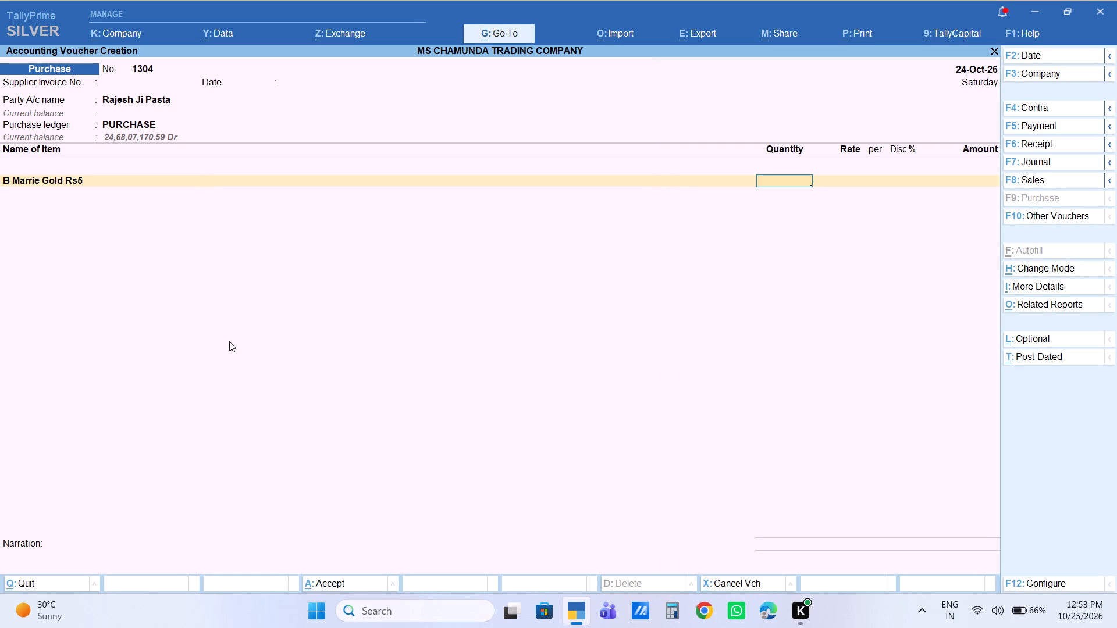
type("80")
key("Return")
key("Return")
key("Return")
key("Return")
key("Return")
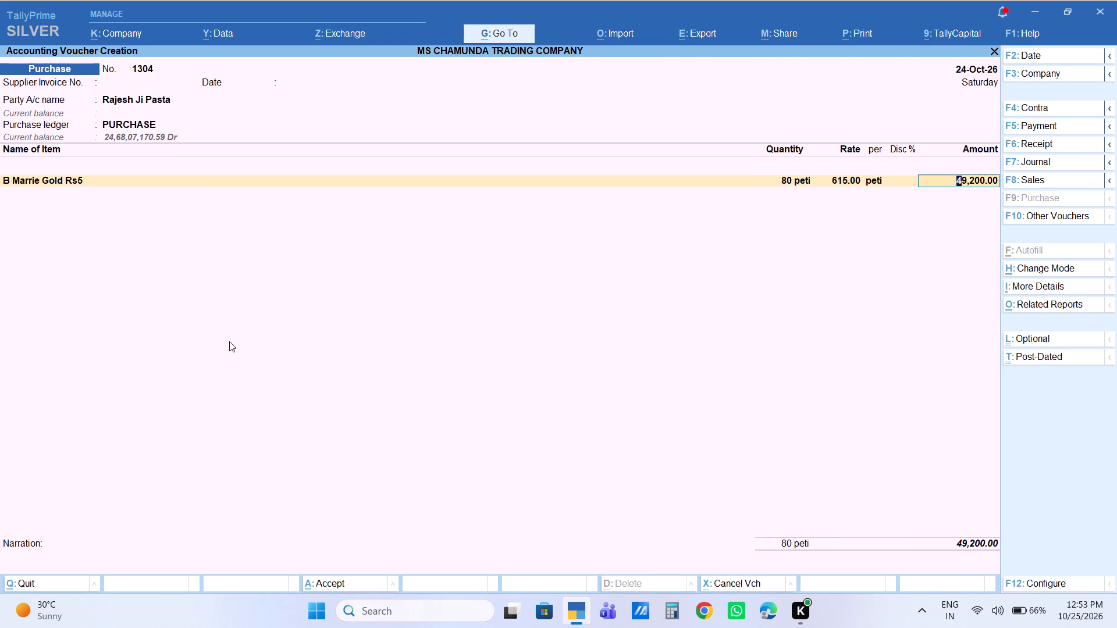
Add the stock item B Good Day Rs5 with a quantity of 20 peti at the rate of 770.00 per peti.
type("bgoo")
key("Return")
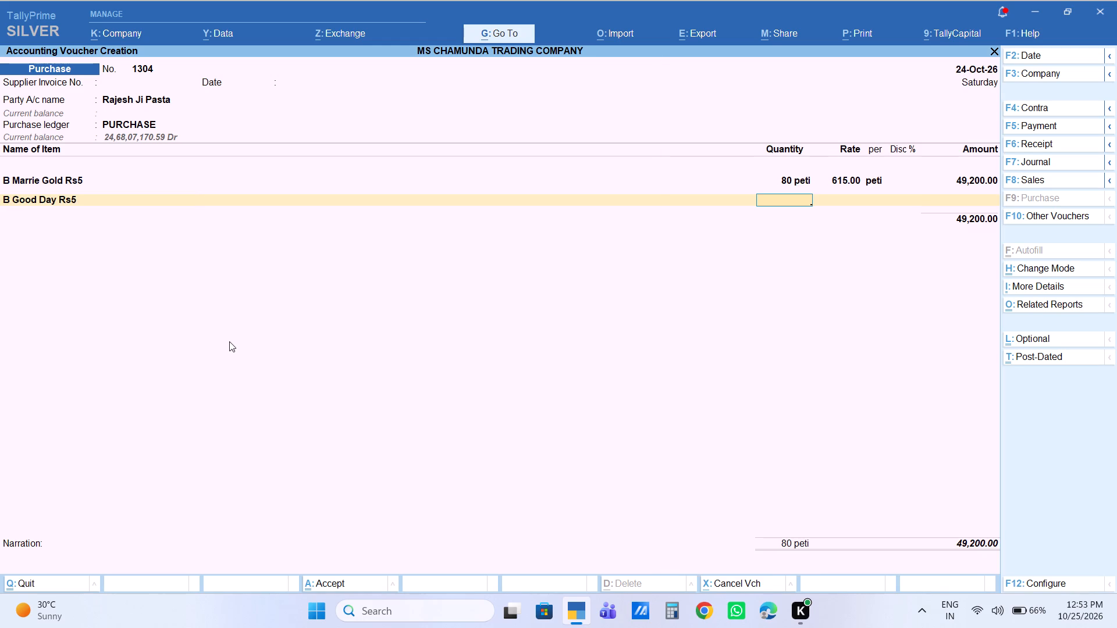
type("20")
key("Return")
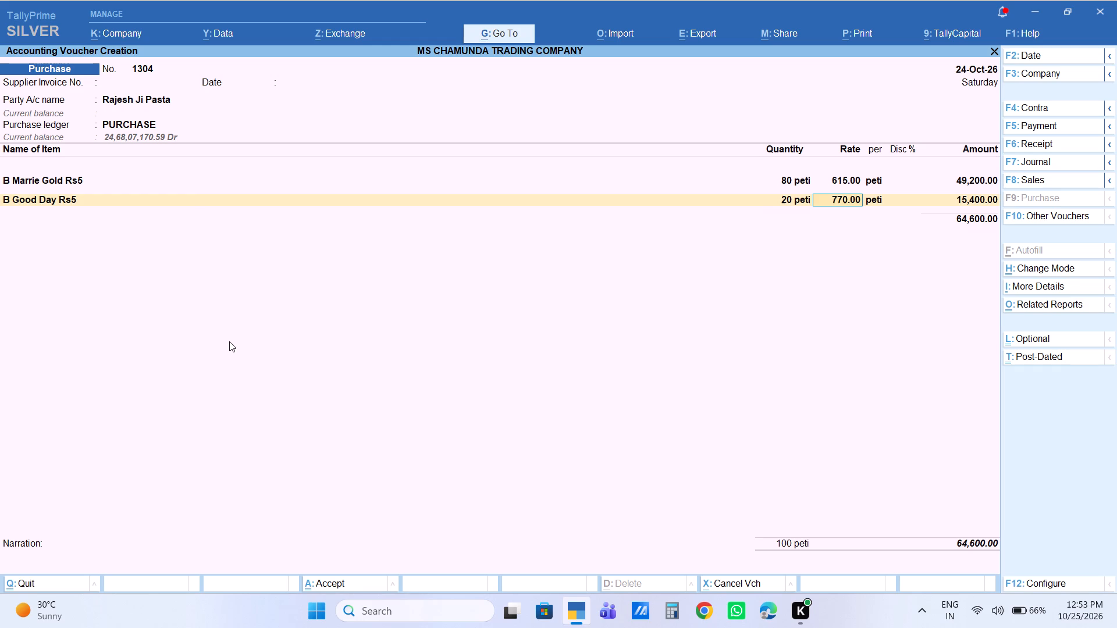
key("Return")
key("Return")
key("Return")
key("Return")
key("Return")
key("Return")
key("Return")
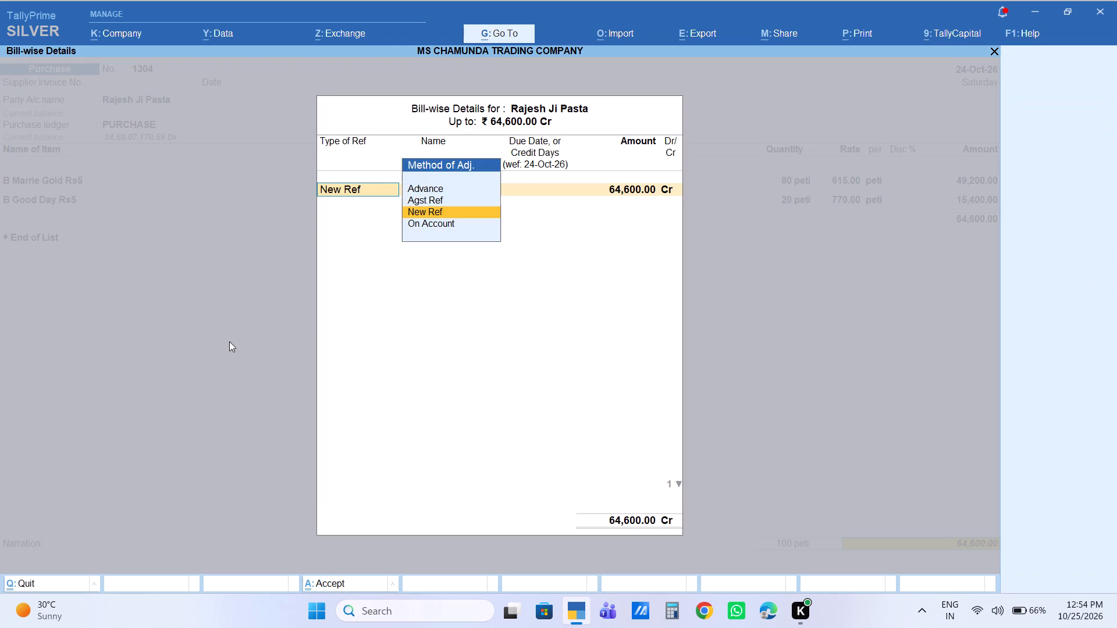
key("Return")
key("Return")
key("Return")
key("Return")
key("Return")
key("Return")
key("Return")
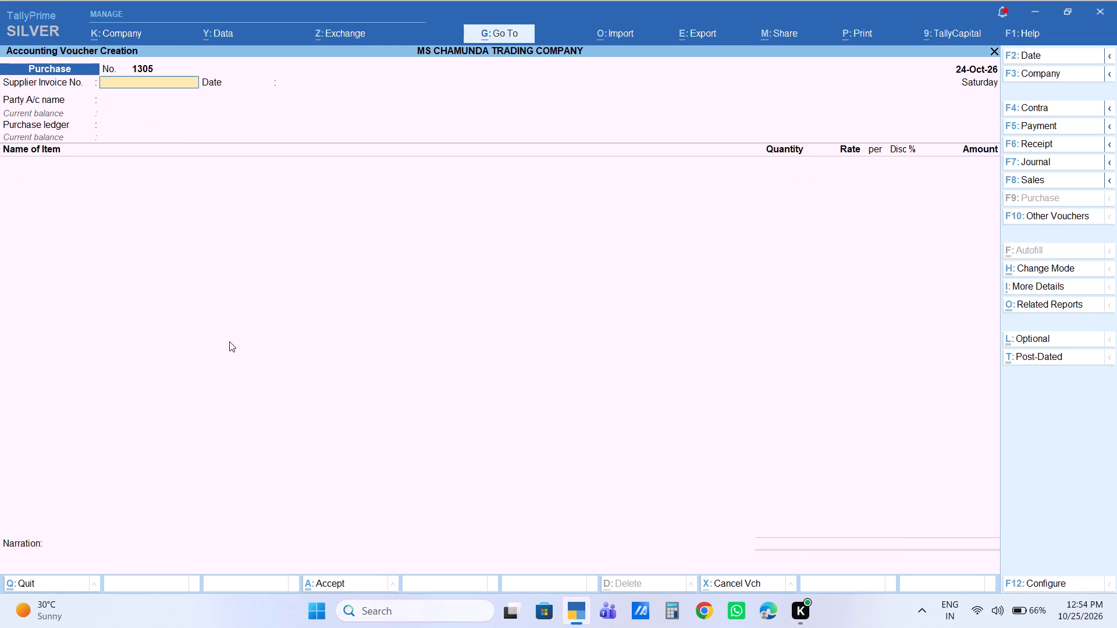
In the new Purchase voucher without supplier invoice details, select the MANOJ COMPANY supplier ledger with default party details and the PURCHASE ledger.
key("Return")
key("Return")
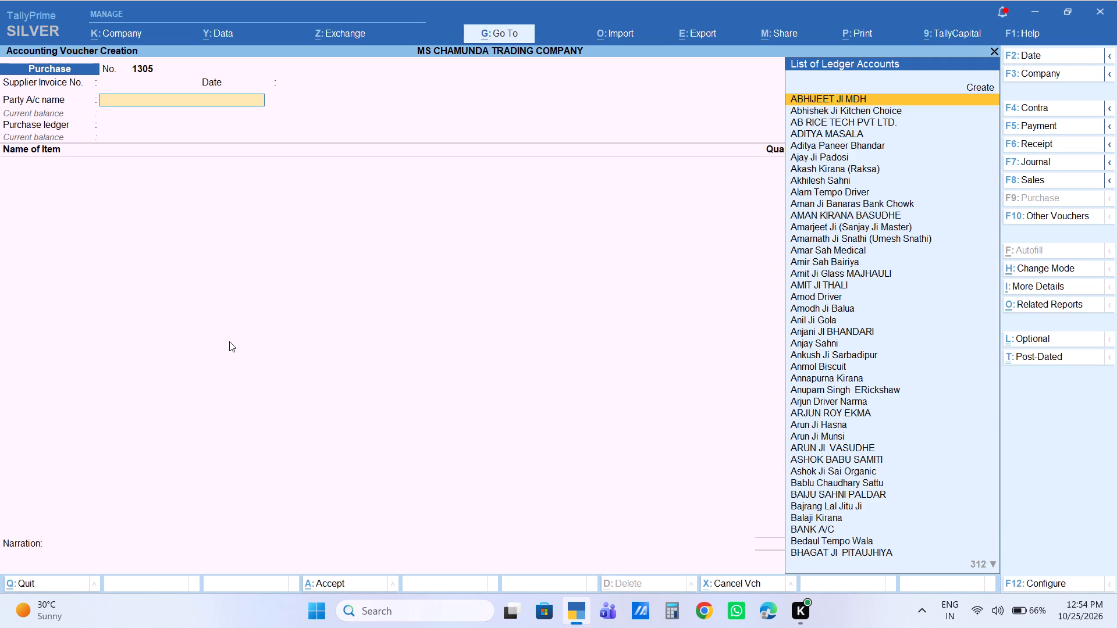
type("manoj")
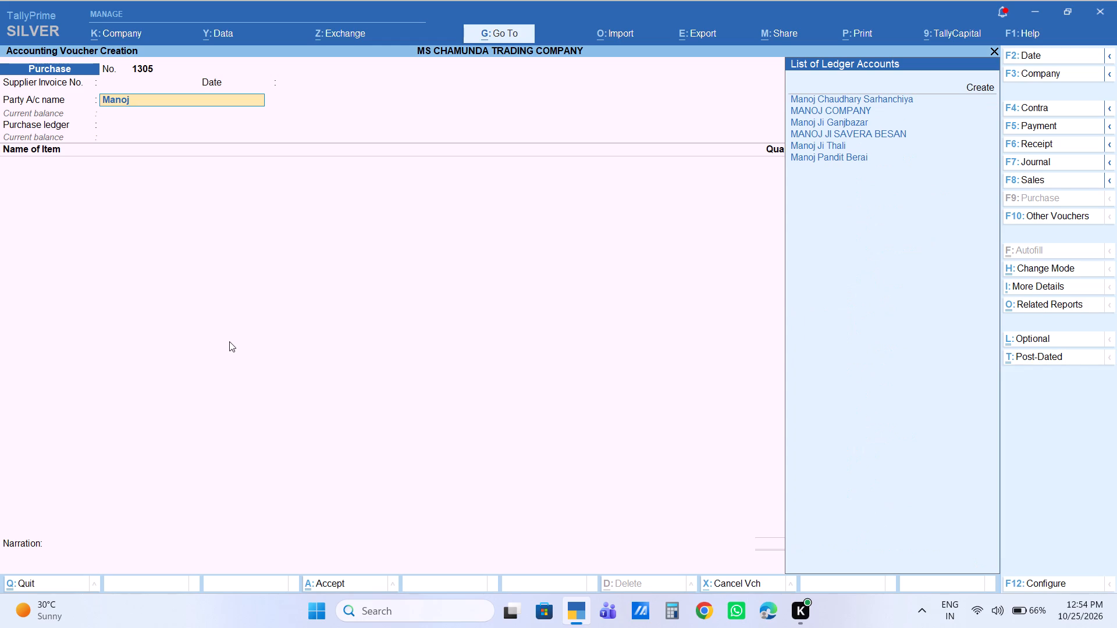
key("Down")
key("Down")
key("Down")
key("Down")
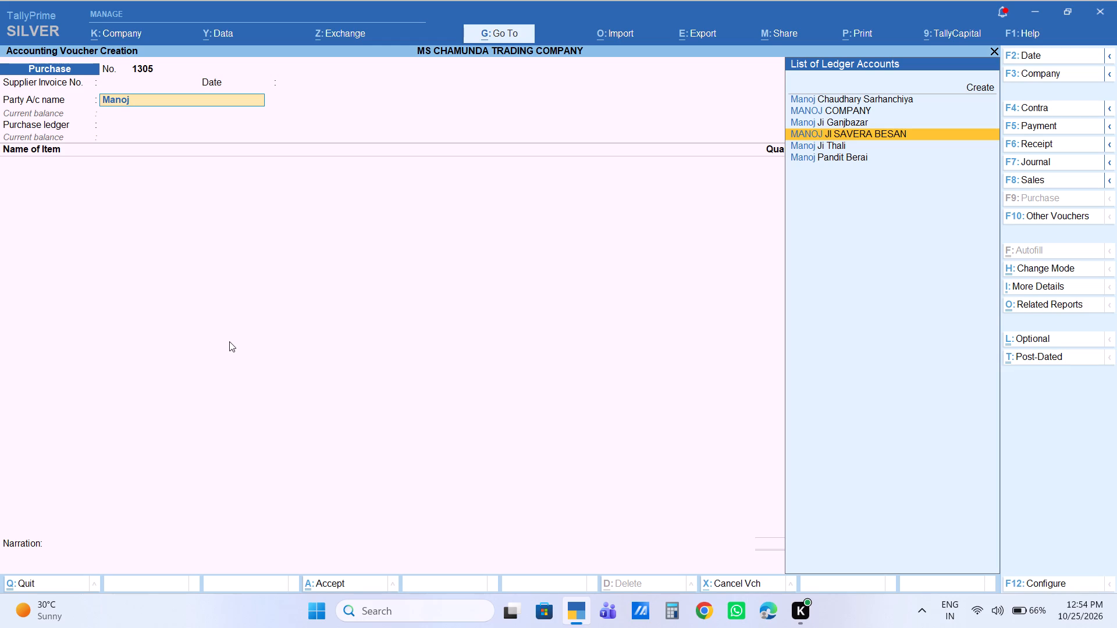
key("Up")
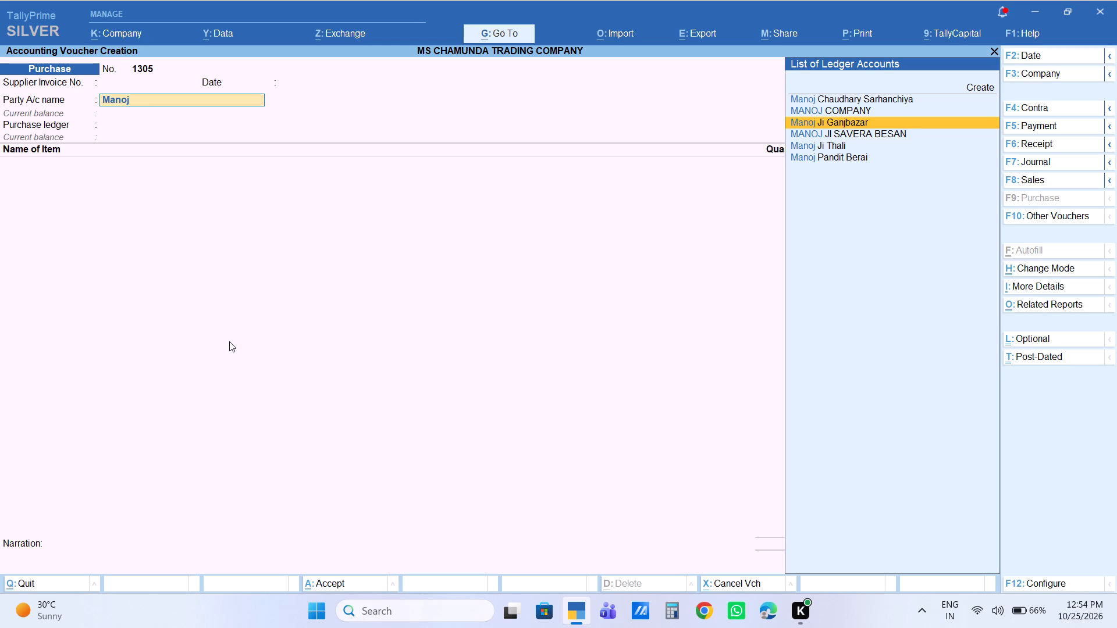
key("Up")
key("Return")
key("Return")
key("Return")
key("Return")
key("Return")
key("Return")
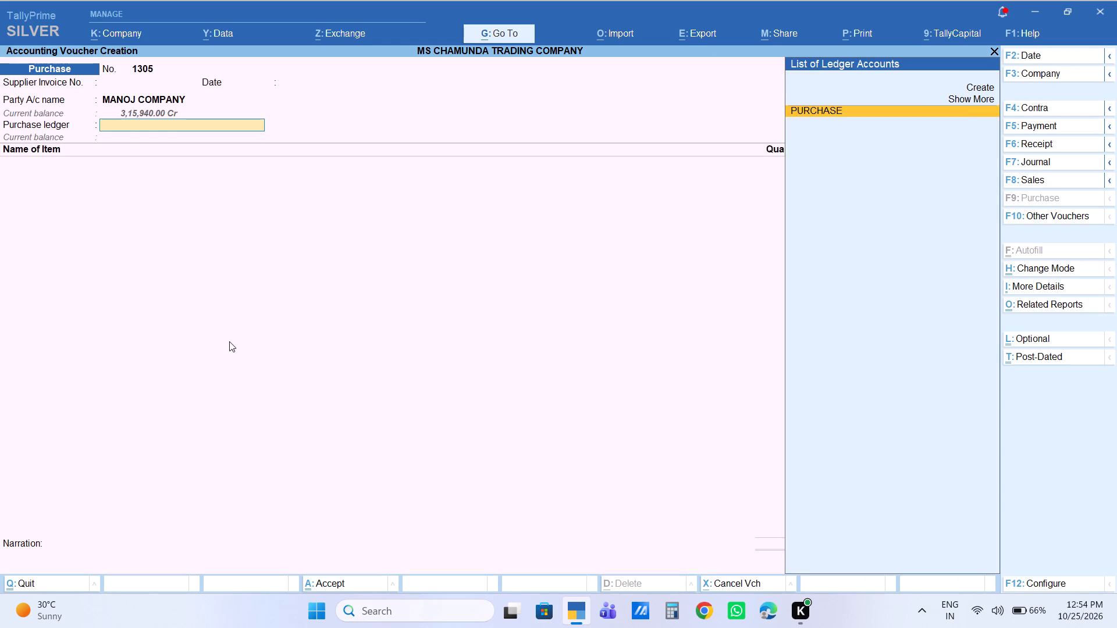
key("Return")
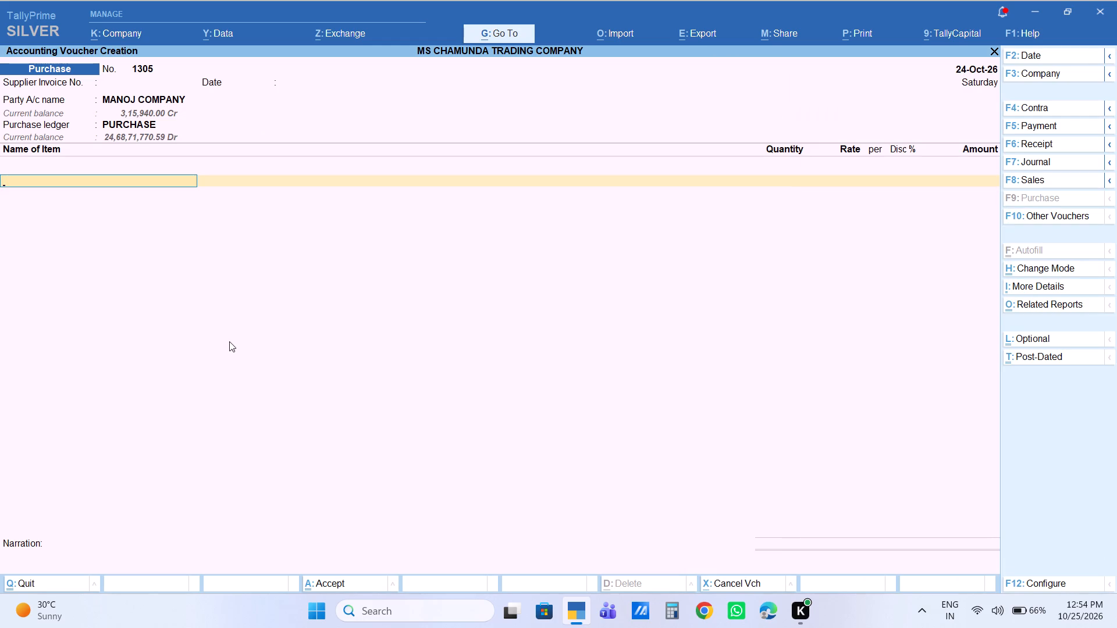
Add the stock item Fortune 500ml PETI with a quantity of 50 peti at the rate of 2,010.00 per peti.
type("fort")
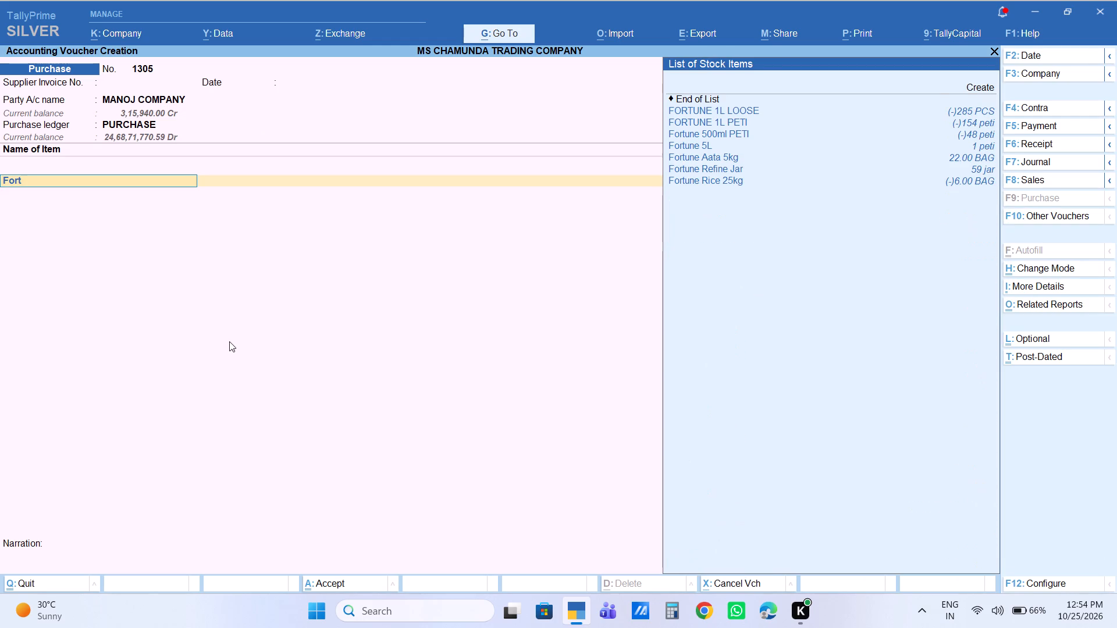
key("Down")
key("Down")
key("Down")
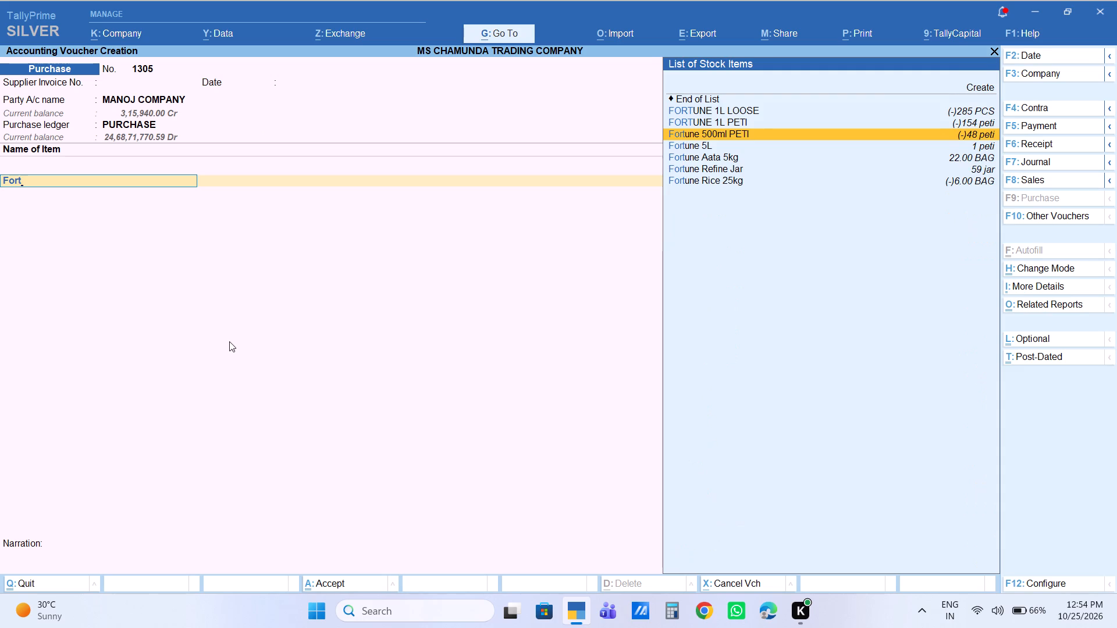
key("Return")
type("50")
key("Return")
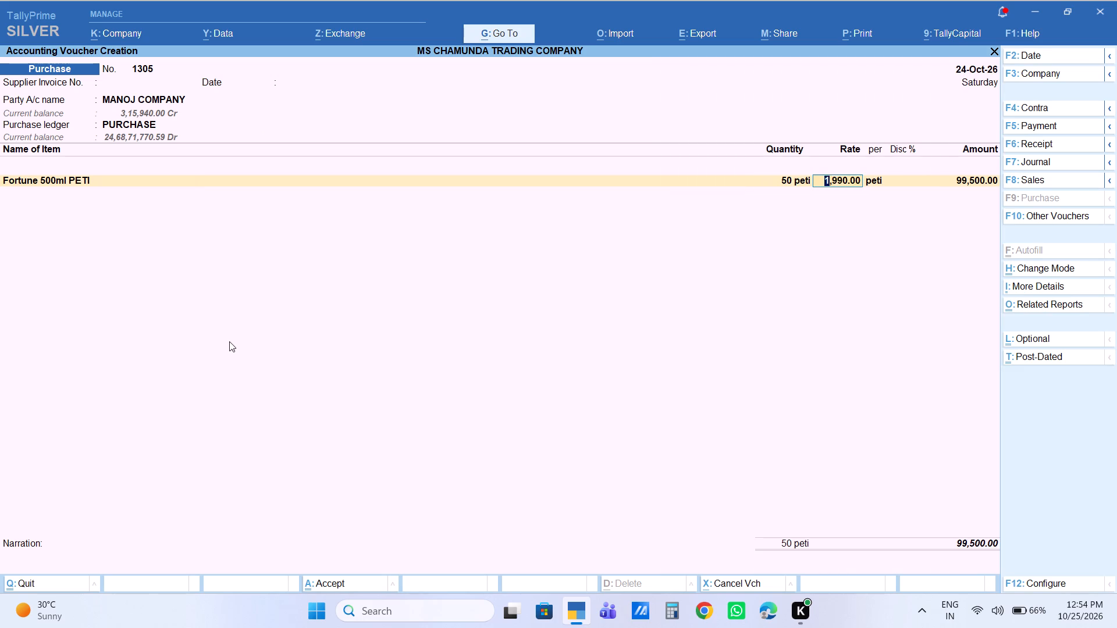
type("2010")
key("Return")
key("Return")
key("Return")
key("Return")
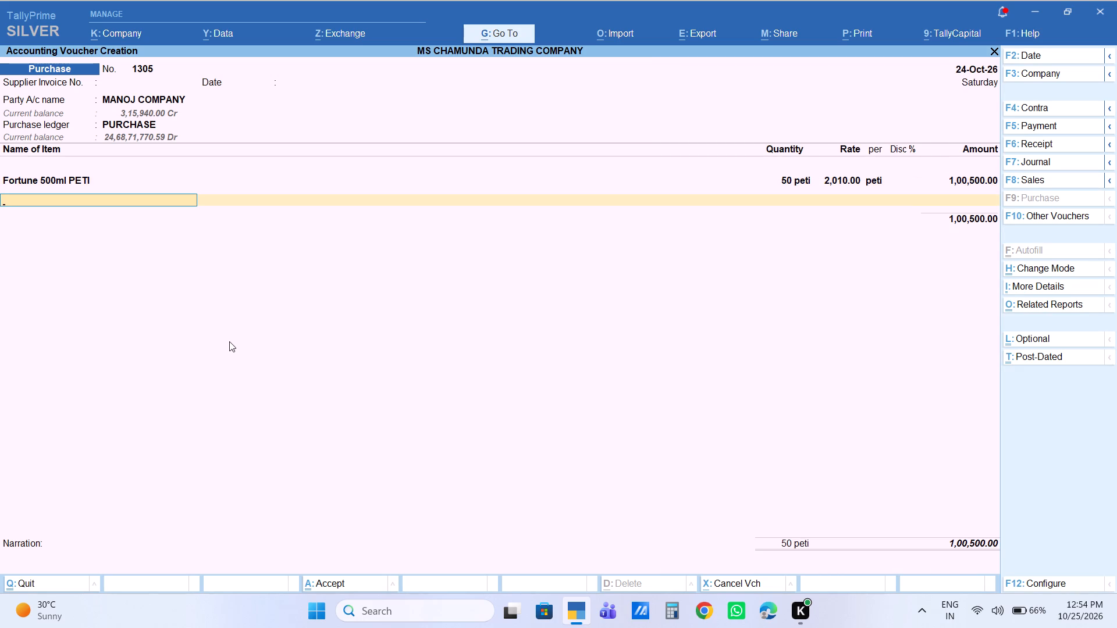
Add the stock item FORTUNE 1L PETI with a quantity of 150 peti at the rate of 2,625.00 per peti.
type("fort")
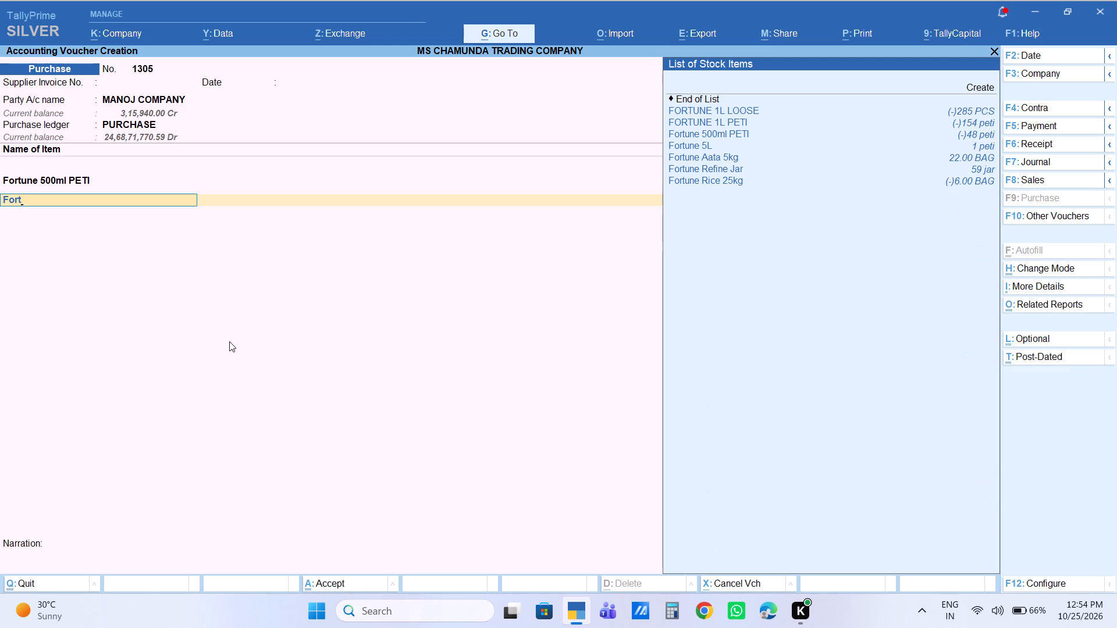
key("Down")
key("Down")
key("Return")
type("150")
key("Return")
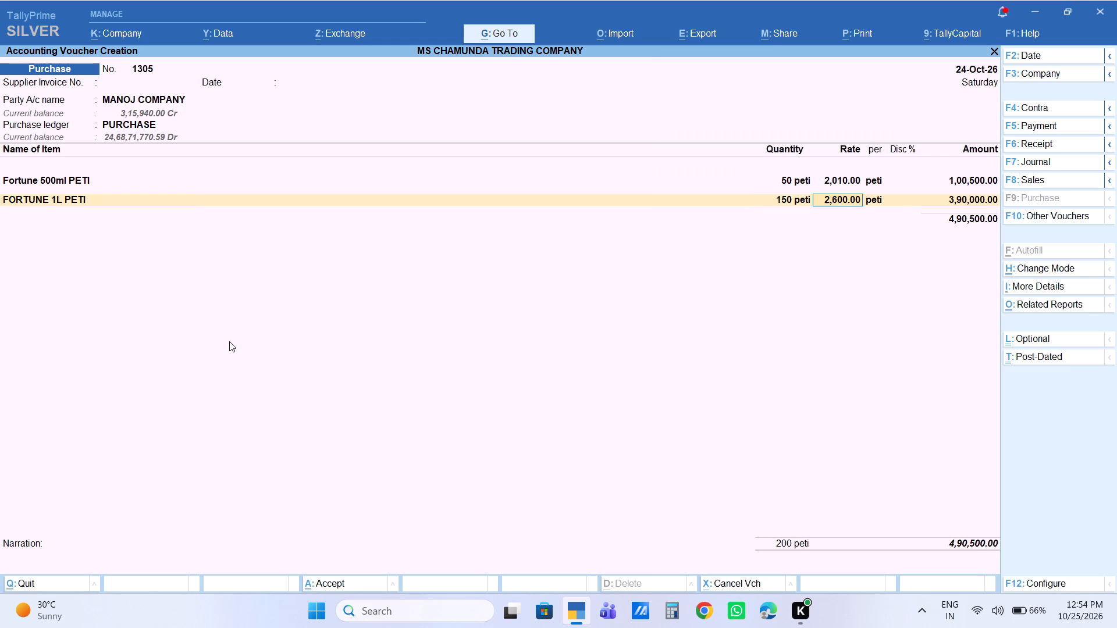
type("2625")
key("Return")
key("Return")
key("Return")
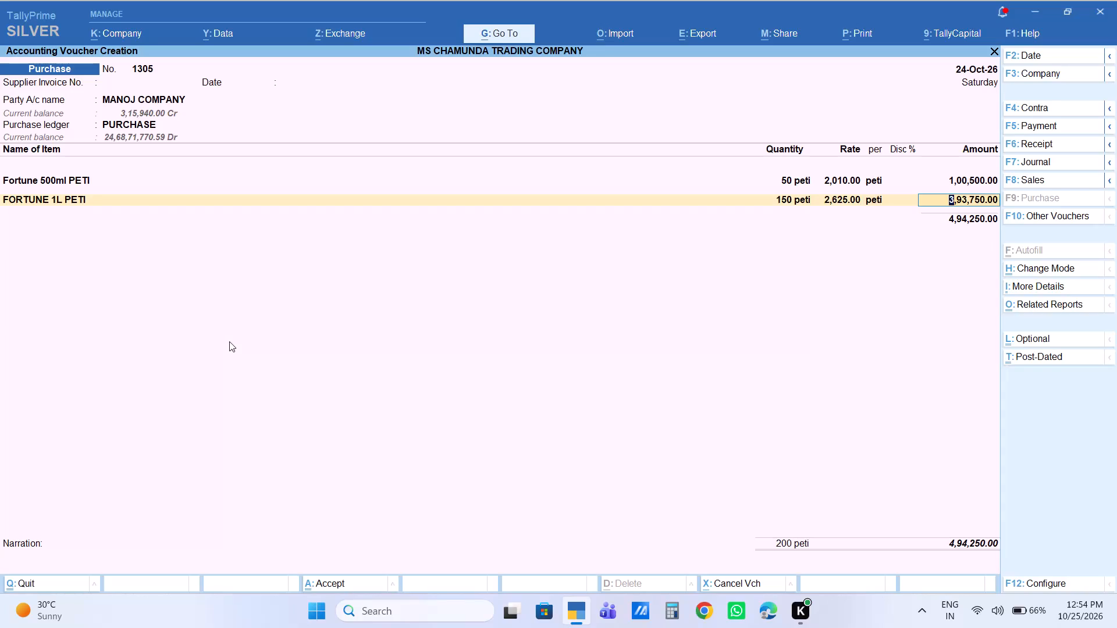
key("Return")
End the item list, accept the New Ref 1305 bill allocation of 4,94,250.00, leave the narration blank and save the purchase.
key("Return")
key("Return")
key("Return")
key("Return")
key("Return")
key("Return")
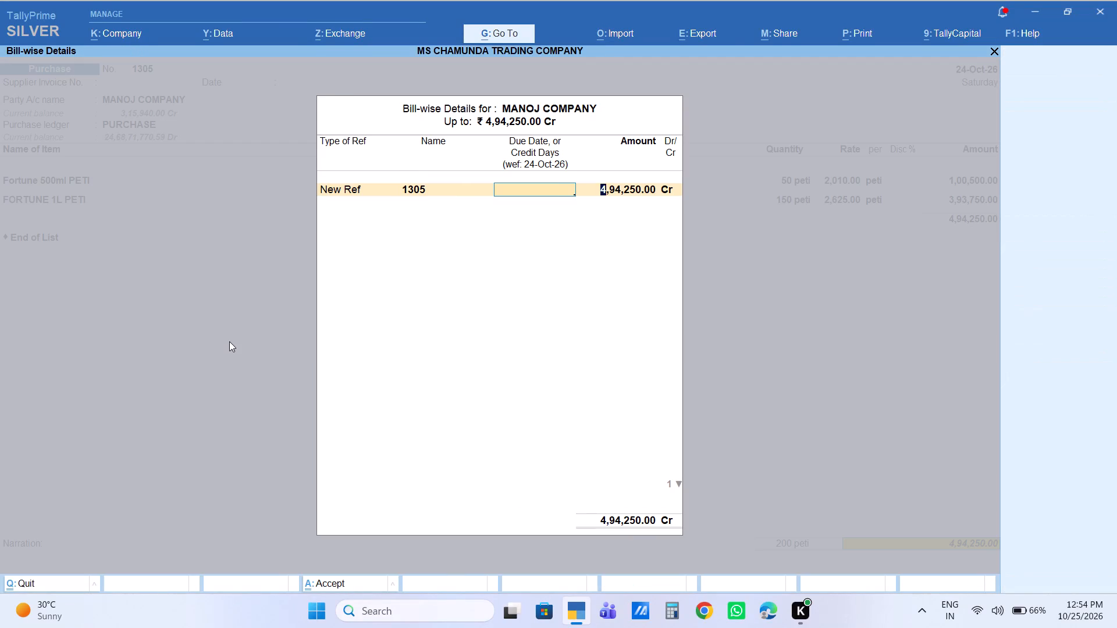
key("Return")
key("Return")
key("Return")
key("Return")
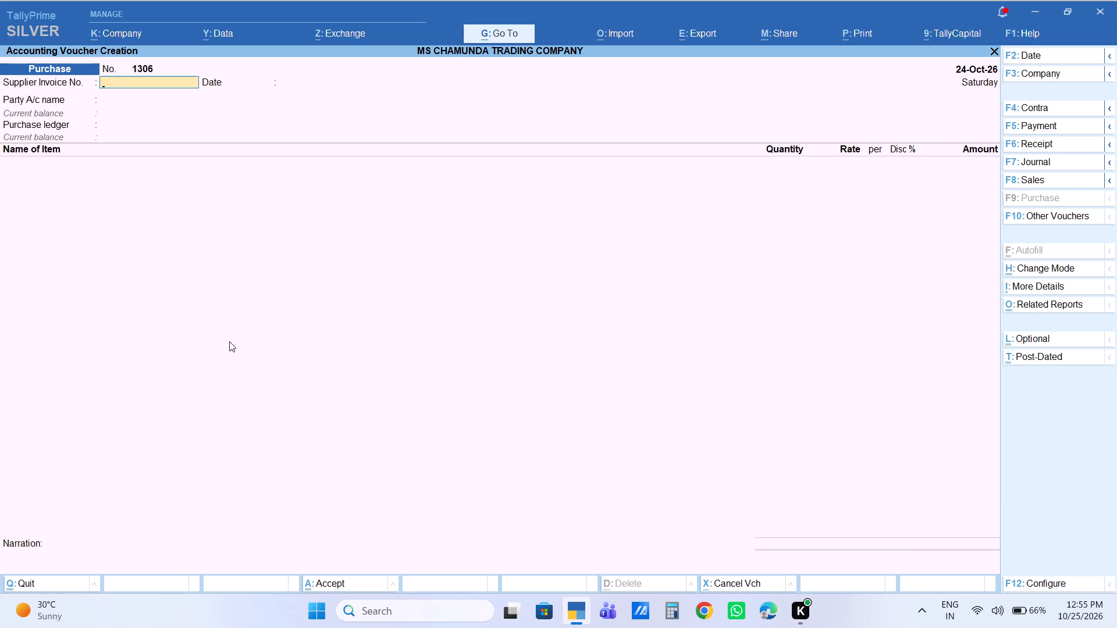
In the new Purchase voucher without supplier invoice details, select the RAVI SUGAR supplier ledger with default party details and the PURCHASE ledger.
key("Return")
key("Return")
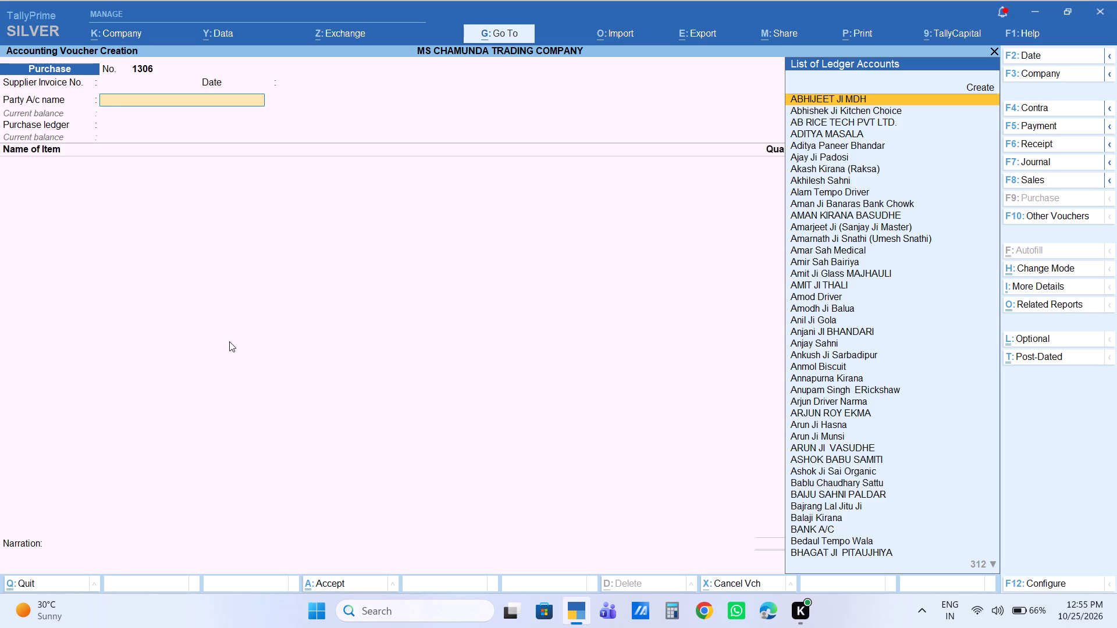
type("ravi")
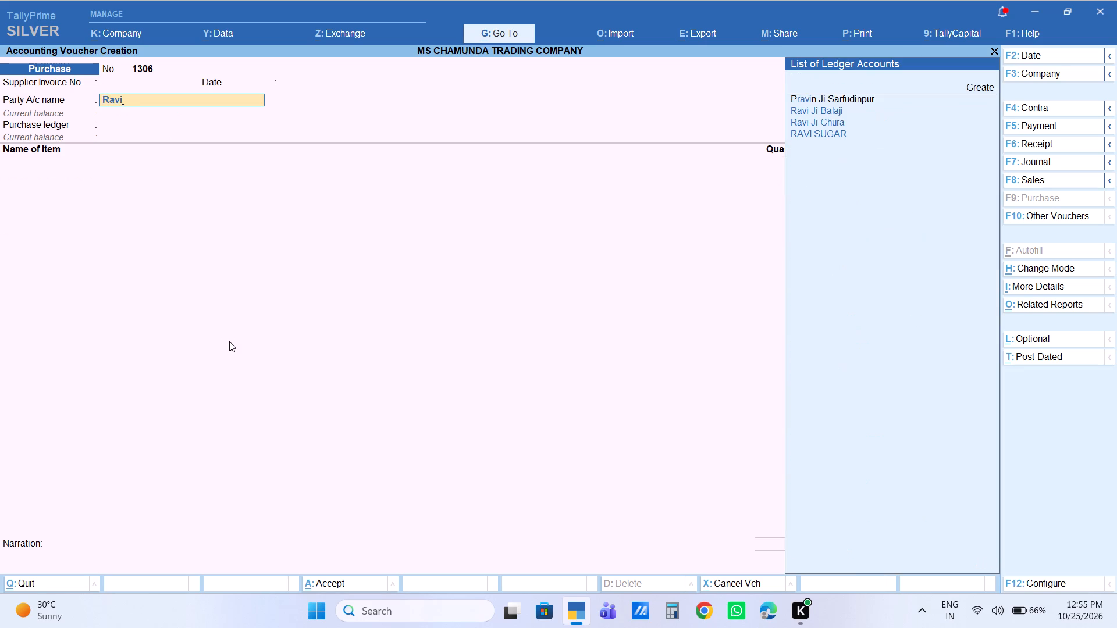
key("Down")
key("Down")
key("Down")
key("Return")
key("Return")
key("Return")
key("Return")
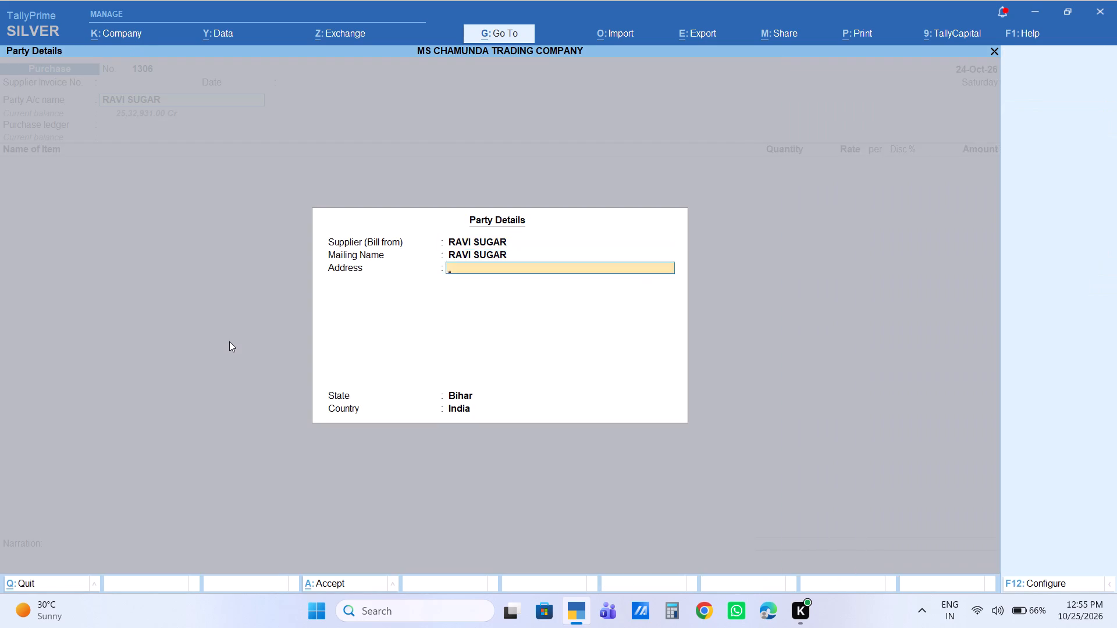
key("Return")
key("Return")
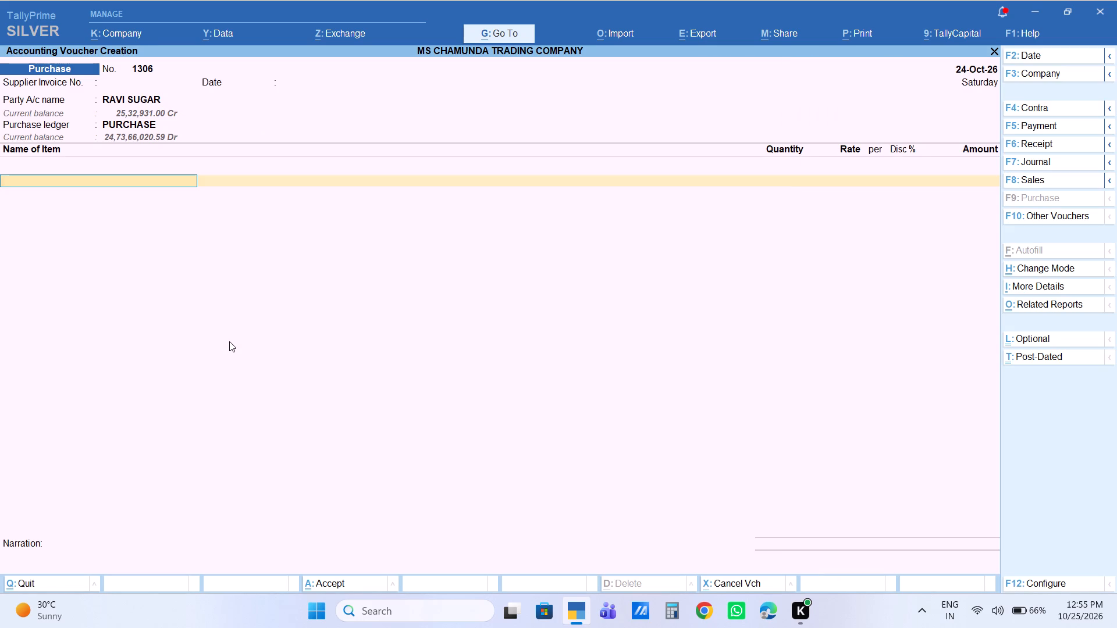
Add the stock item CHINI SF 50kg with a quantity of 100 BAG at the rate of 2,805.00 per BAG.
type("sf")
key("Return")
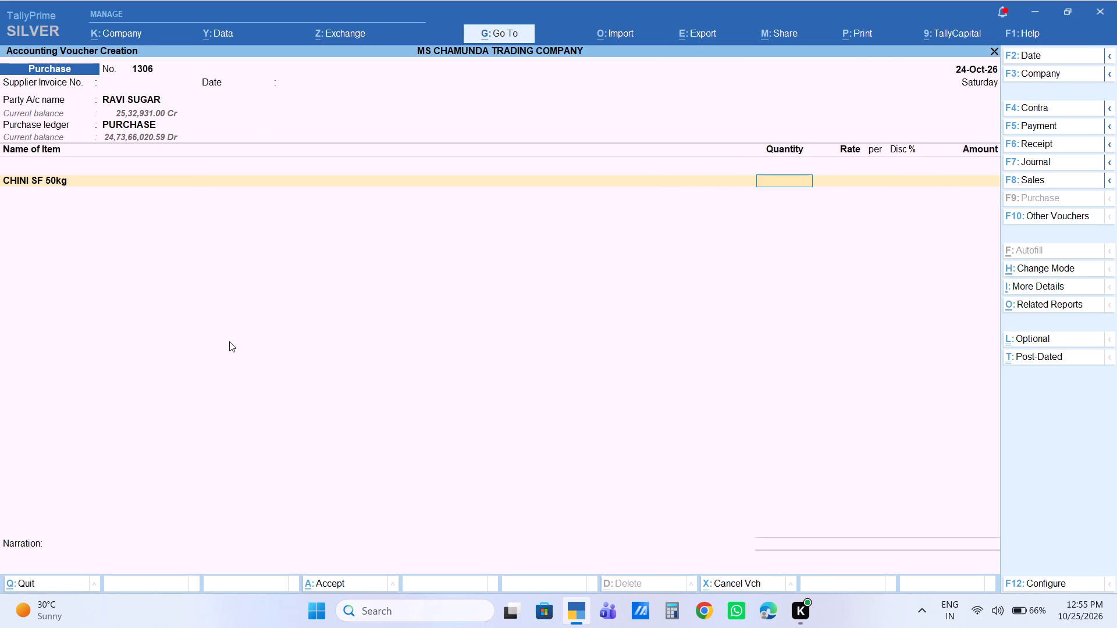
type("100")
key("Return")
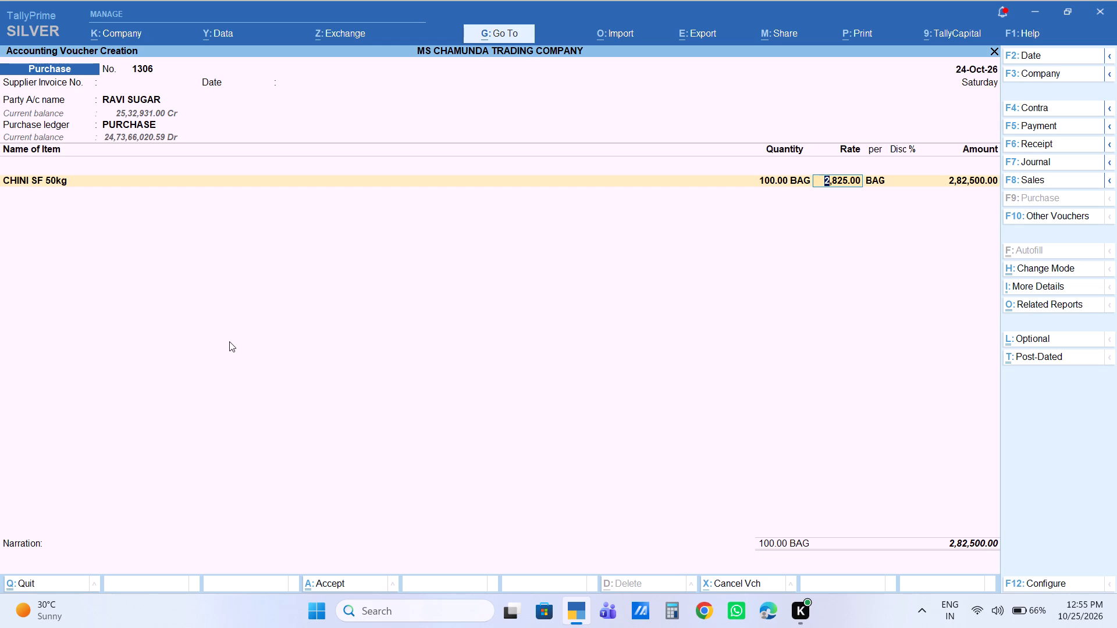
type("2805")
key("Return")
key("Return")
key("Return")
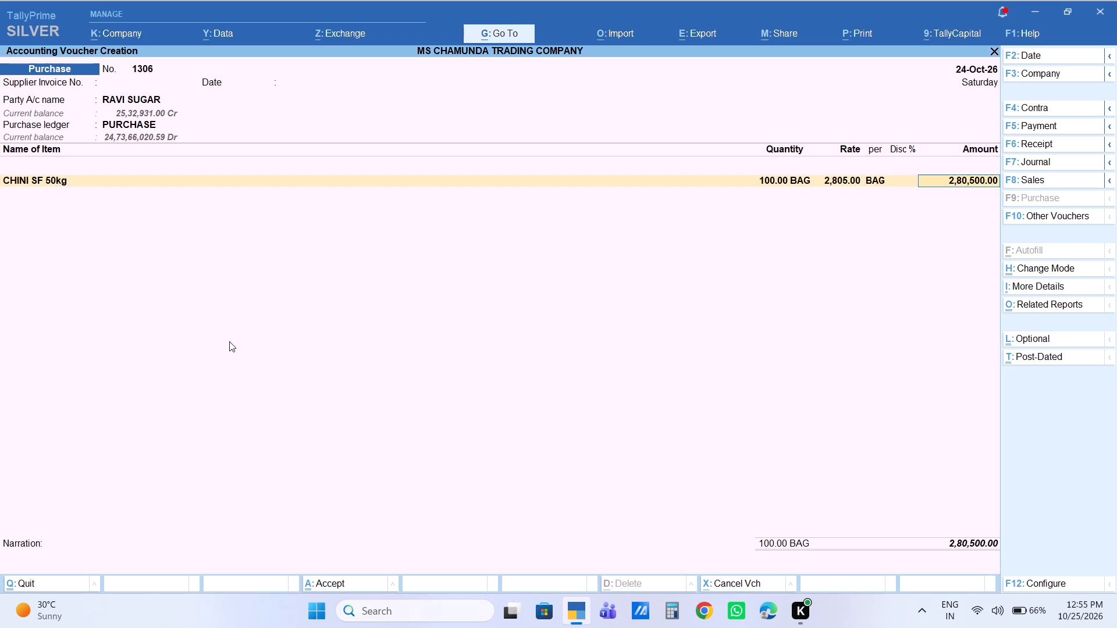
key("Return")
End the item list, accept the New Ref 1306 bill allocation of 2,80,500.00, leave the narration blank and save the purchase.
key("Return")
key("Return")
key("Return")
key("Return")
key("Return")
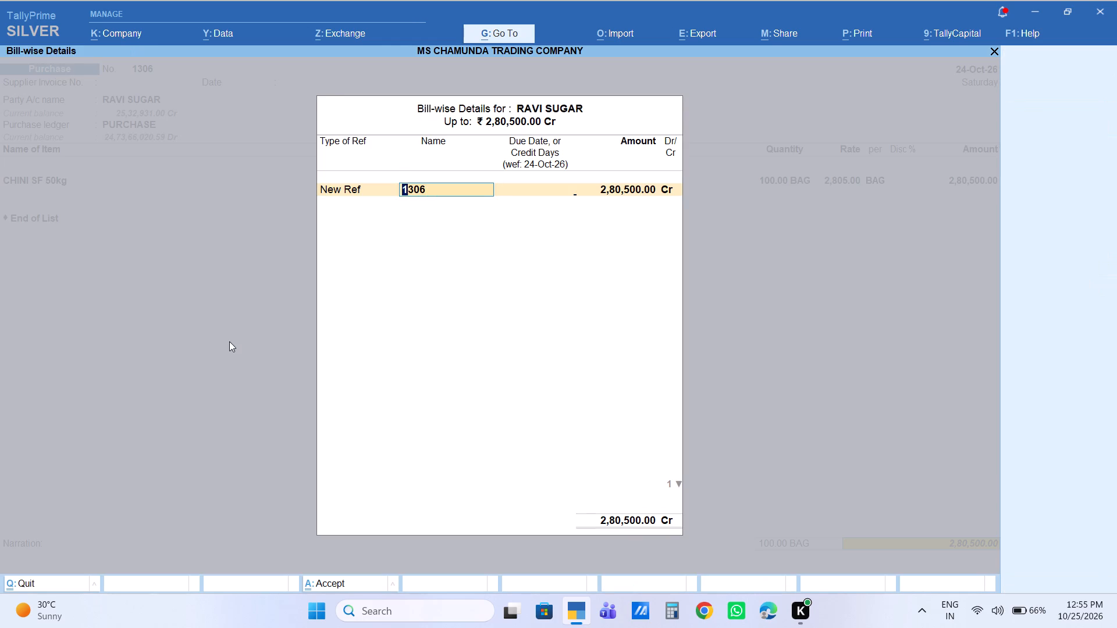
key("Return")
key("Return")
key("Return")
key("Return")
key("Return")
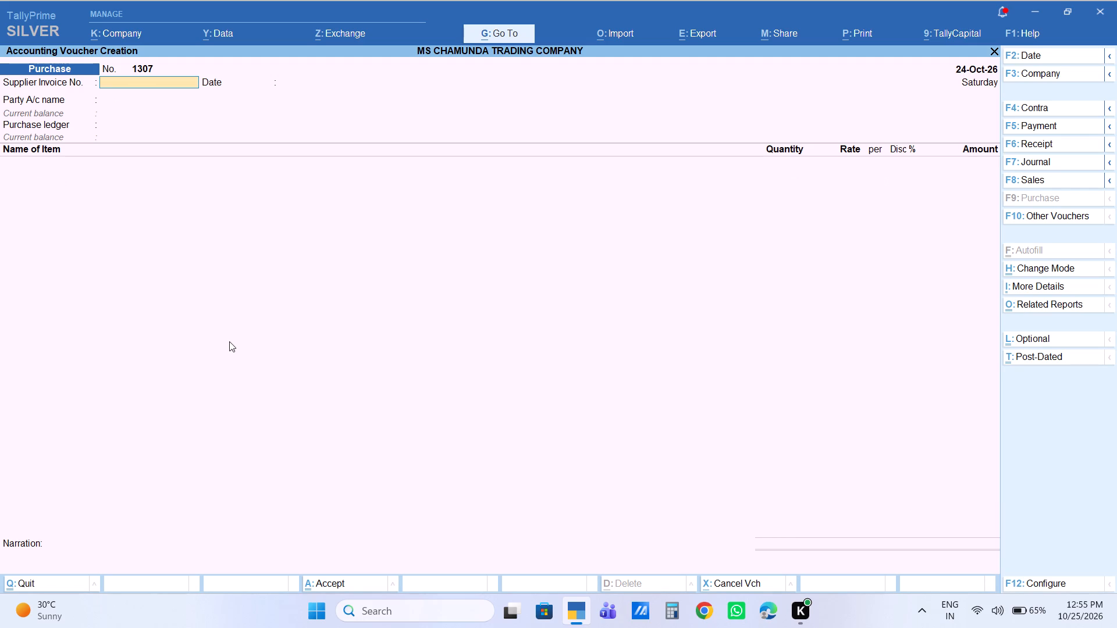
In the new Purchase voucher without supplier invoice details, select the Parle supplier ledger with default party details and the PURCHASE ledger.
key("Return")
key("Return")
key("Return")
key("BackSpace")
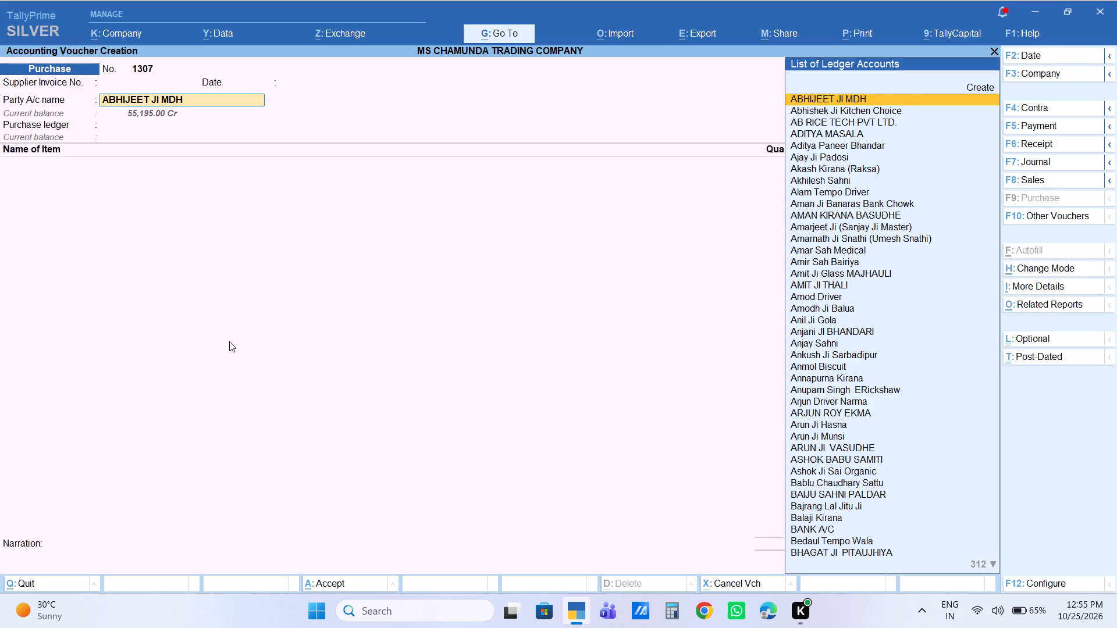
type("parle")
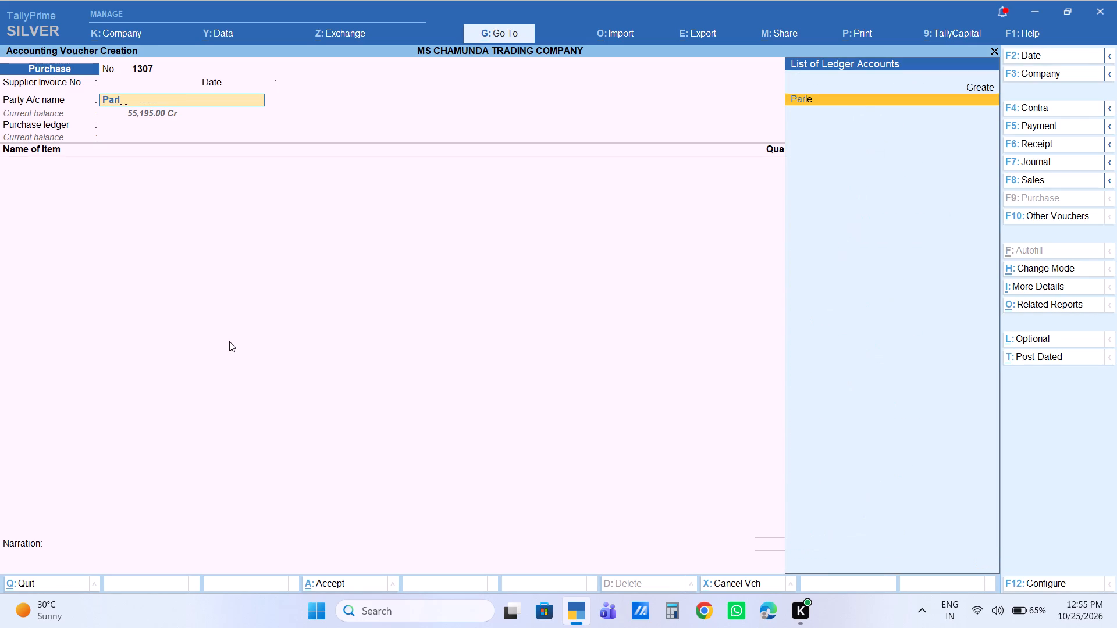
key("Return")
key("Return")
key("Return")
key("Return")
key("Return")
key("Return")
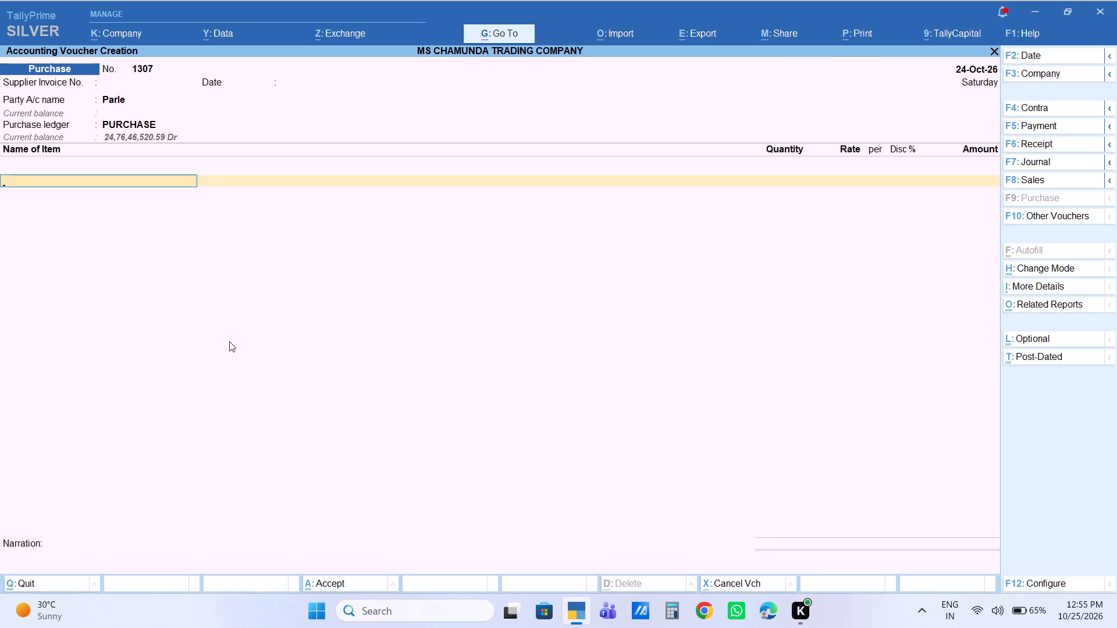
Add the stock item Parle G Rs3 with a quantity of 30 peti at the rate of 530.00 per peti.
type("parlwe")
key("Down")
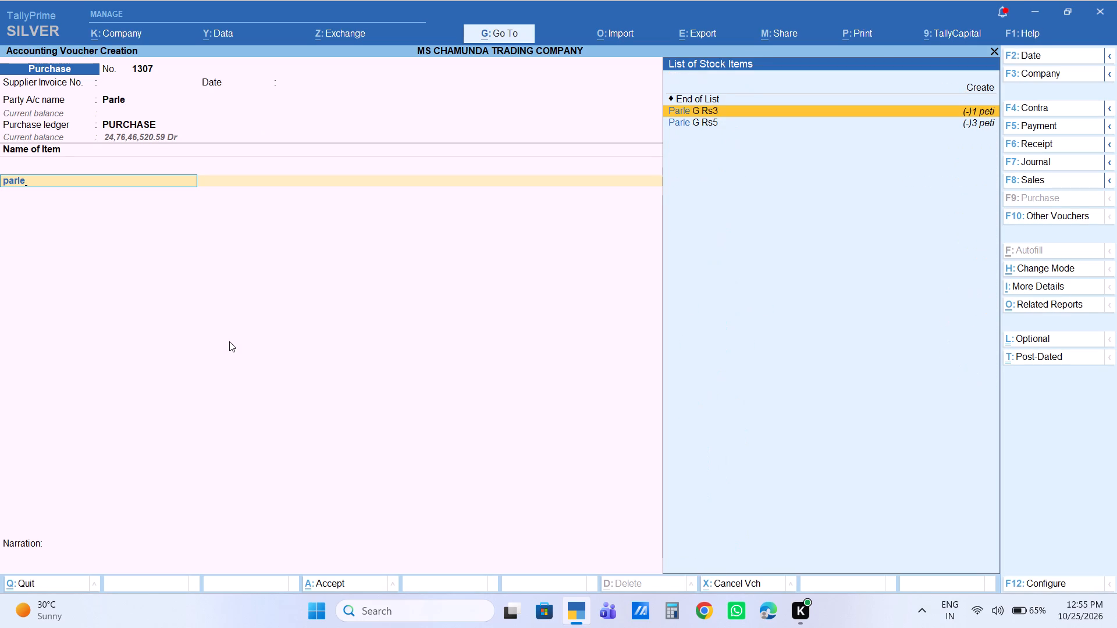
key("Return")
type("30")
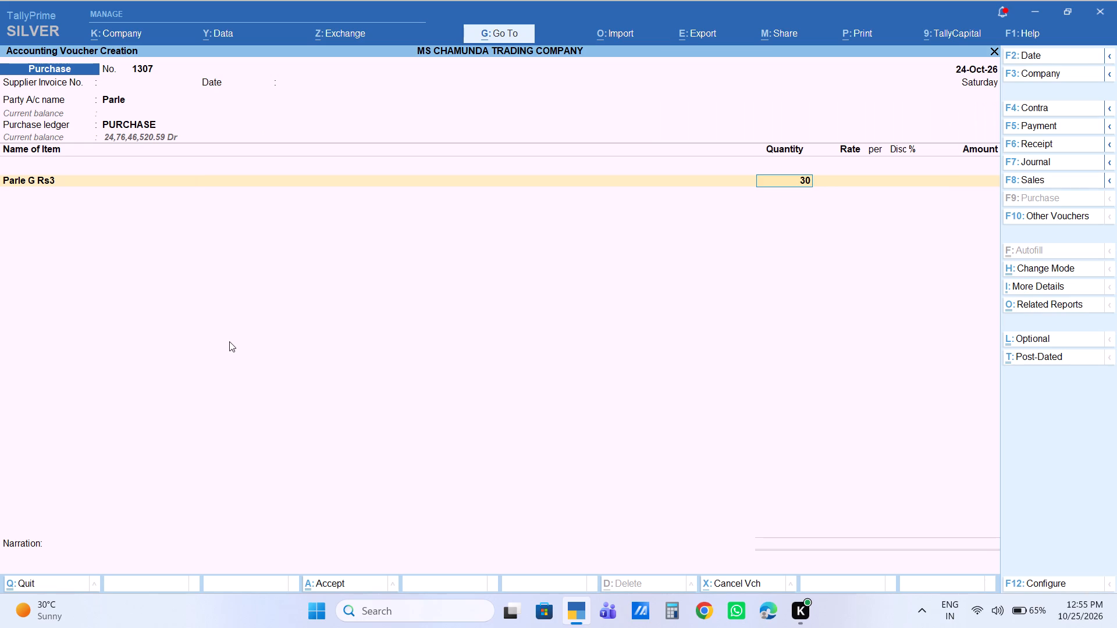
key("Return")
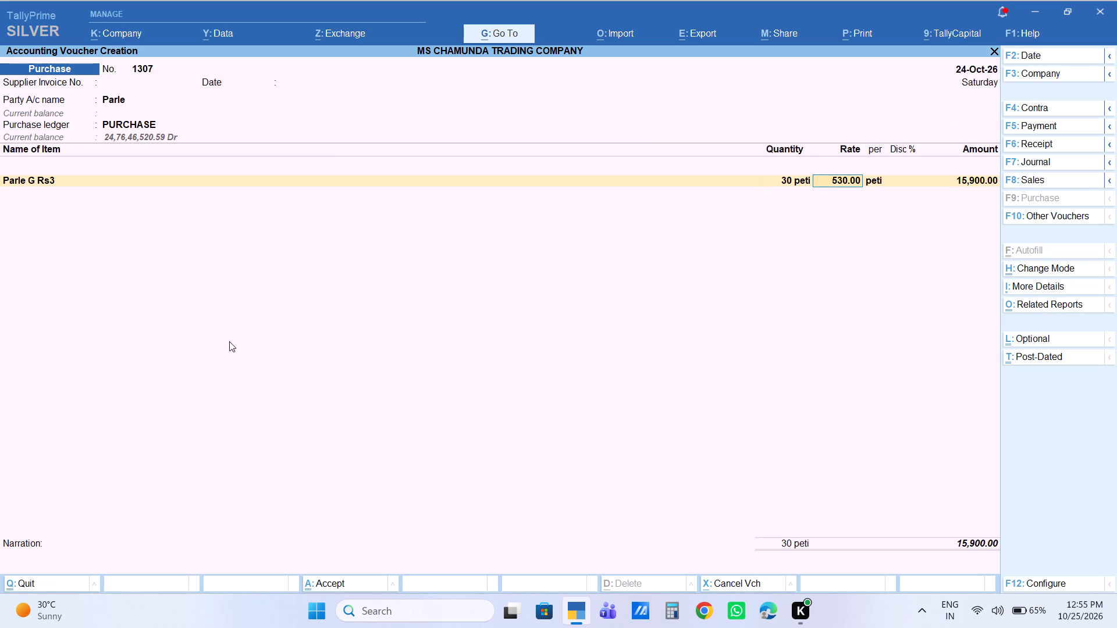
key("Return")
key("Return")
key("Return")
key("Return")
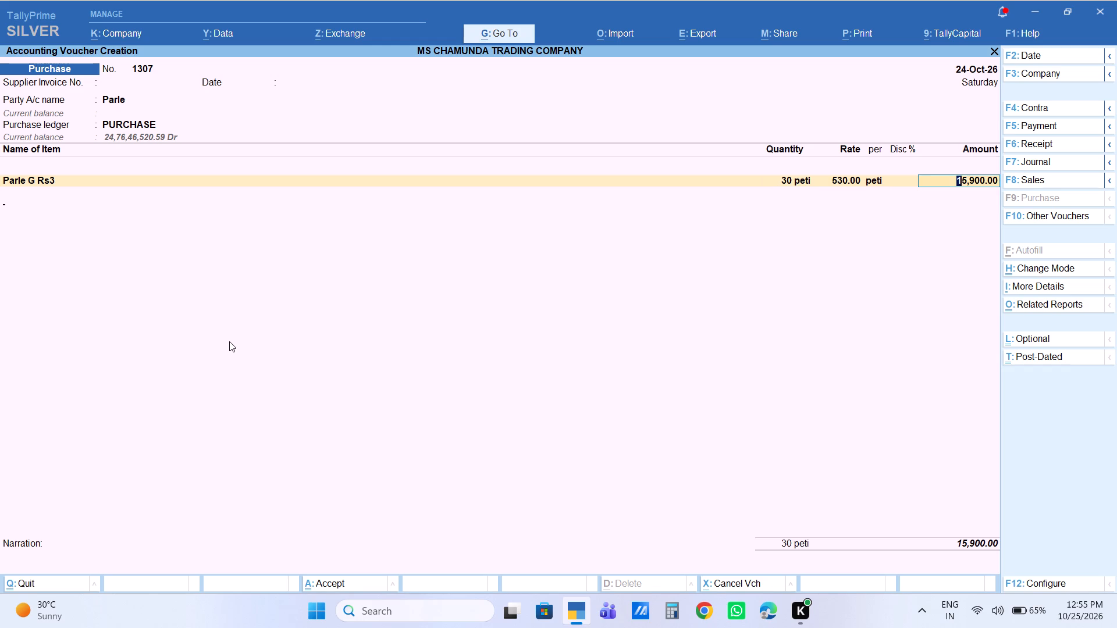
Add the stock item Parle G Rs5 with a quantity of 30 peti at the rate of 625.00 per peti.
type("parle")
key("Down")
key("Down")
key("Return")
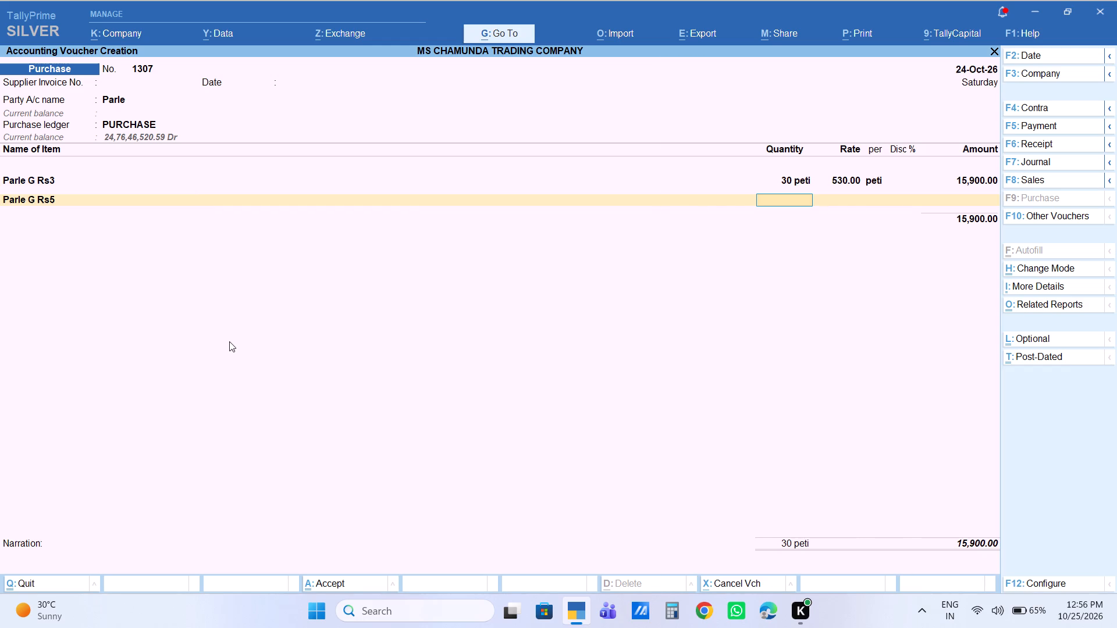
type("30")
key("Return")
key("Return")
key("Return")
key("Return")
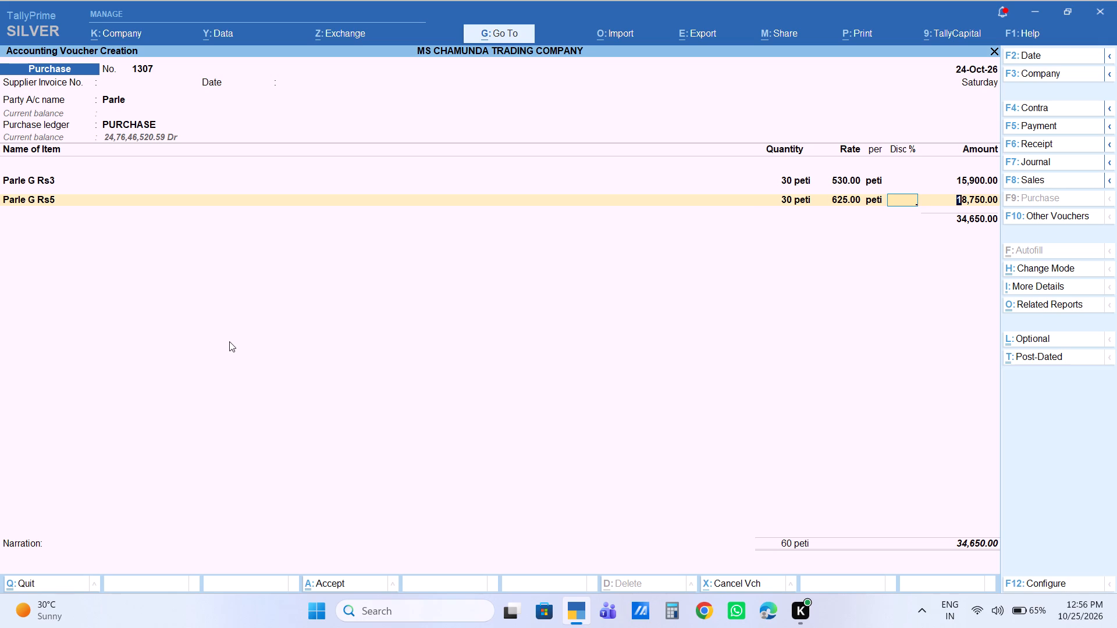
key("Return")
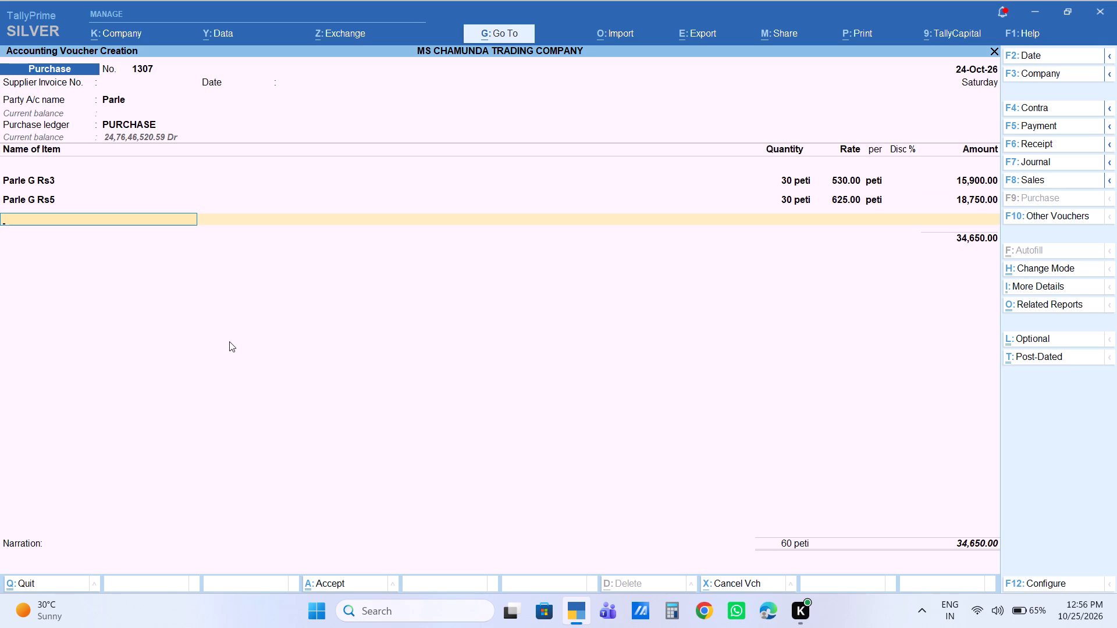
End the item list, accept the remaining defaults, leave the narration blank and save the Parle purchase.
key("Return")
key("Return")
key("Return")
key("Return")
key("Return")
key("Return")
key("Return")
key("Return")
key("Return")
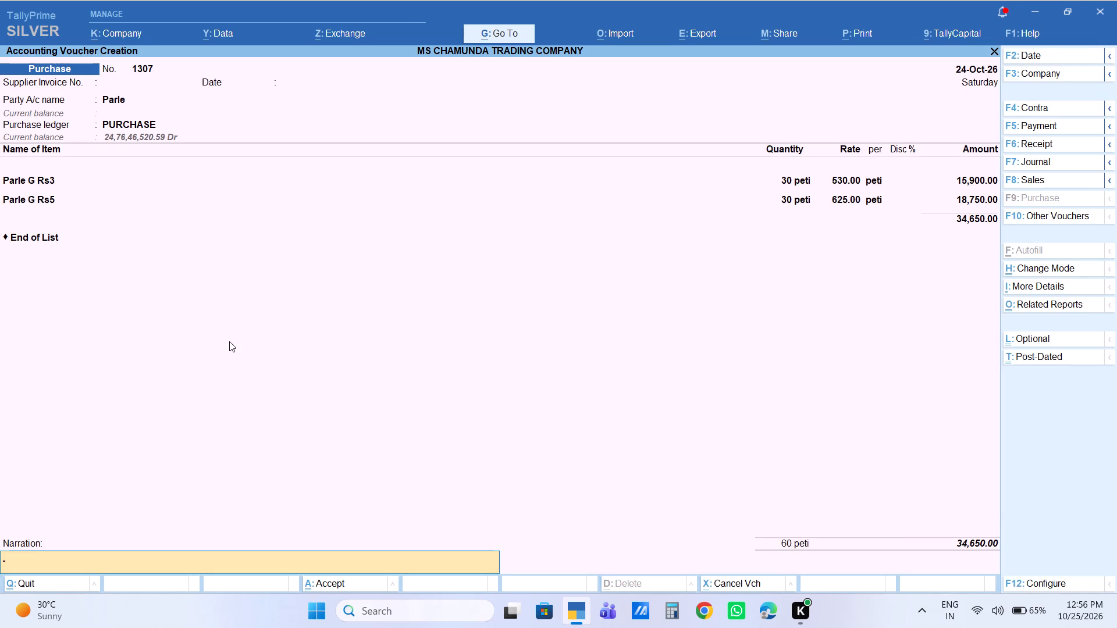
key("Return")
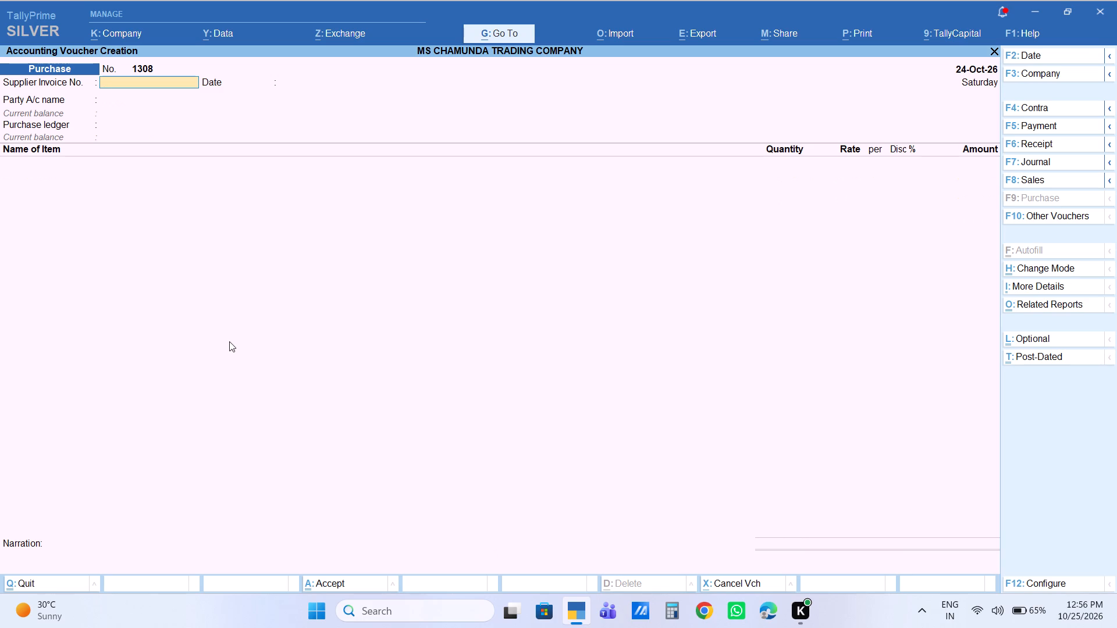
In the new Purchase voucher without supplier invoice details, select the first supplier ledger matching "manish" with default party details and the PURCHASE ledger.
key("Return")
key("Return")
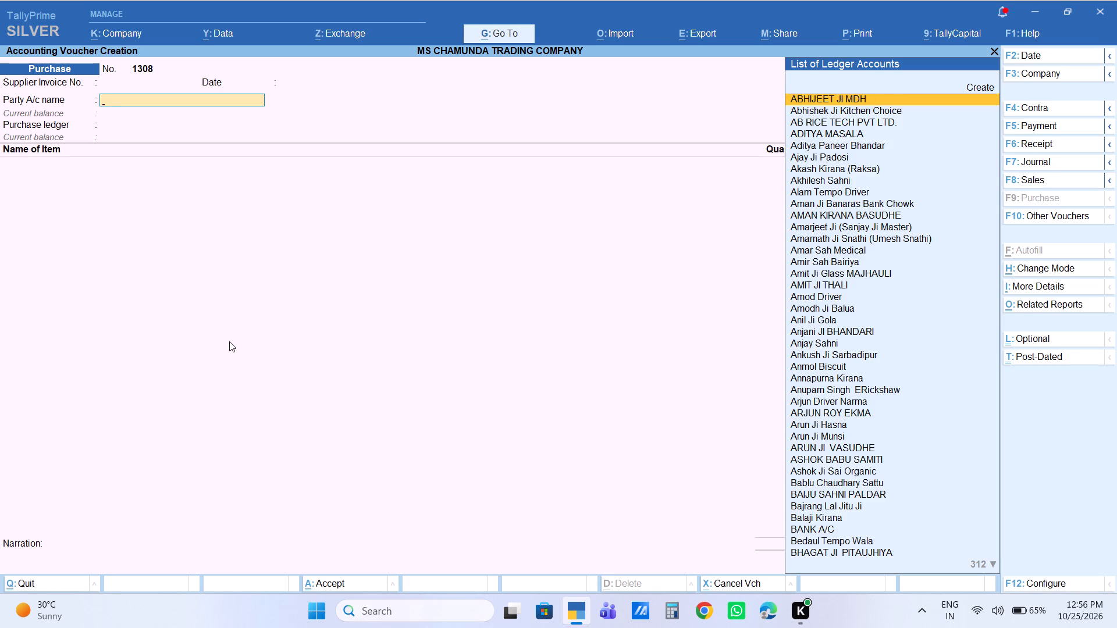
type("manish")
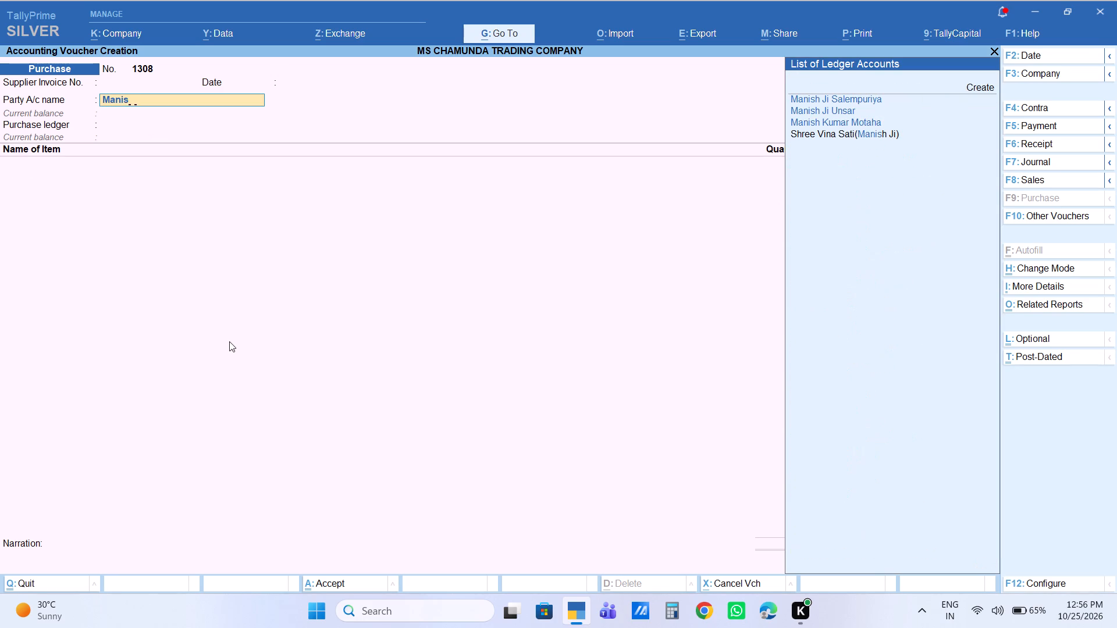
key("Down")
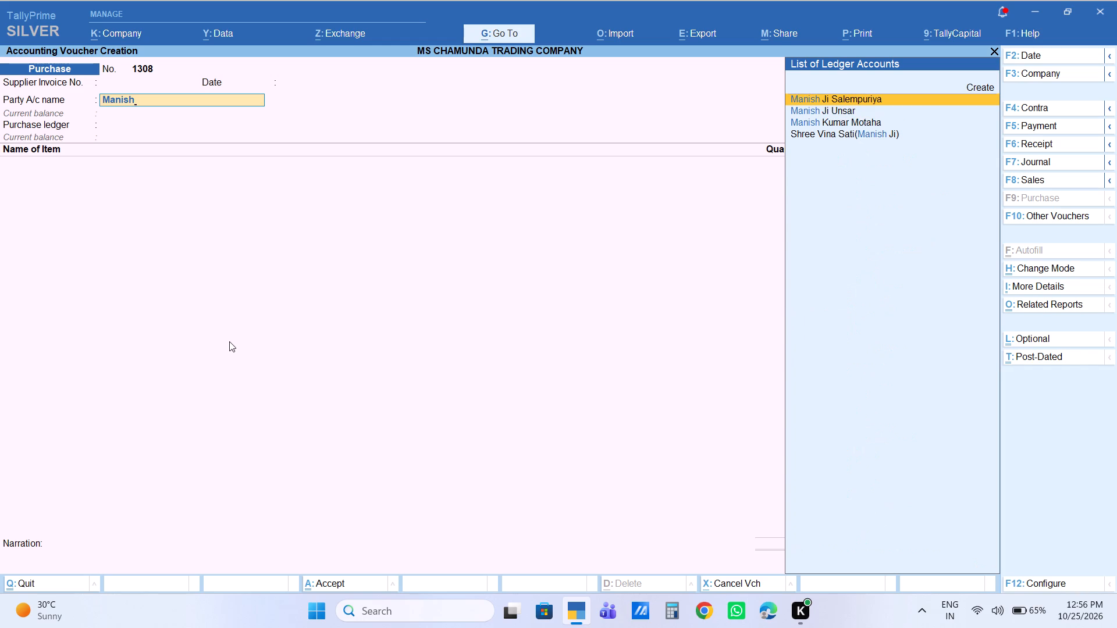
key("Return")
key("Return")
key("Return")
key("Return")
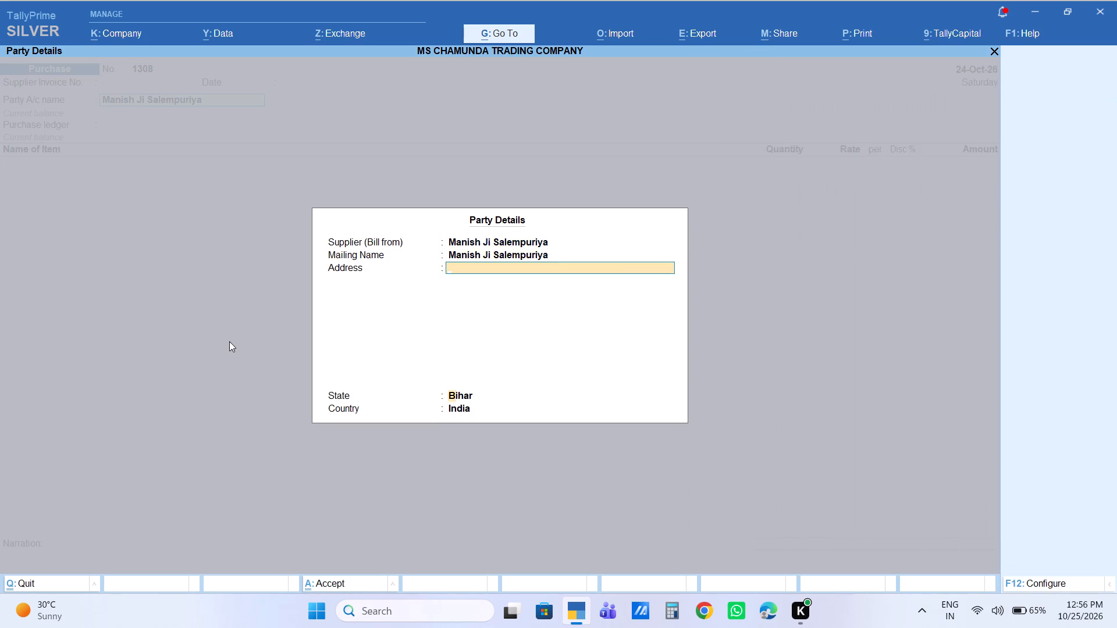
key("Return")
key("Return")
Add the stock item DANDIYA 24ct 26kg with a quantity of 60 BAG at the rate of 1,469.00 per BAG.
type("dandiya")
key("Down")
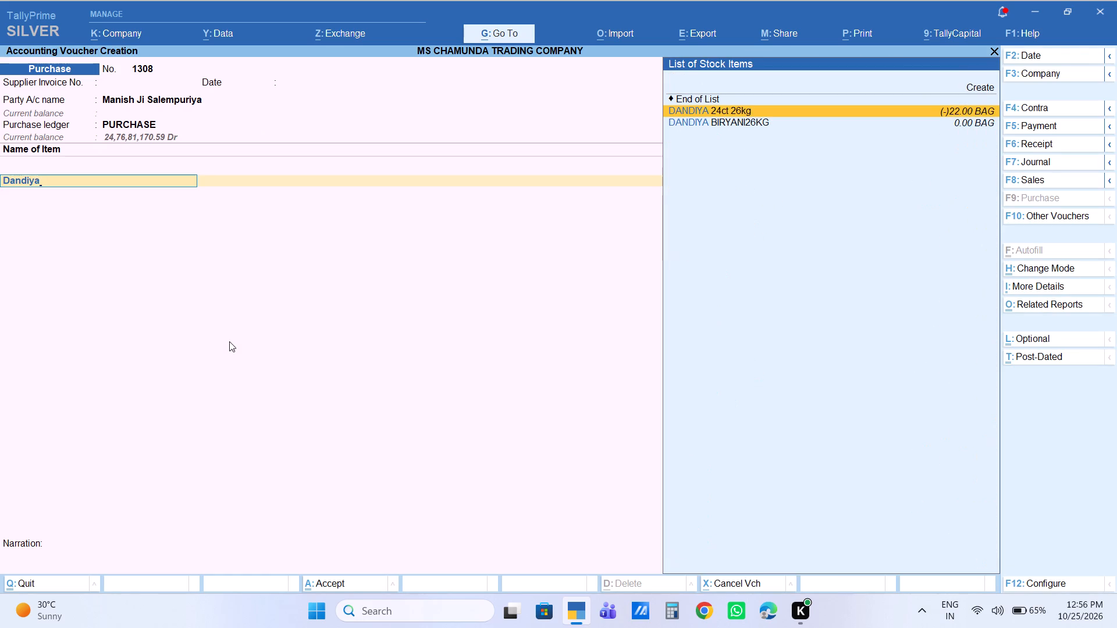
key("Return")
type("60")
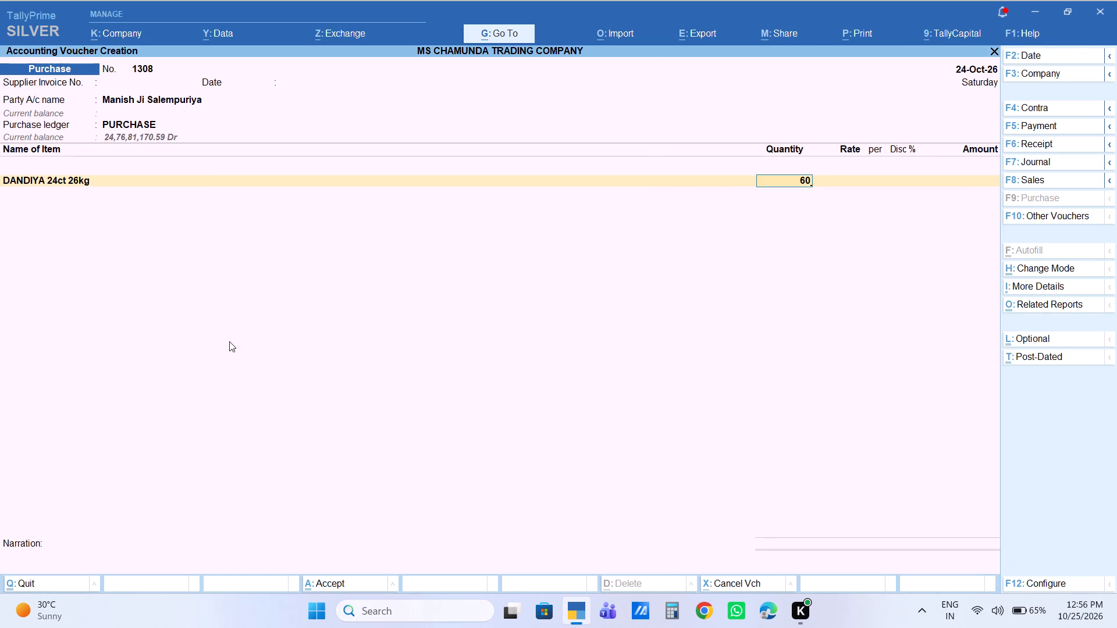
key("Return")
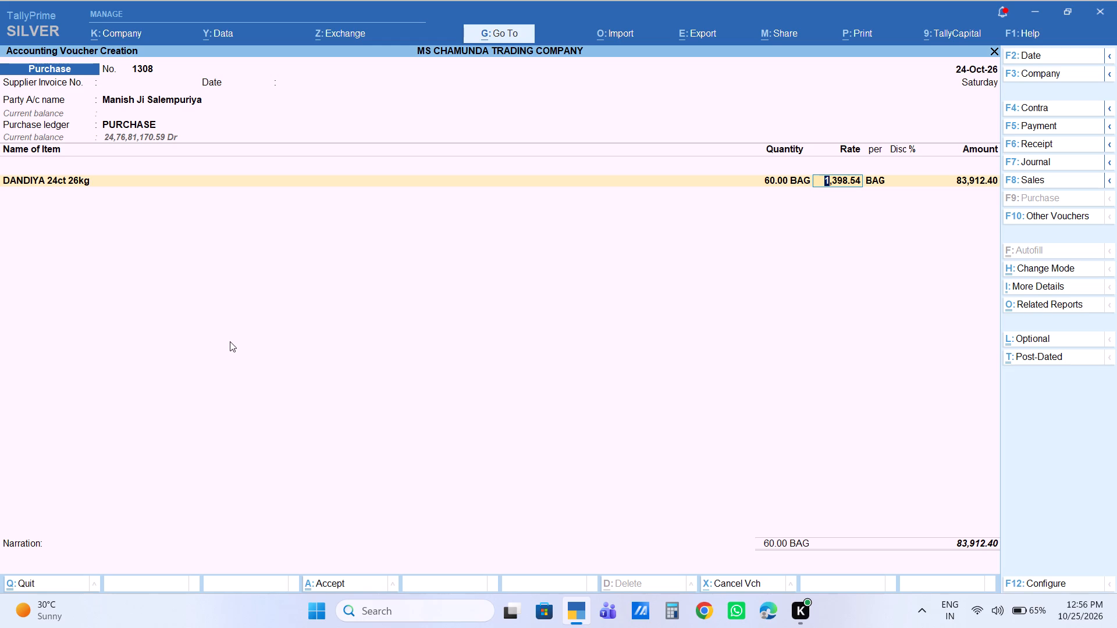
type("1469")
key("Return")
key("Return")
key("Return")
key("Return")
End the item list and add the Labour Charge ledger with an amount of 120.00.
key("Return")
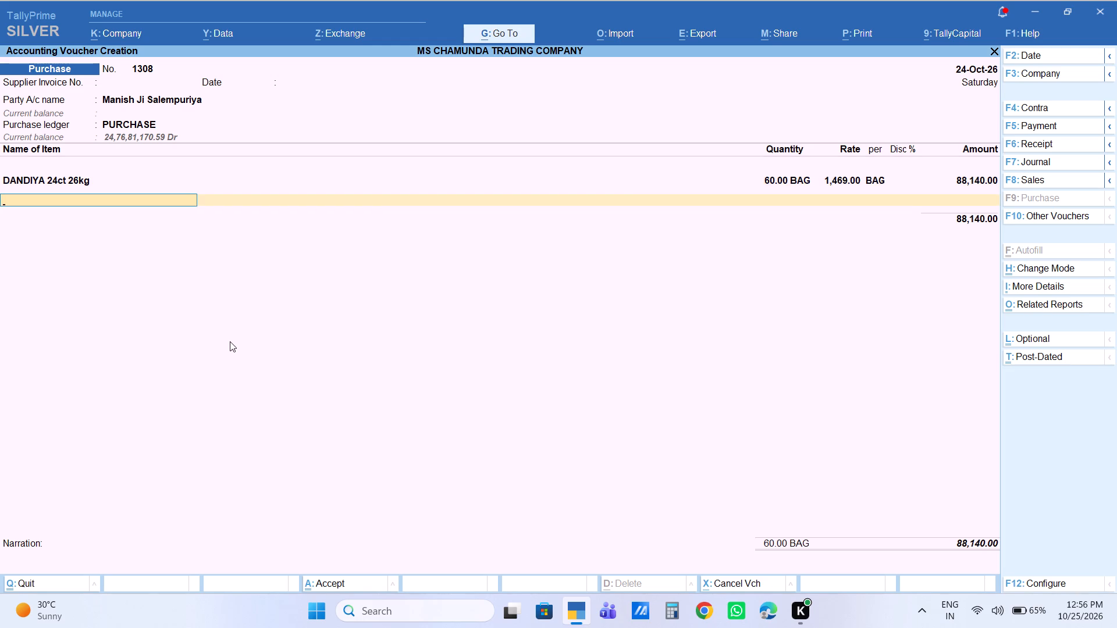
type("la")
key("Return")
key("Return")
type("120")
key("Return")
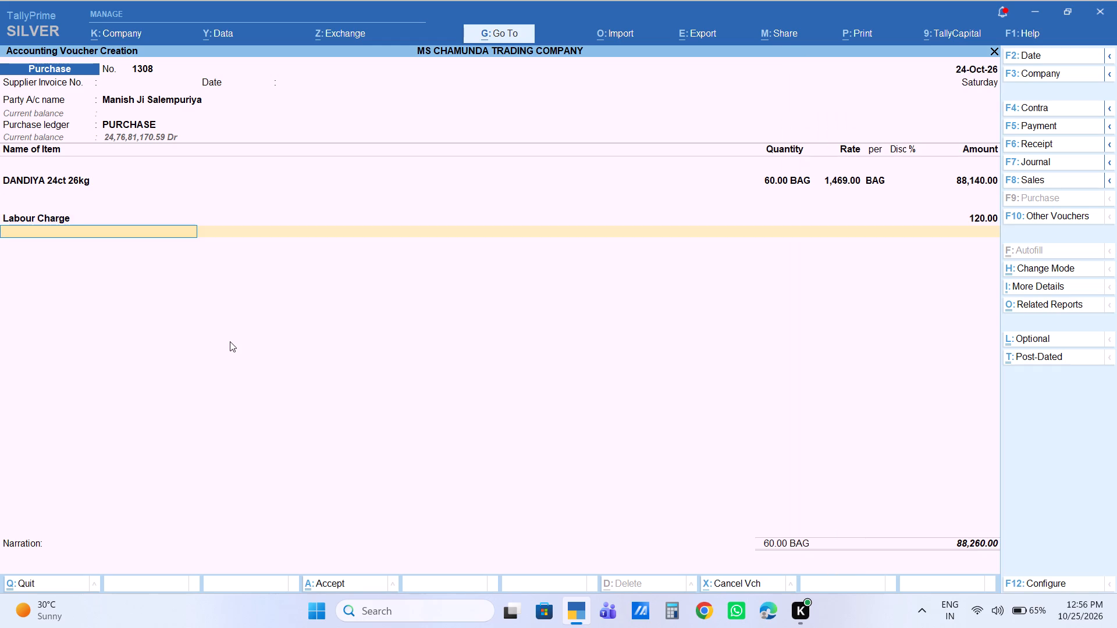
End the additional ledger list, accept the remaining defaults, leave the narration blank and save the purchase.
key("Return")
key("Return")
key("Return")
key("Return")
key("Return")
key("Return")
key("Return")
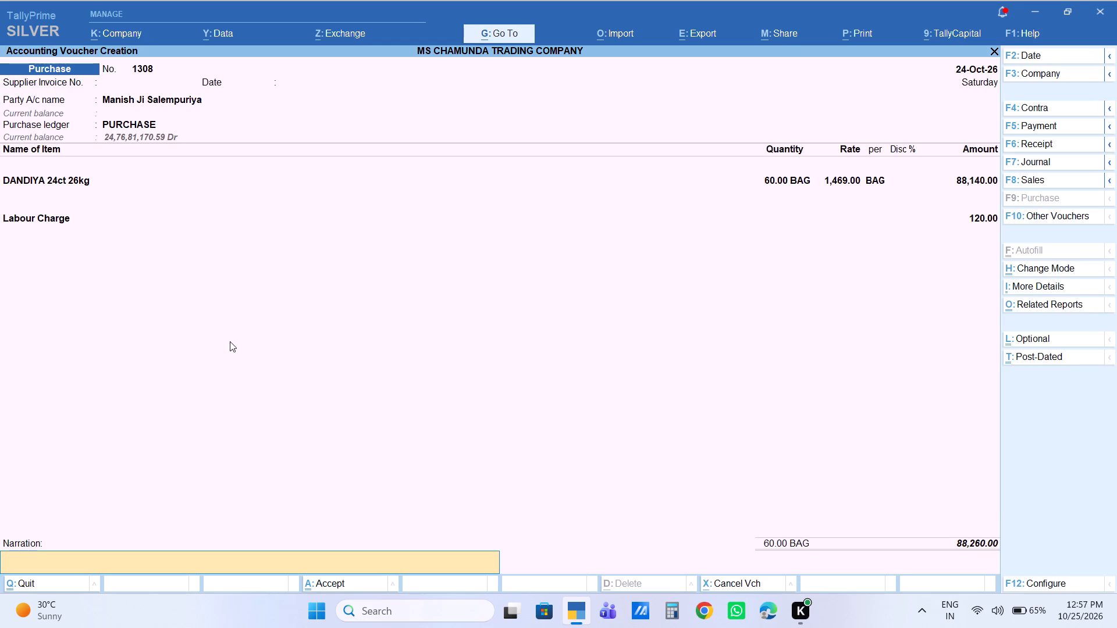
key("Return")
key("Return")
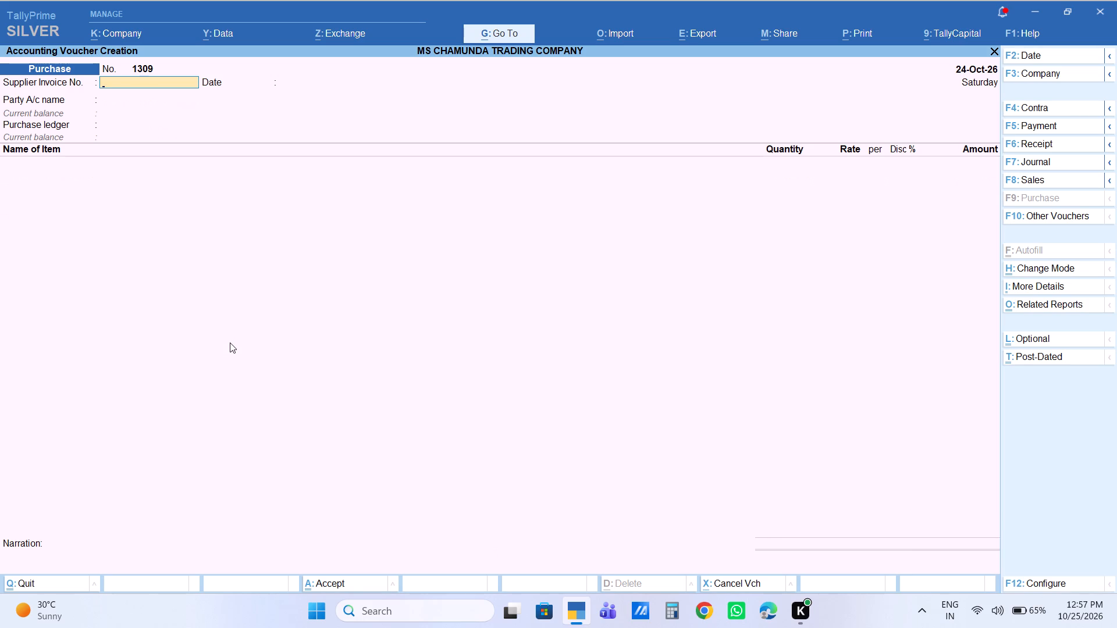
In the new Purchase voucher without supplier invoice details, select the first supplier ledger matching "munna" with default party details and the PURCHASE ledger.
key("Return")
key("Return")
type("munna")
key("Down")
key("Return")
key("Return")
key("Return")
key("Return")
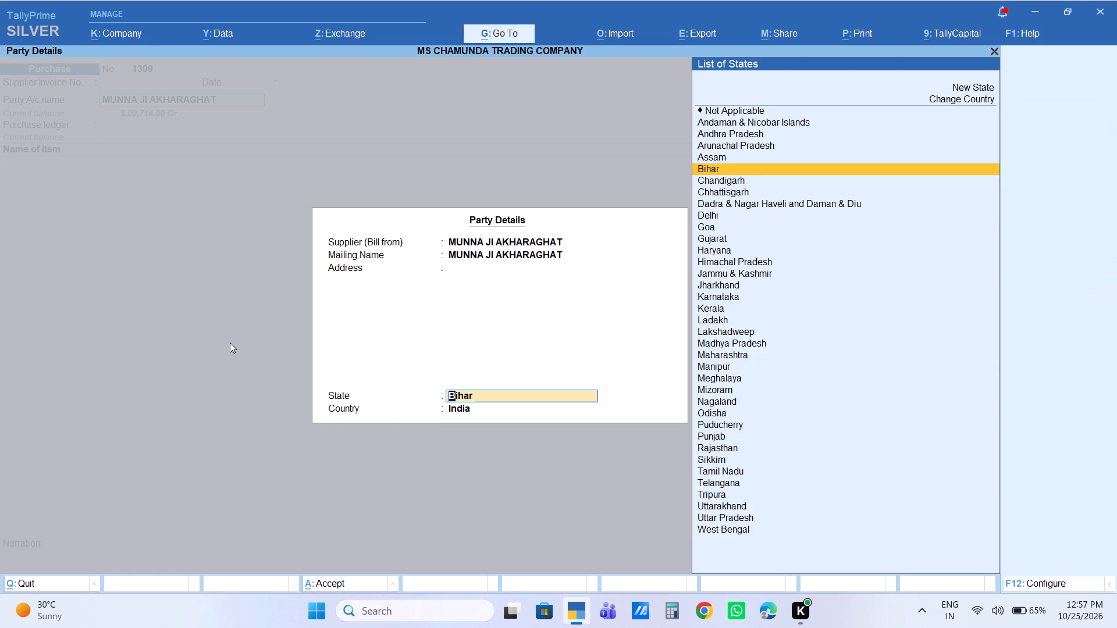
key("Return")
key("Return")
key("Return")
key("BackSpace")
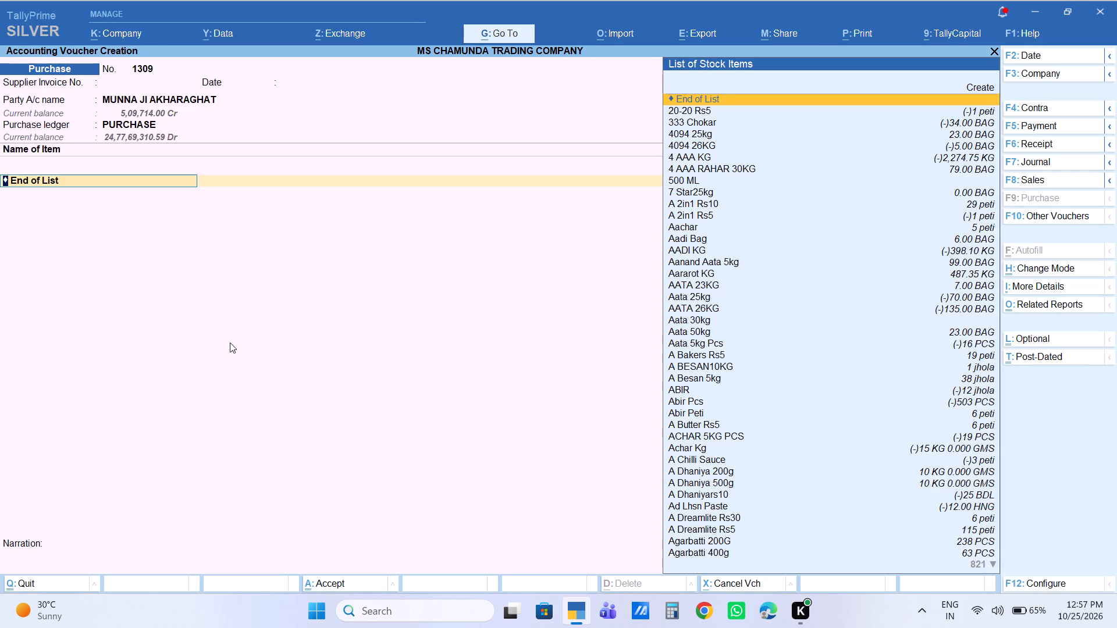
Add the stock item Chura Indrason 26kg with a quantity of 30 BAG at the rate of 1,066.00 per BAG.
type("chura i")
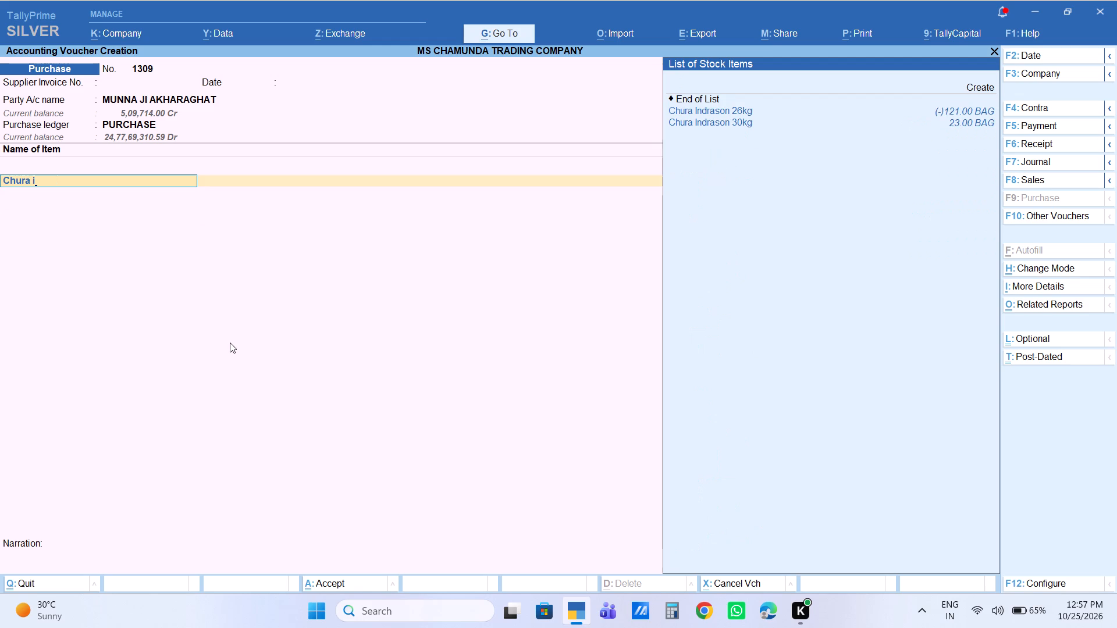
key("Down")
key("Return")
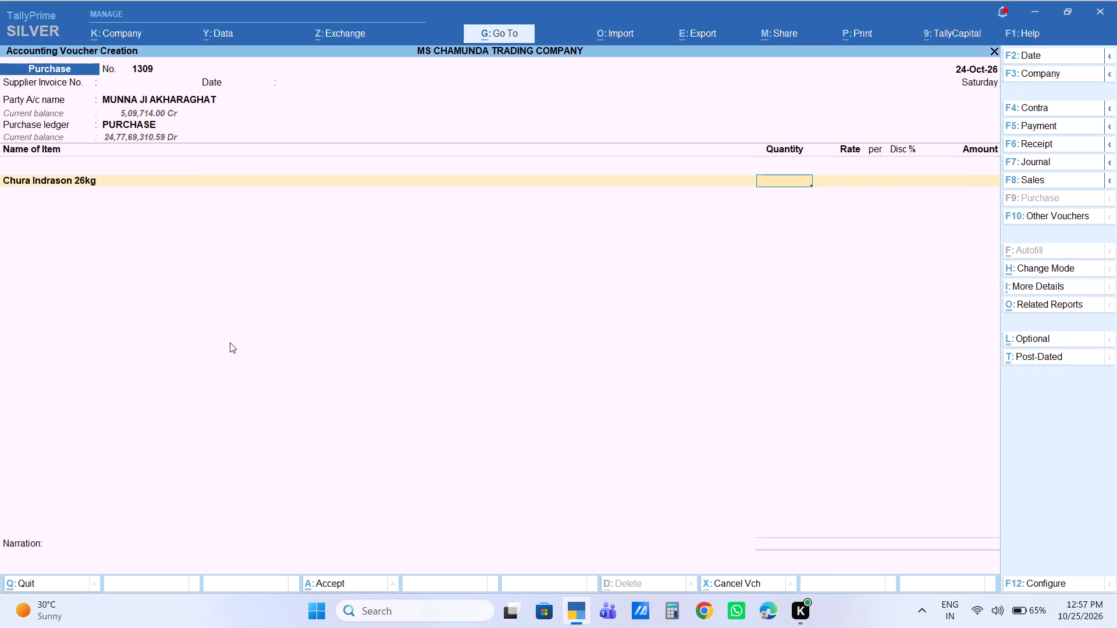
type("30")
key("Return")
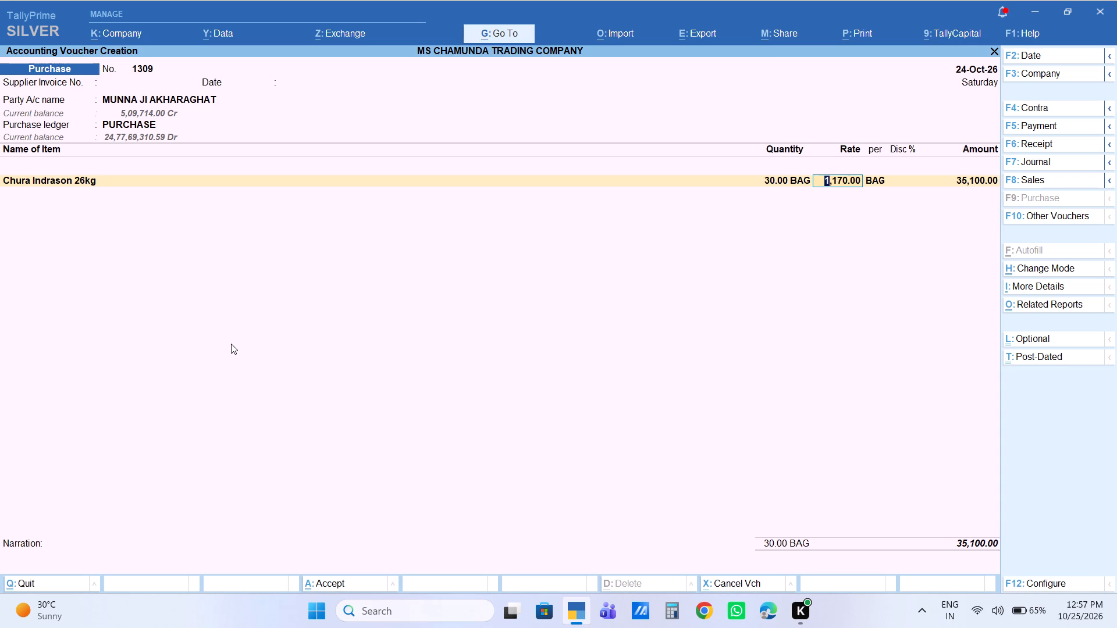
type("1066")
key("Return")
key("Return")
key("Return")
key("Return")
End the item list without extra ledgers, accept the remaining defaults, leave the narration blank and save the purchase.
key("Return")
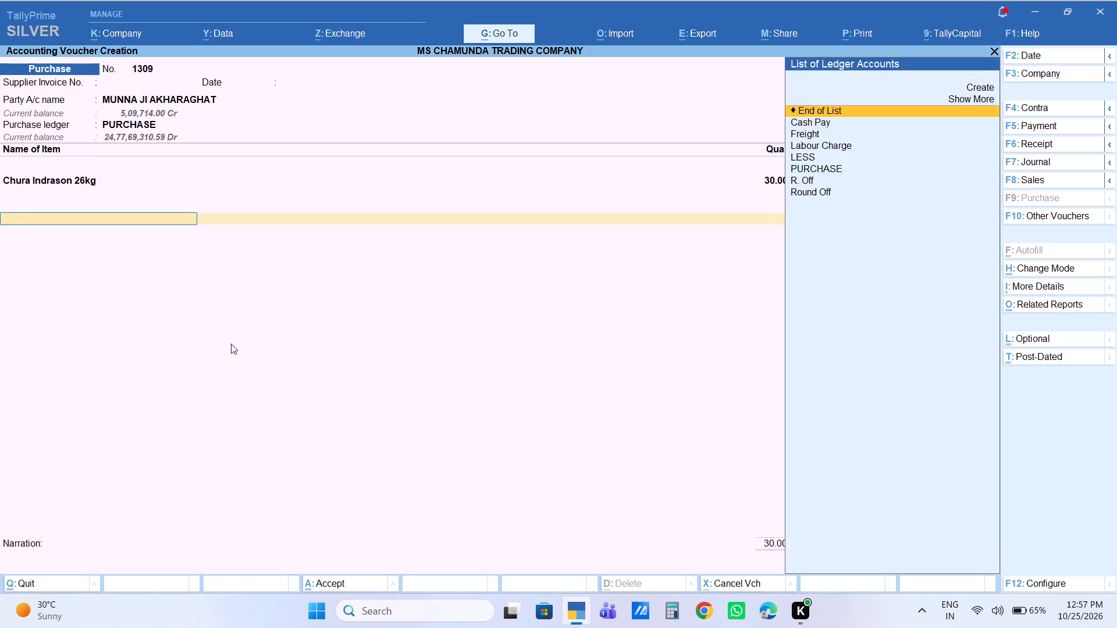
key("Return")
key("Return")
key("Return")
key("Return")
key("Return")
key("Return")
key("Return")
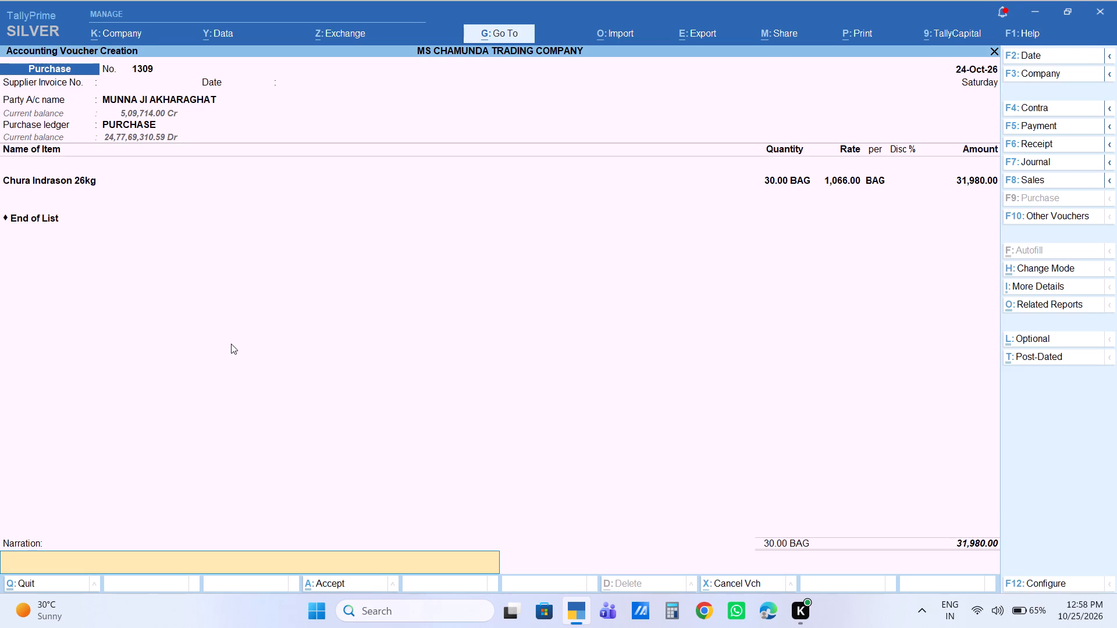
key("Return")
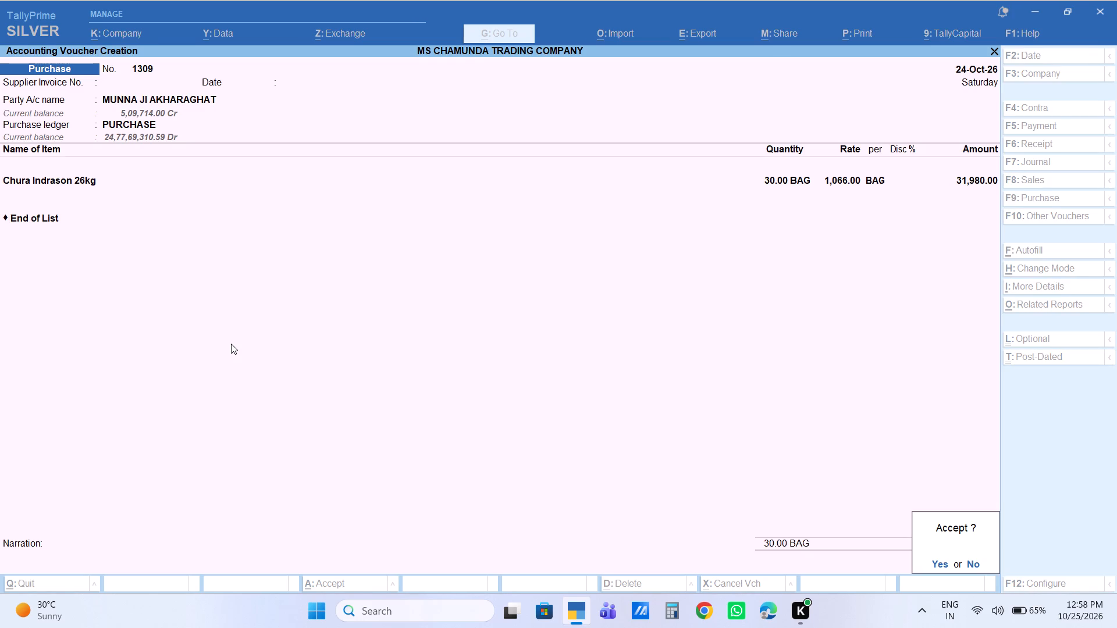
key("Return")
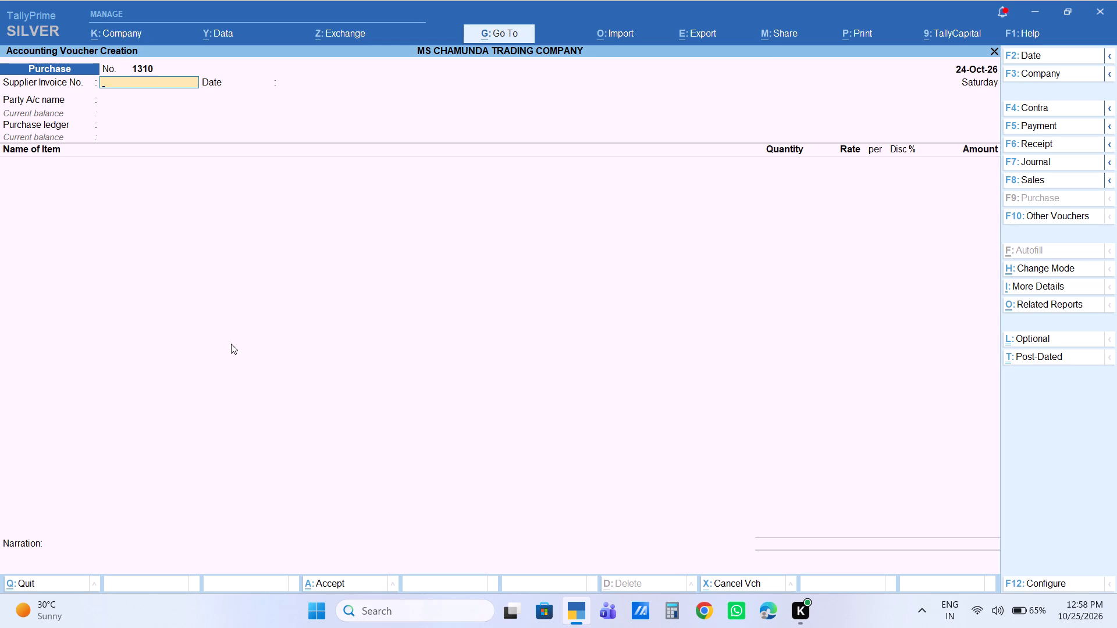
Leave the blank purchase entry and switch to a new Payment voucher.
key("Return")
key("Return")
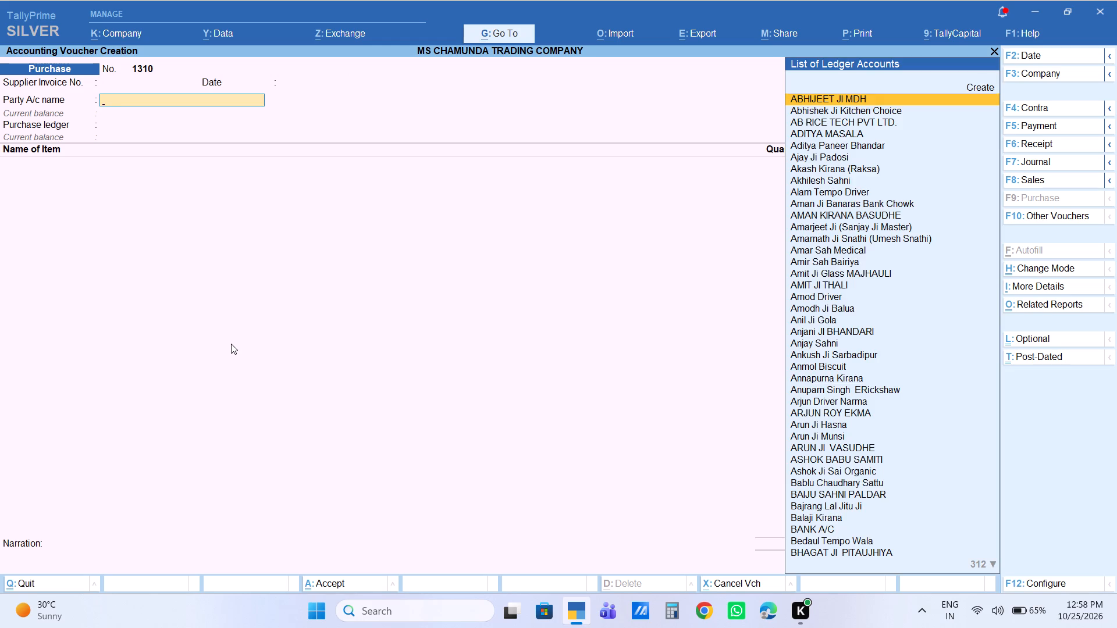
key("F5")
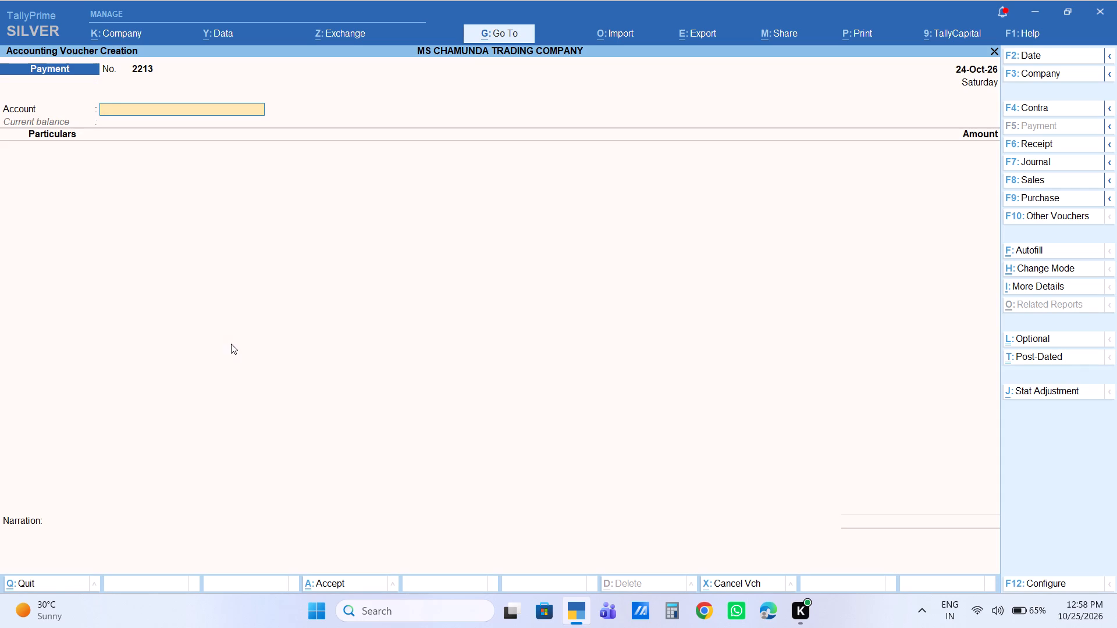
In the new Payment voucher, set the account to Cash and select the pasta supplier's ledger matching "rajes".
type("cas")
key("Return")
type("rajes")
key("Down")
key("Down")
key("Down")
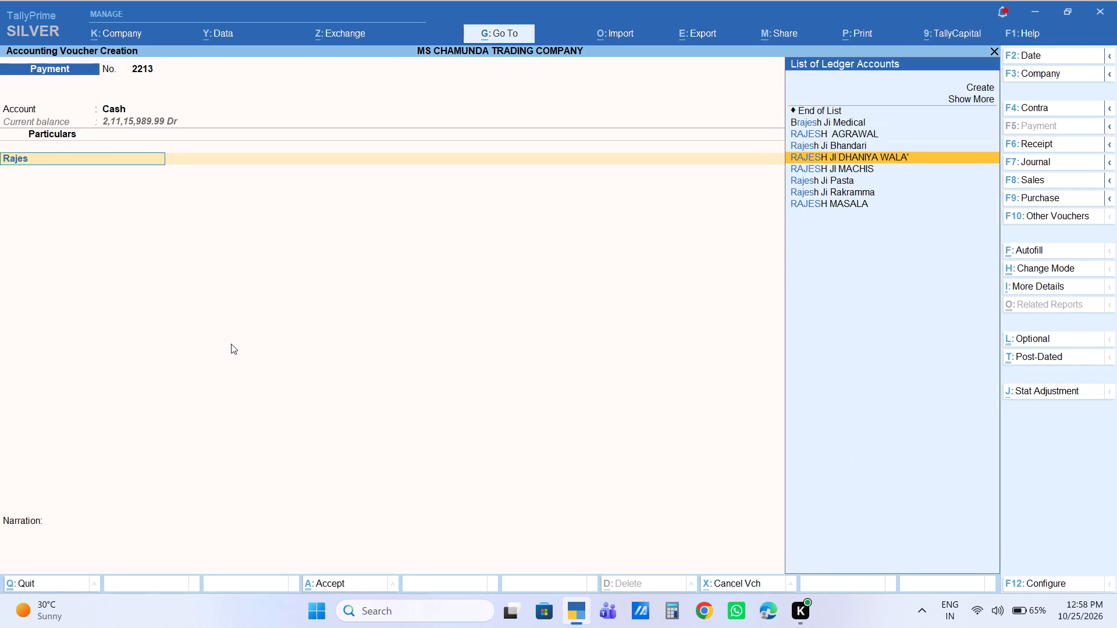
key("Down")
key("Down")
key("Return")
Allocate 25,000.00 Dr of the payment against the supplier's pending bill 1304 using Agst Ref.
key("Return")
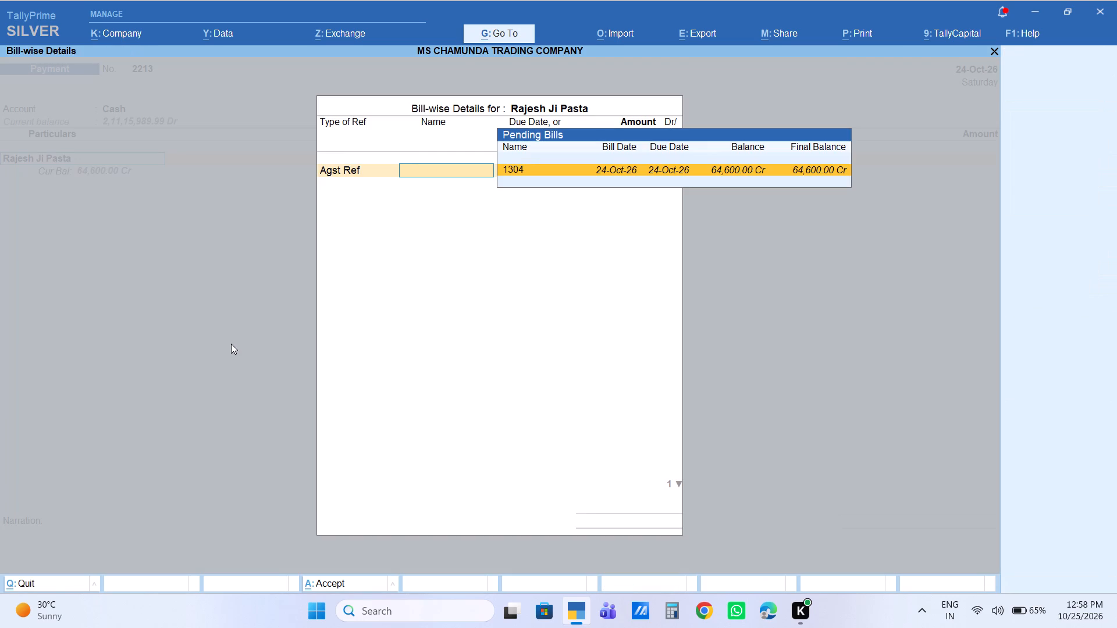
key("Return")
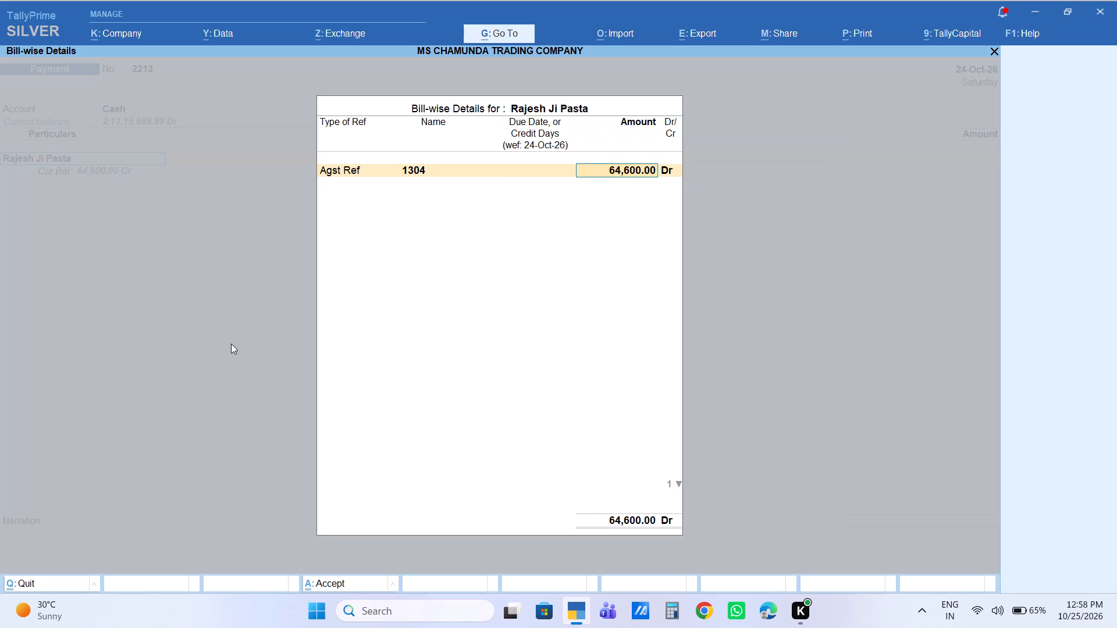
type("25000")
key("Return")
key("Return")
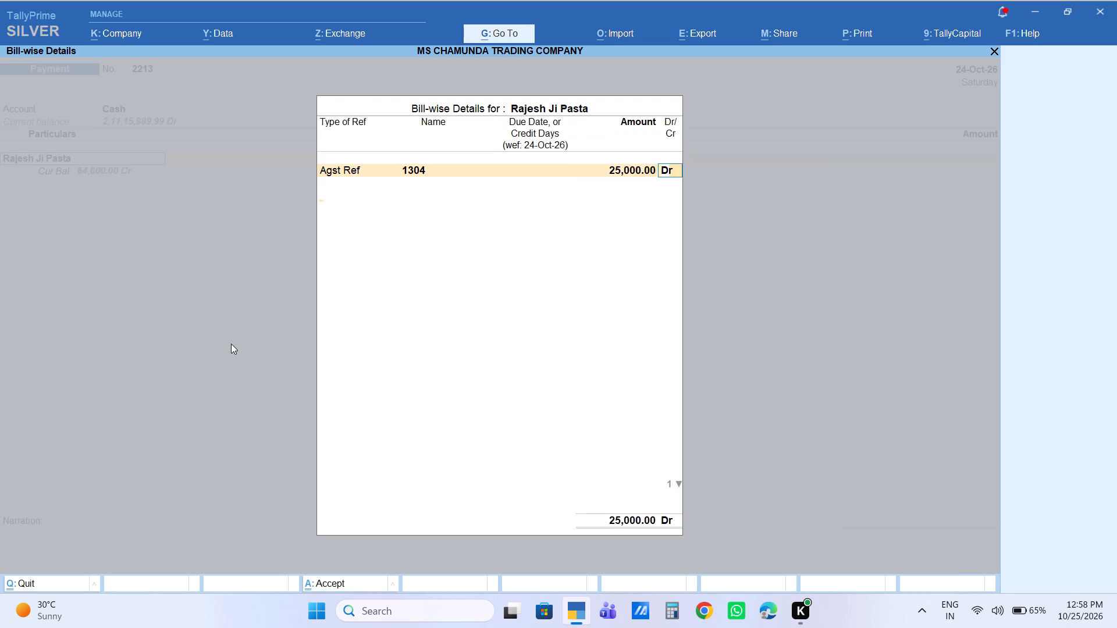
End the bill-wise and particulars lists, leave the narration blank and save the payment voucher.
key("Return")
key("Return")
key("Return")
key("Return")
key("Return")
key("Return")
key("Return")
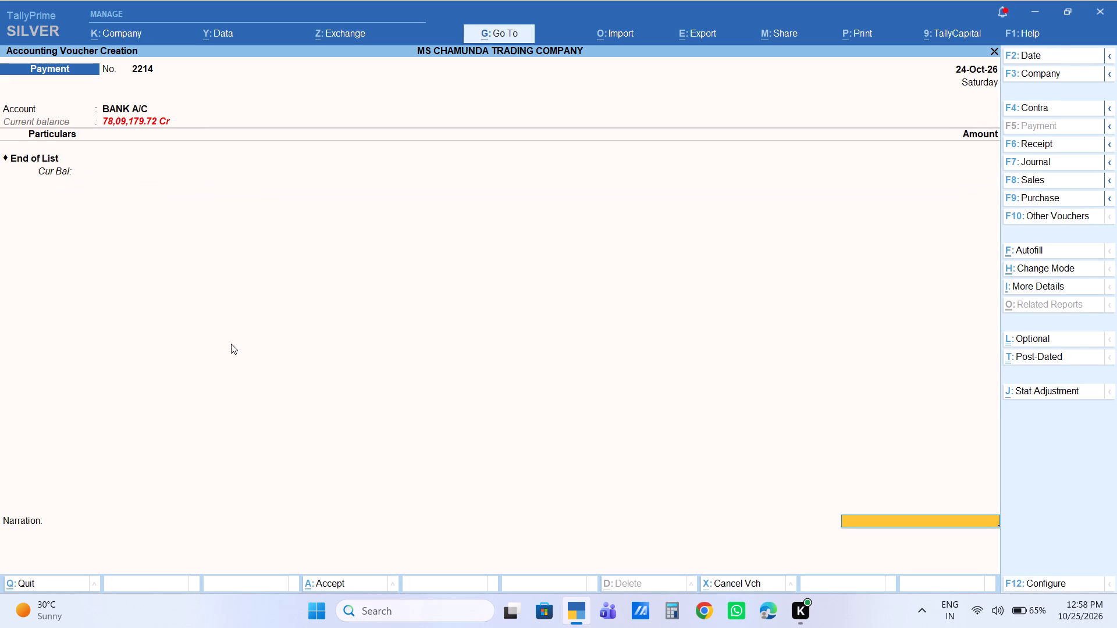
Change the next payment voucher's account to Cash and reopen its first particulars line for choosing a ledger.
key("BackSpace")
key("BackSpace")
key("BackSpace")
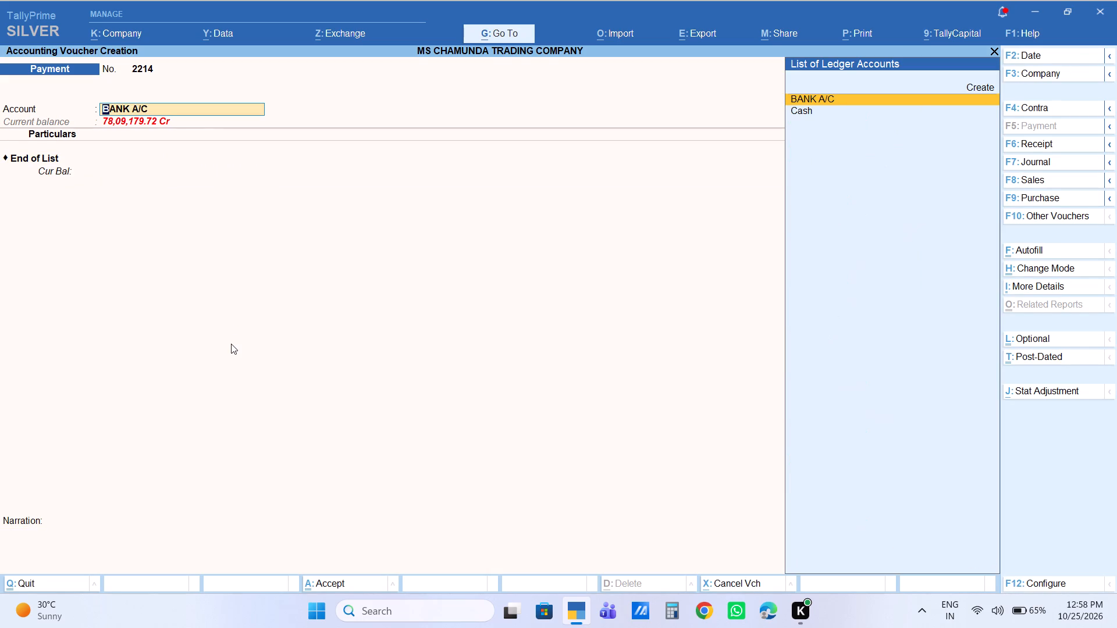
type("cas")
key("Return")
key("Return")
key("Return")
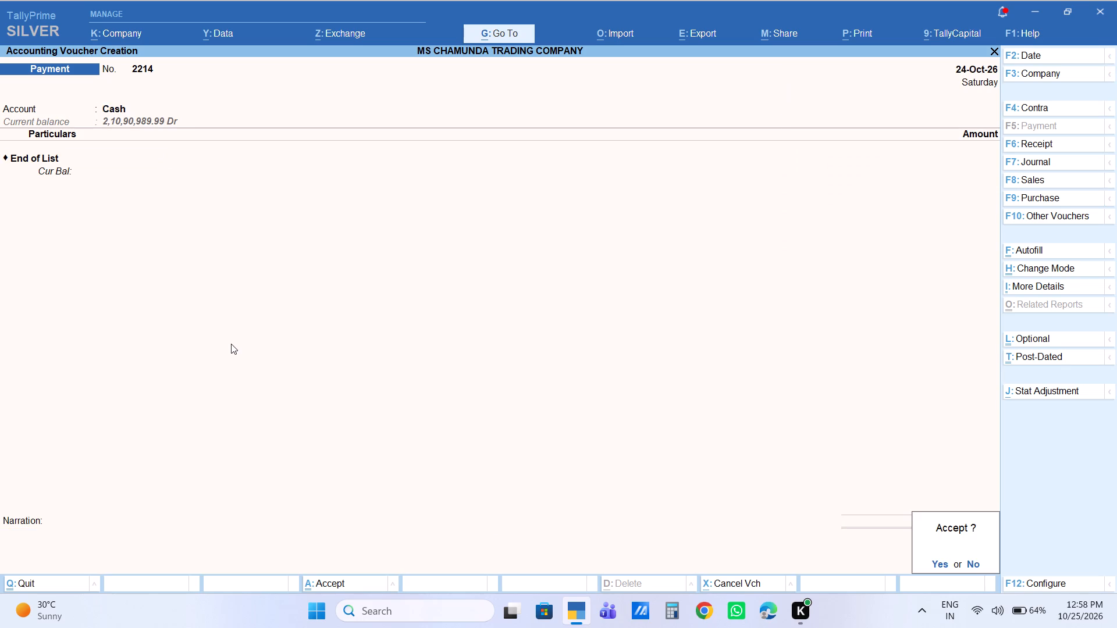
key("BackSpace")
key("BackSpace")
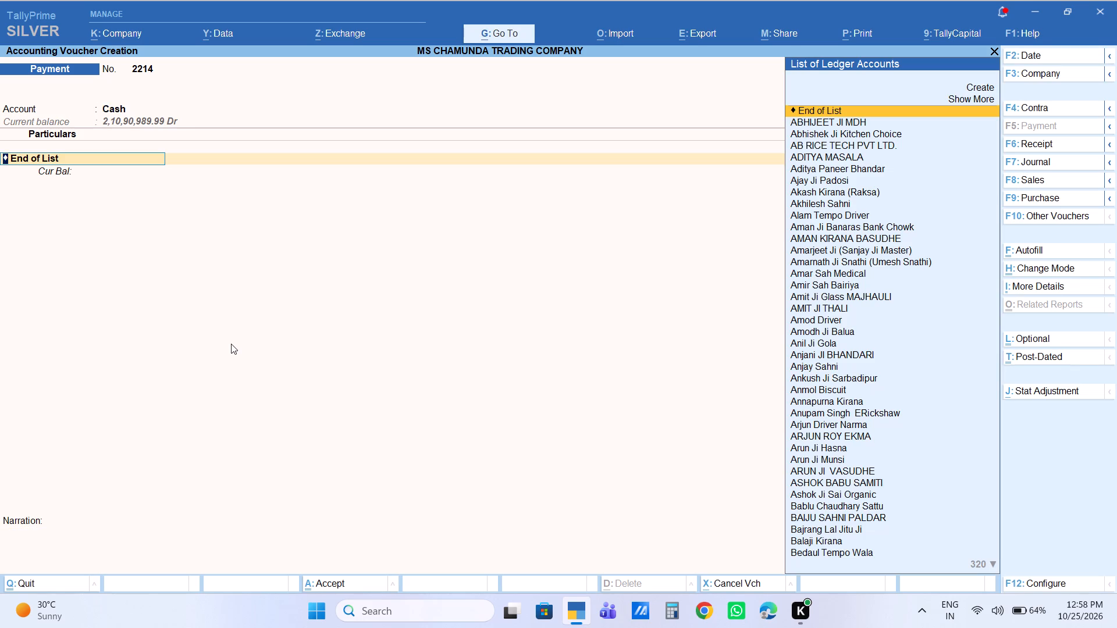
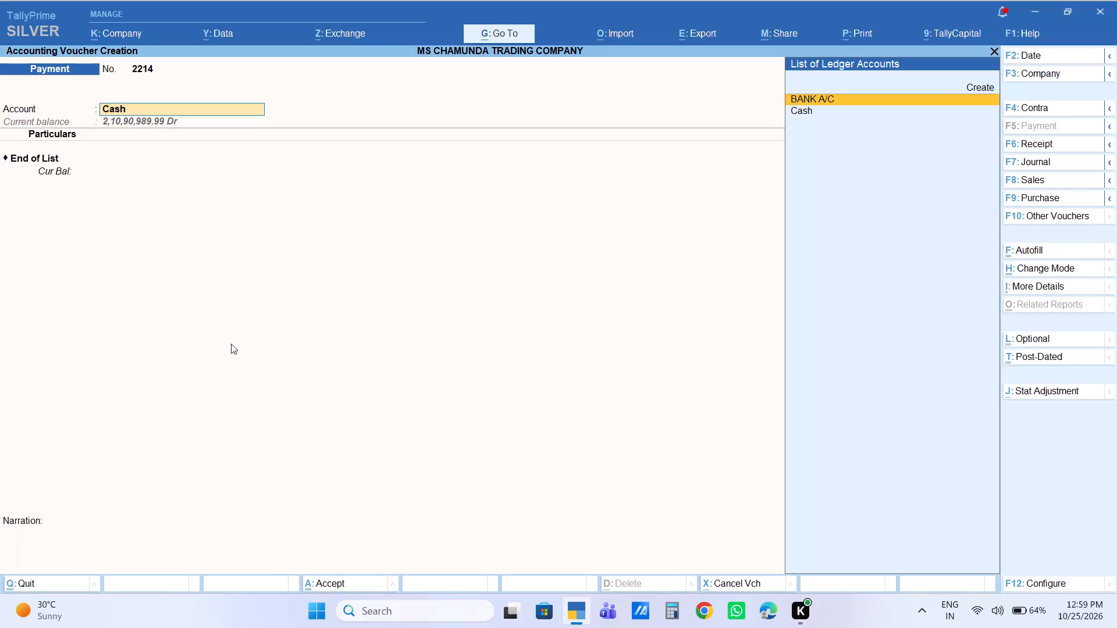
Set the payment voucher's account to BANK A/C and select RAVI SUGAR as the ledger in the particulars.
key("Up")
key("Return")
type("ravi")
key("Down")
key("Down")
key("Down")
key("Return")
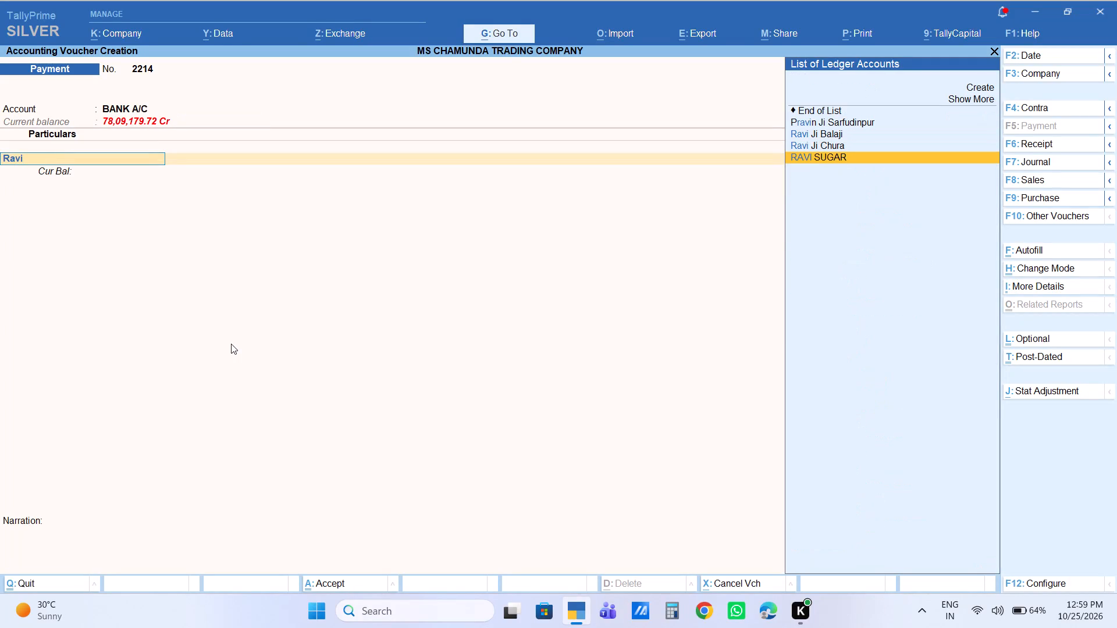
Allocate 3,40,531.00 Dr of the payment against RAVI SUGAR's pending bill 1206 using Agst Ref.
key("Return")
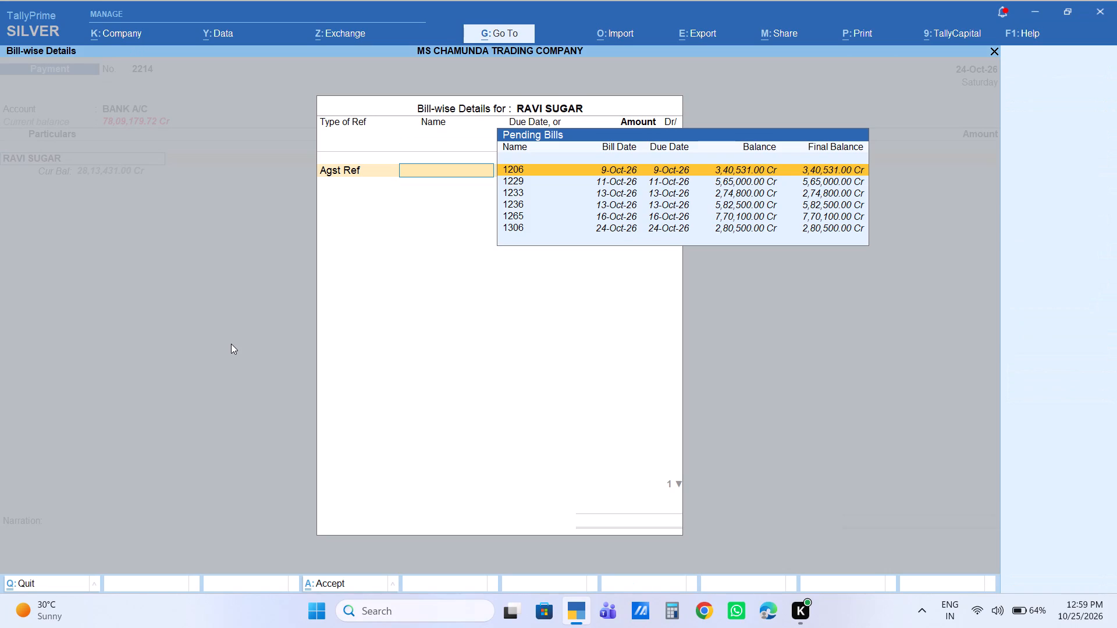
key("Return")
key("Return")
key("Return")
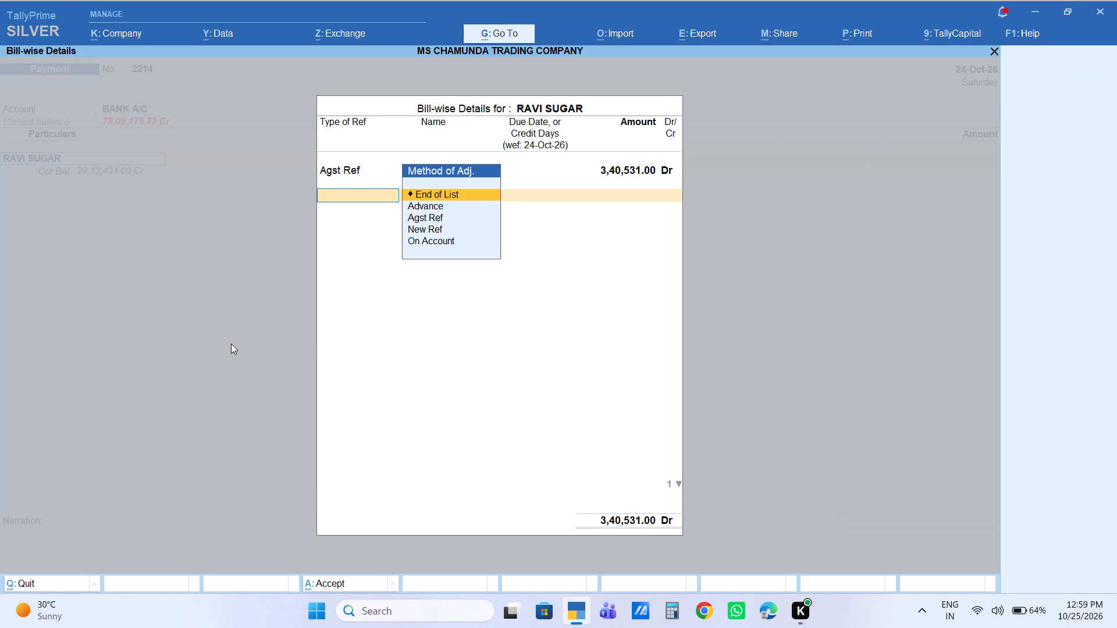
Add a second Agst Ref line allocating 1,59,469 Dr against RAVI SUGAR's pending bill 1229.
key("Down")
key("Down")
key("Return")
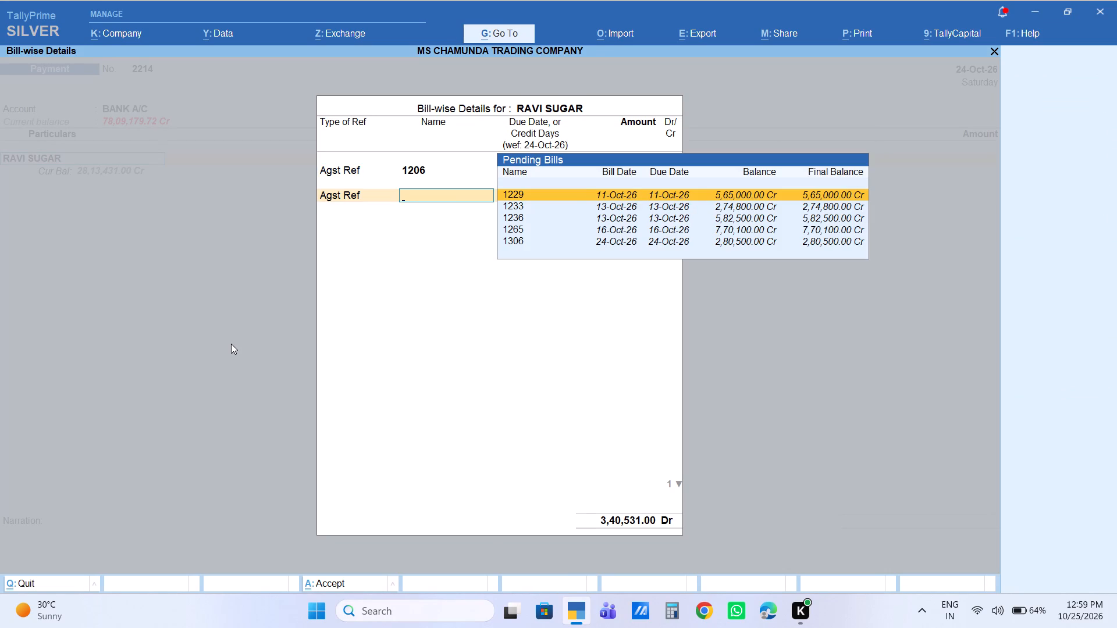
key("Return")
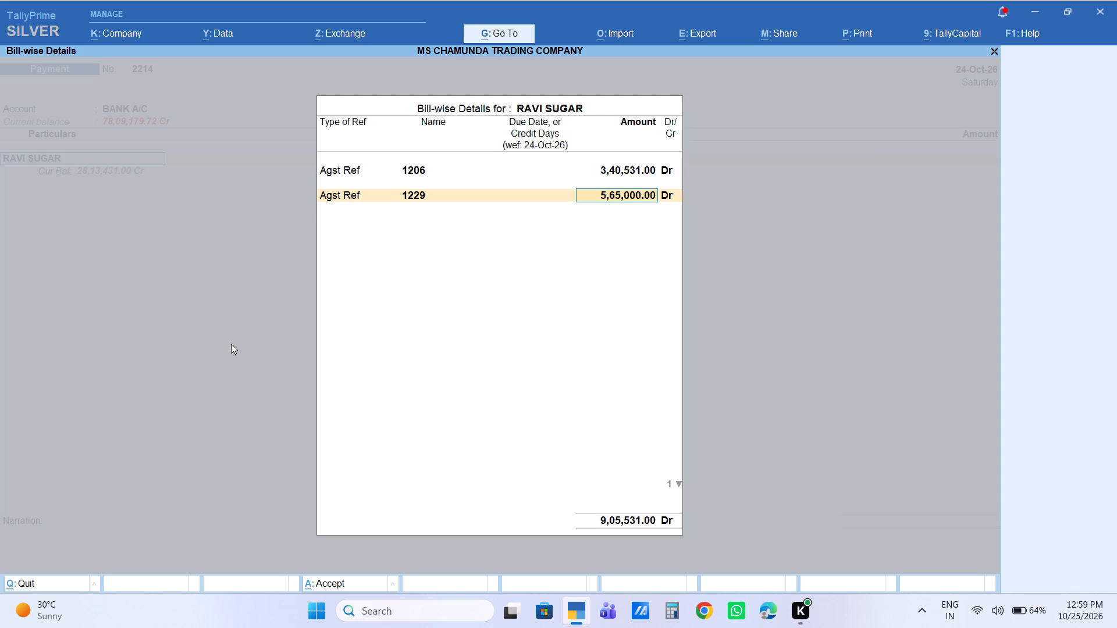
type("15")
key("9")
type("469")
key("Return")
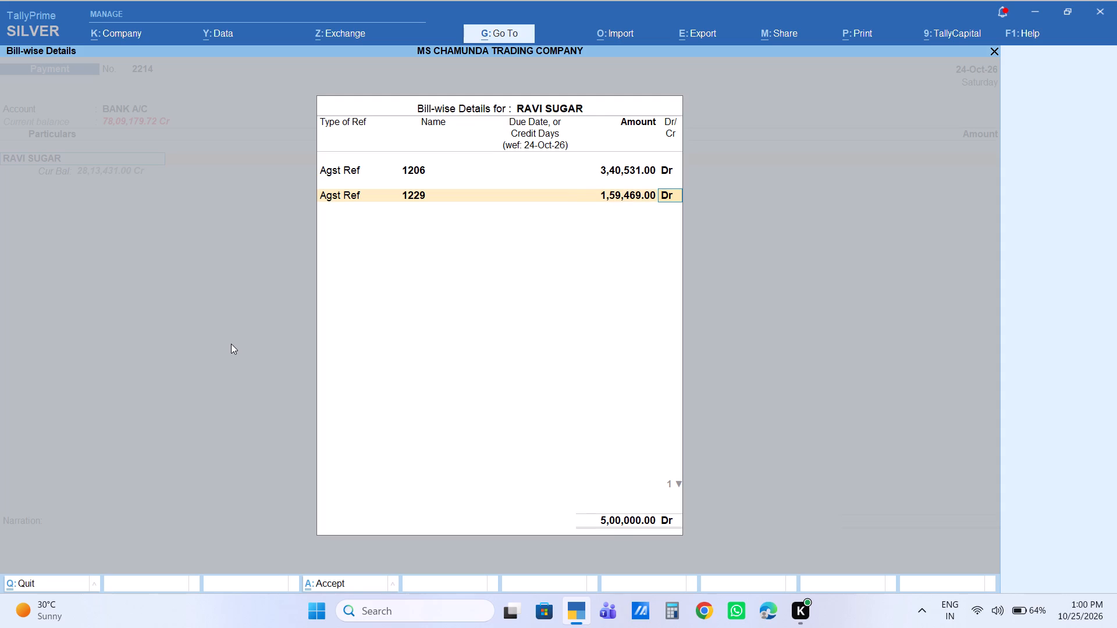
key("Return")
End the bill-wise and particulars lists, leave the narration blank and save the RAVI SUGAR payment voucher.
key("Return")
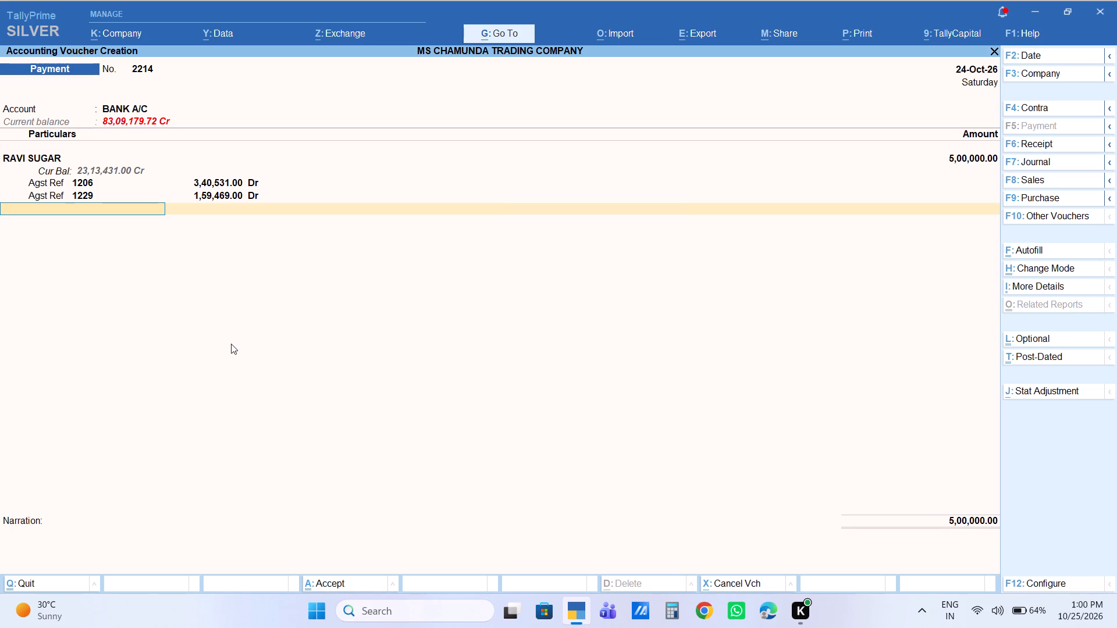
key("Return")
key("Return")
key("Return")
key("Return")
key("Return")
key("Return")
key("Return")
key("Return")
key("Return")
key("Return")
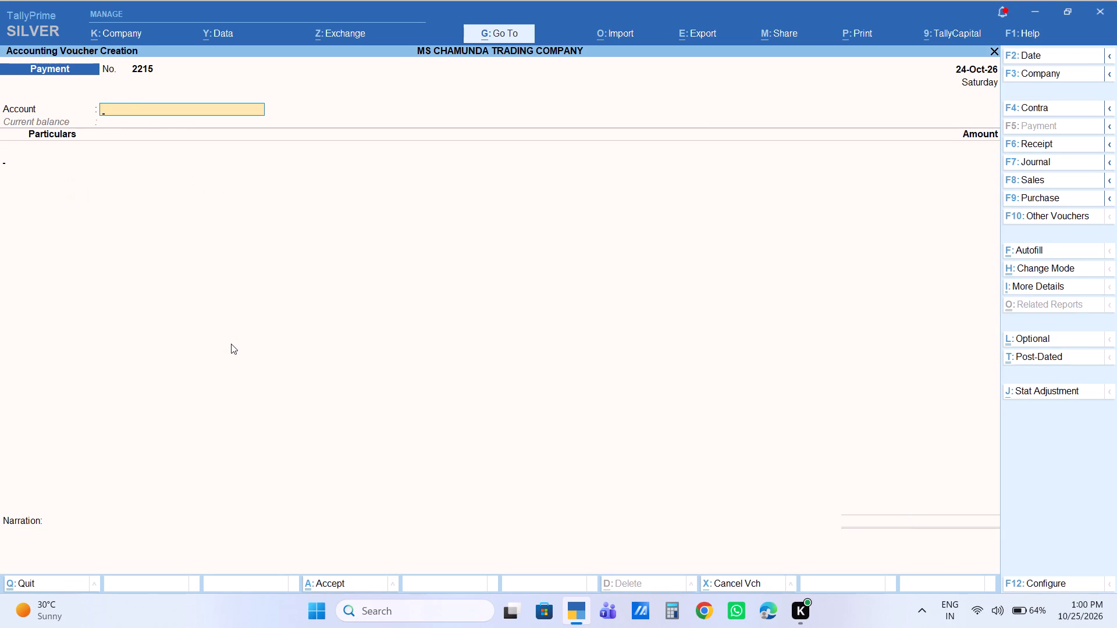
Select the HARYANA TRADERS ledger and allocate 84,630.00 Dr against its pending bill 791 using Agst Ref.
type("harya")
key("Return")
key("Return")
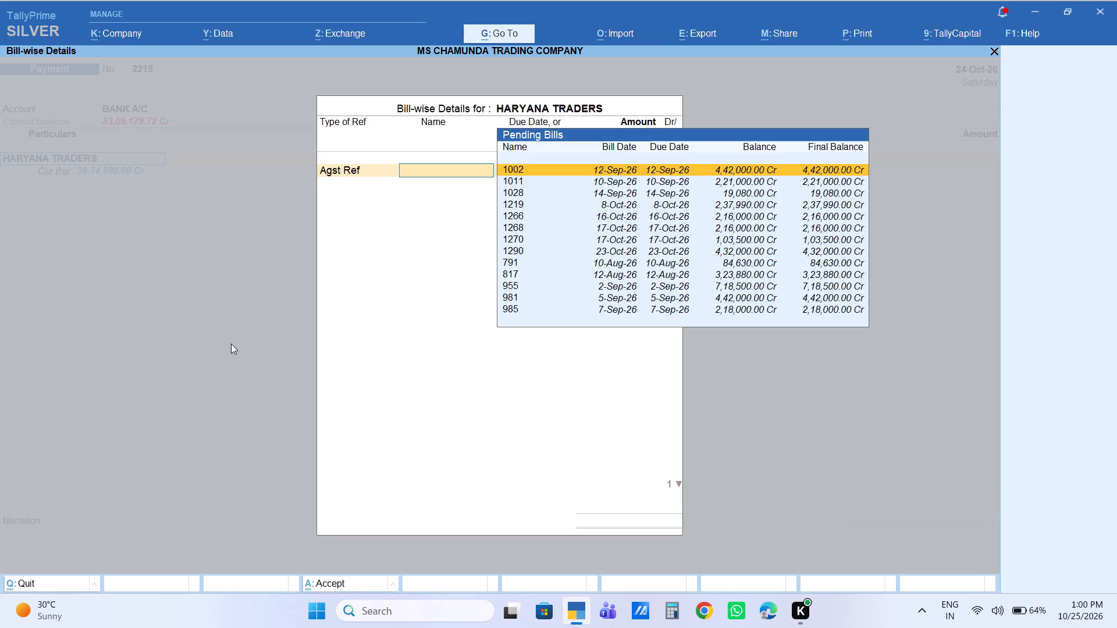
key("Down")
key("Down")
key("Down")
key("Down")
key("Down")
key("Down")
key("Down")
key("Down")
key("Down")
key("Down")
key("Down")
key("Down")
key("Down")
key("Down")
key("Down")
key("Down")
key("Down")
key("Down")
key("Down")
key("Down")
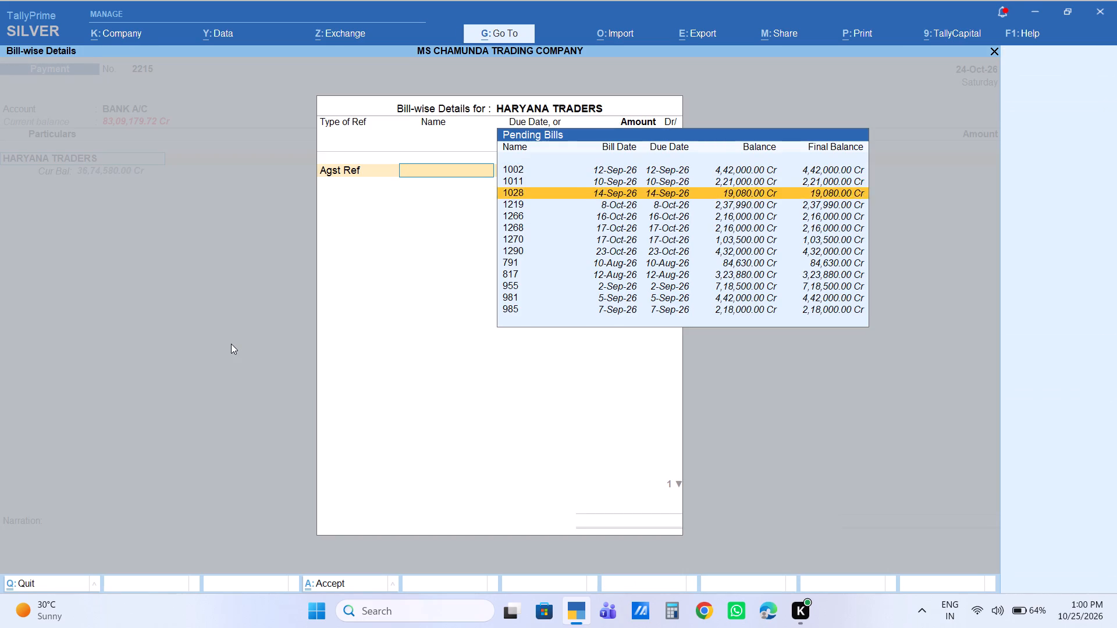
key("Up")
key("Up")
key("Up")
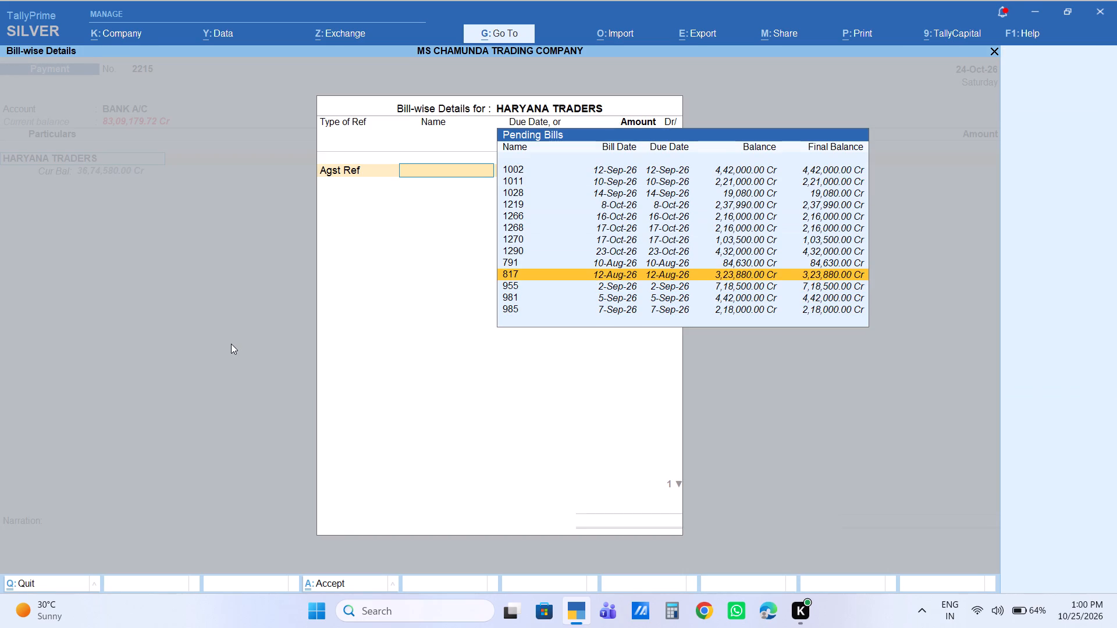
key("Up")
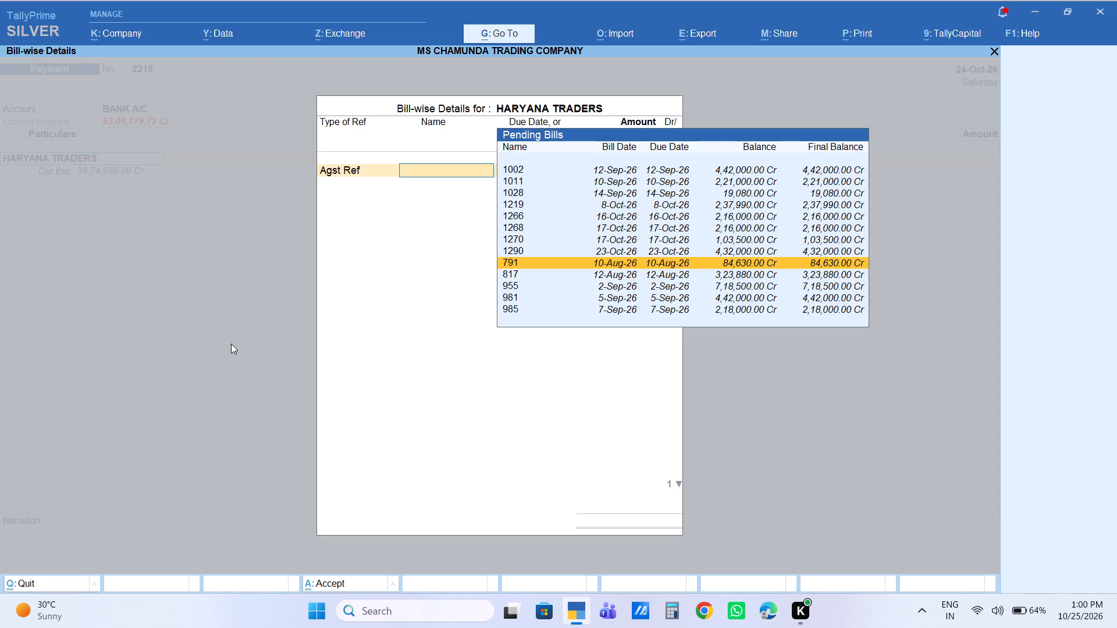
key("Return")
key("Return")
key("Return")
Add a second Agst Ref line allocating 3,15,370 Dr against HARYANA TRADERS' pending bill 817.
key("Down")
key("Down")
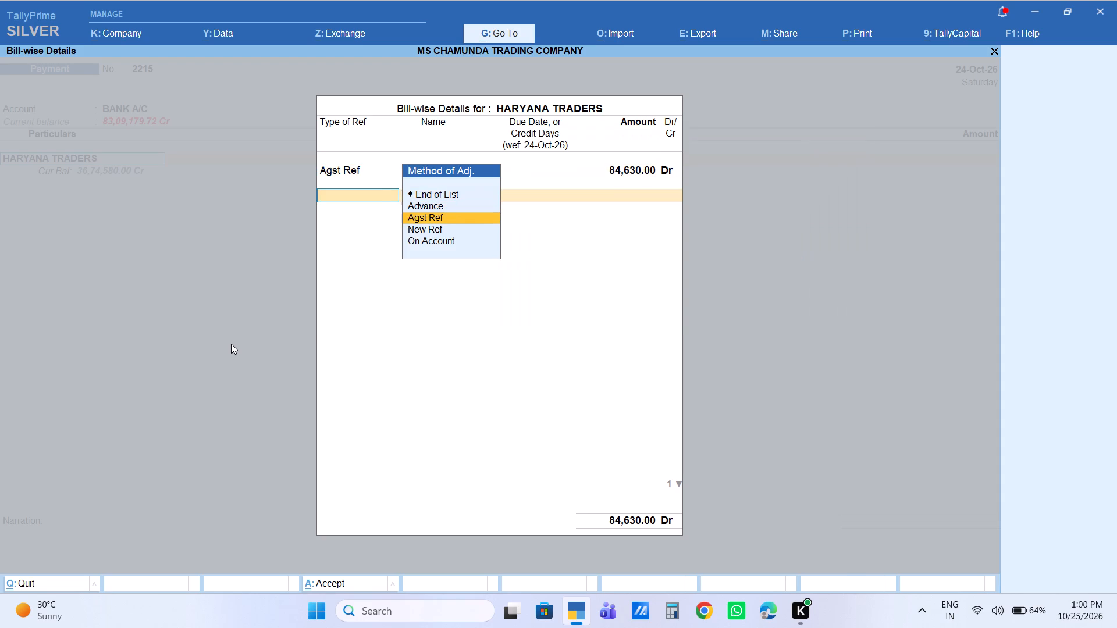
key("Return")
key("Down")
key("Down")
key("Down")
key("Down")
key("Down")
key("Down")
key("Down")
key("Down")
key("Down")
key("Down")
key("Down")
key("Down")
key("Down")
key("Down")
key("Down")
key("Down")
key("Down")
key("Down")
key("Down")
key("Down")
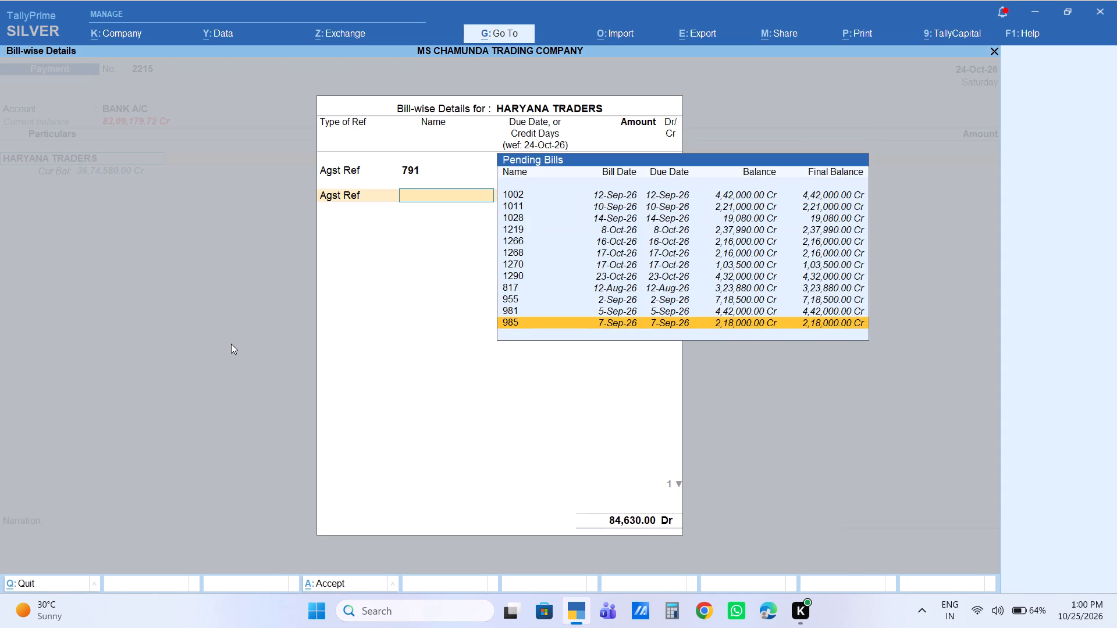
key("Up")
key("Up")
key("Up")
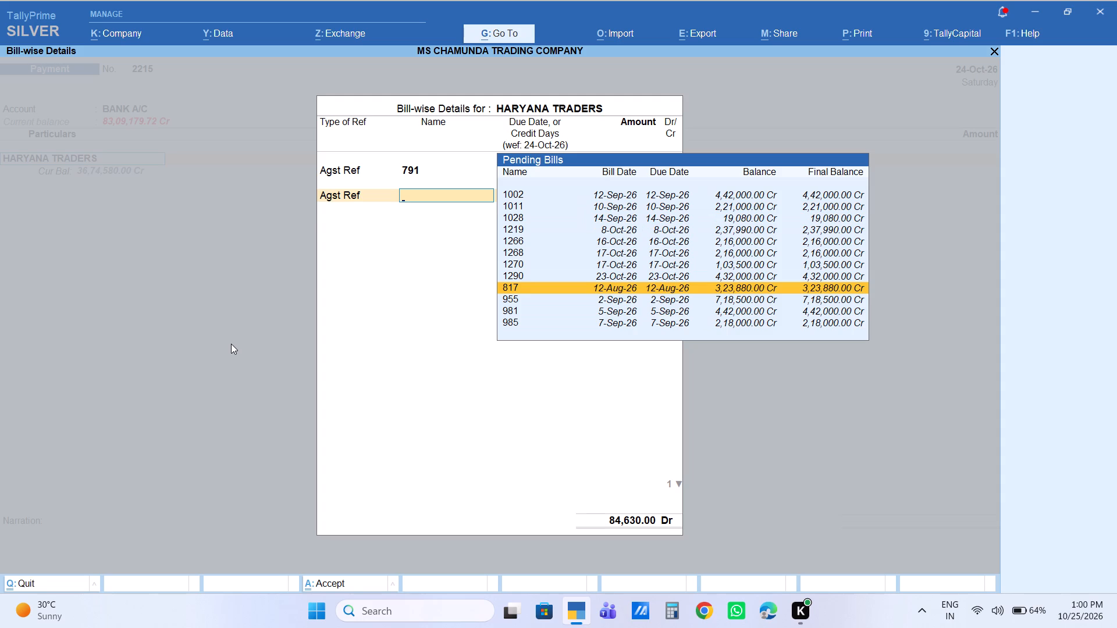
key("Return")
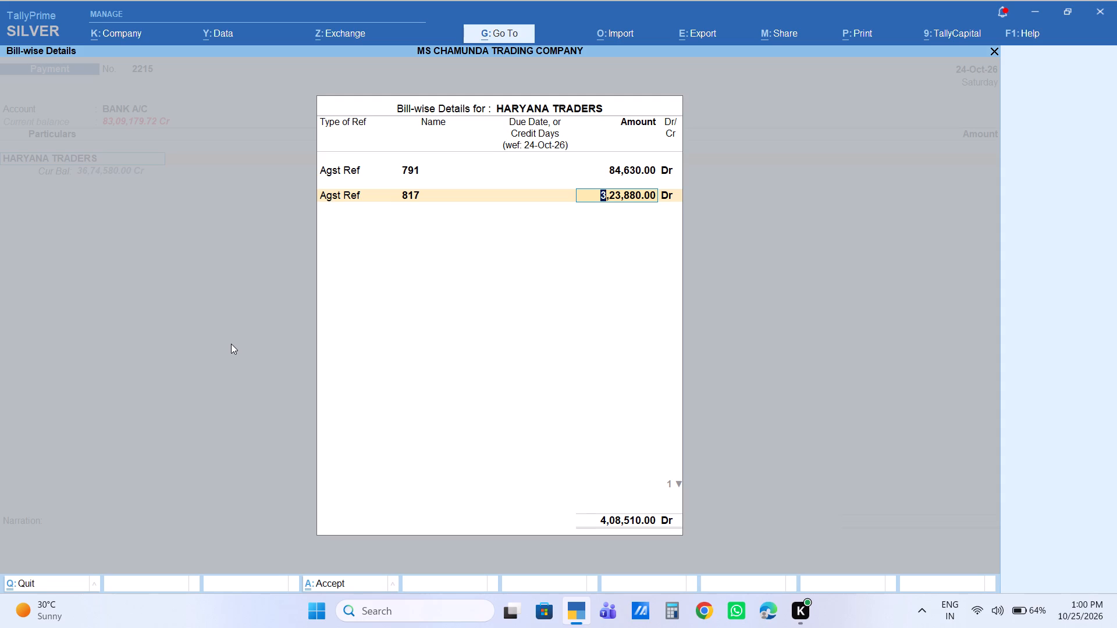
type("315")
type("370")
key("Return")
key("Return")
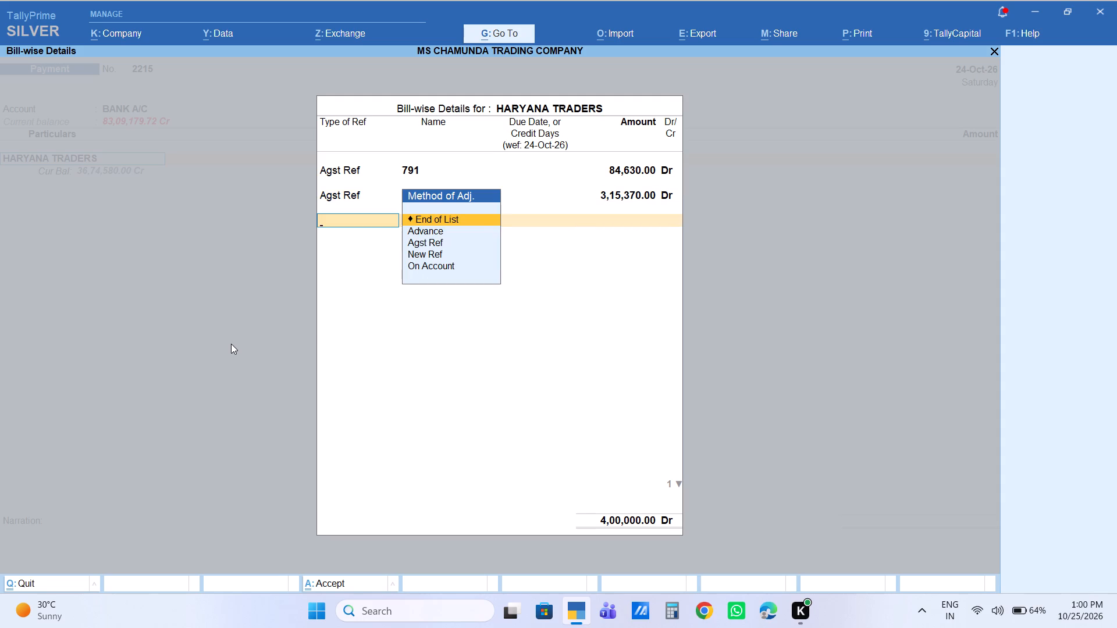
End the bill-wise and particulars lists, leave the narration blank and save the HARYANA TRADERS payment voucher.
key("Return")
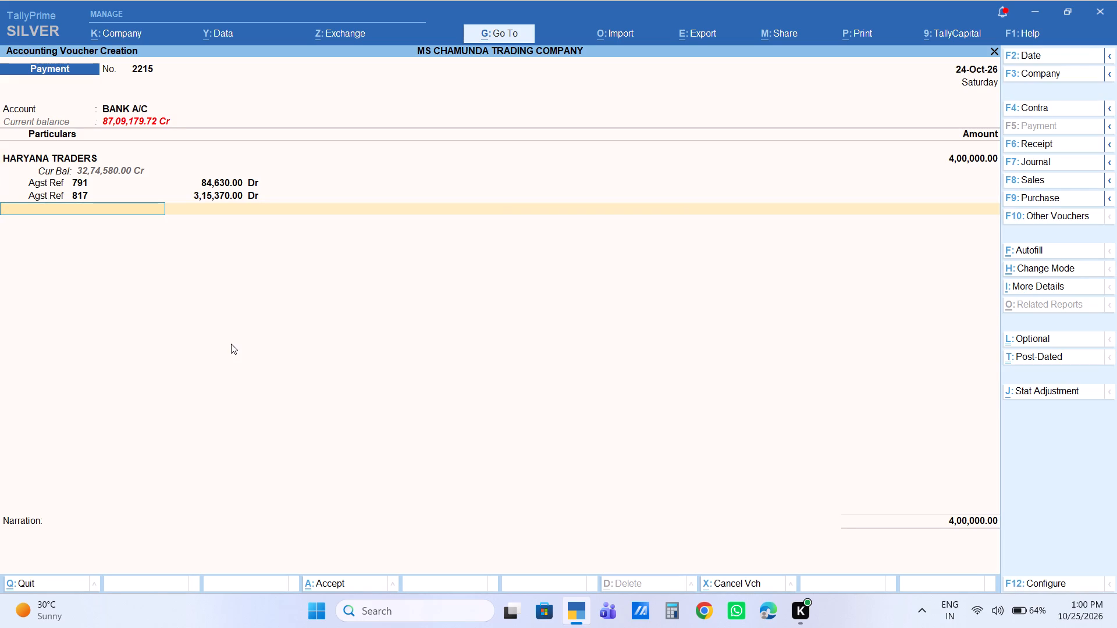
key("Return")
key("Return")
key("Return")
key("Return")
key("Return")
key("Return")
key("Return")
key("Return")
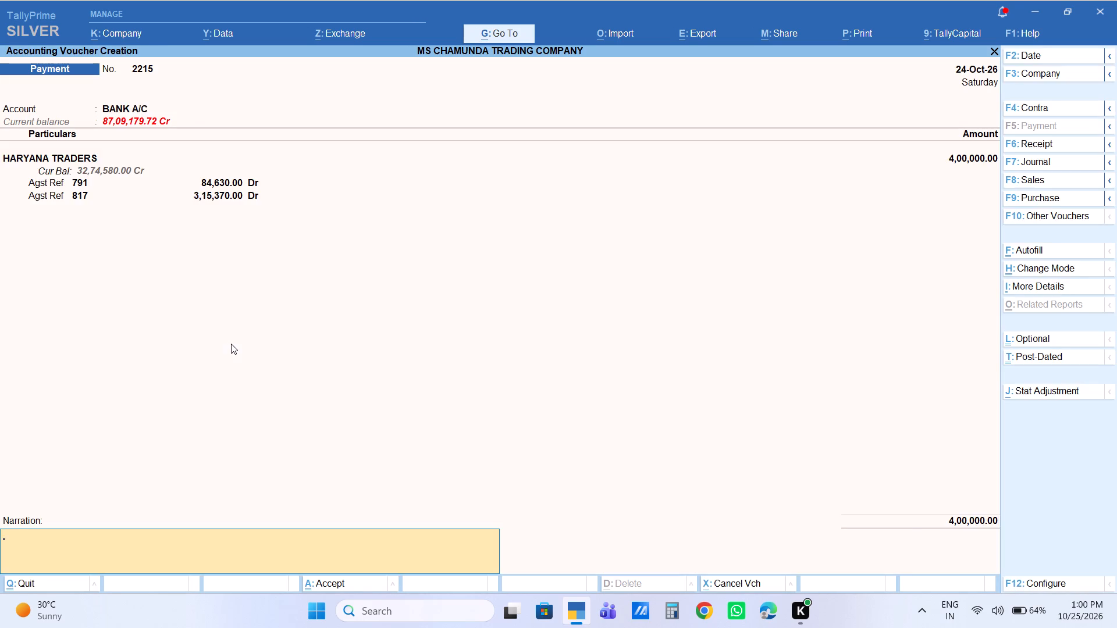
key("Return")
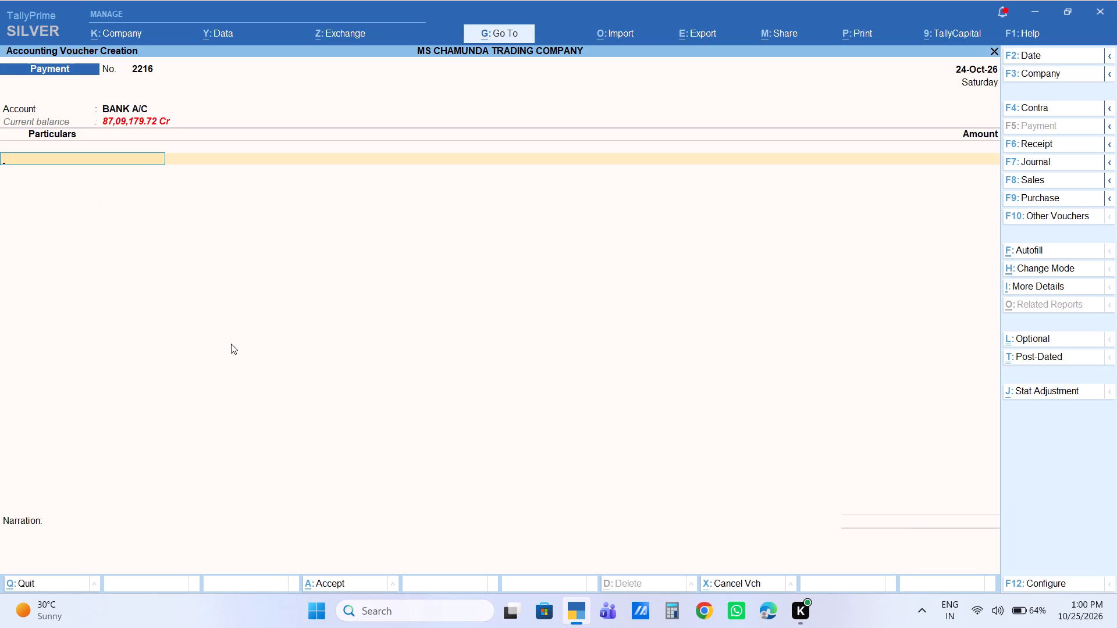
Change the new payment voucher's account to Cash and select KUMAR TRADERS GOLA as the particulars ledger.
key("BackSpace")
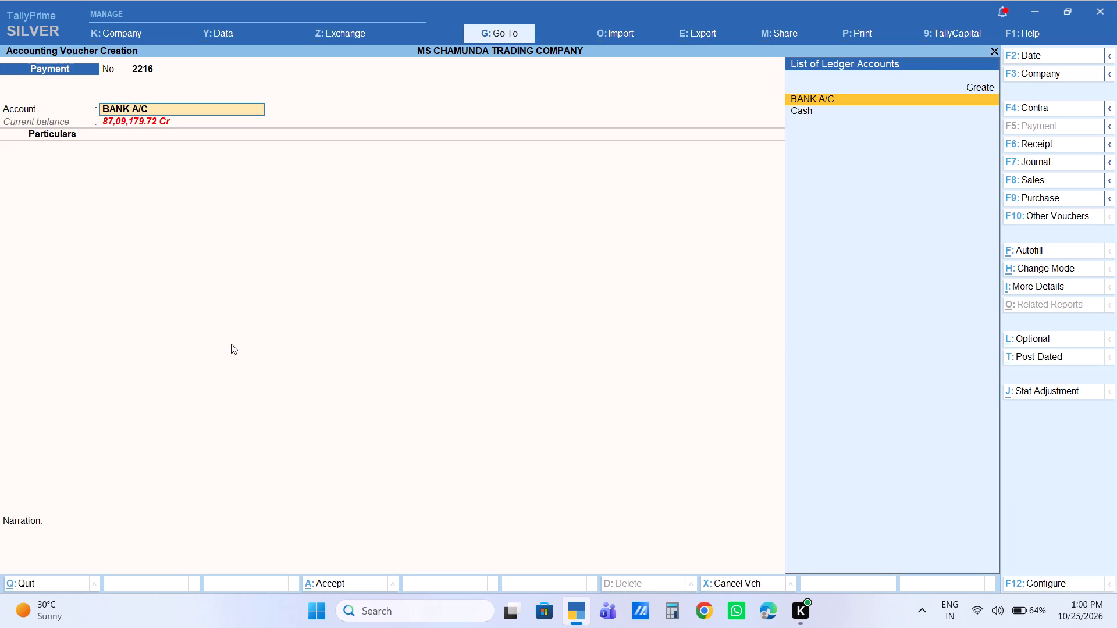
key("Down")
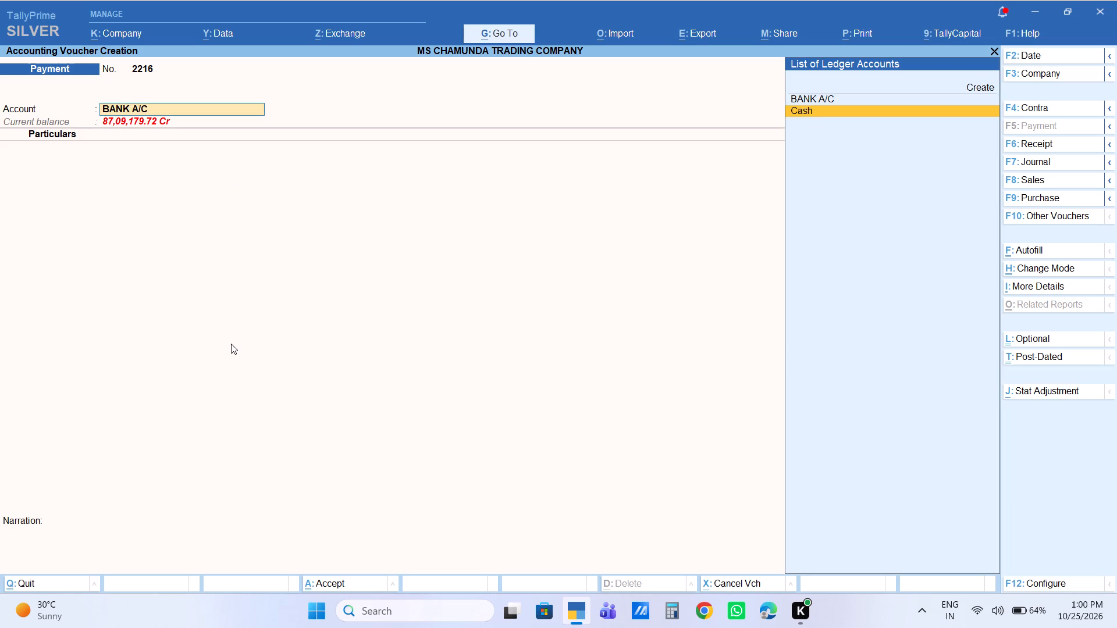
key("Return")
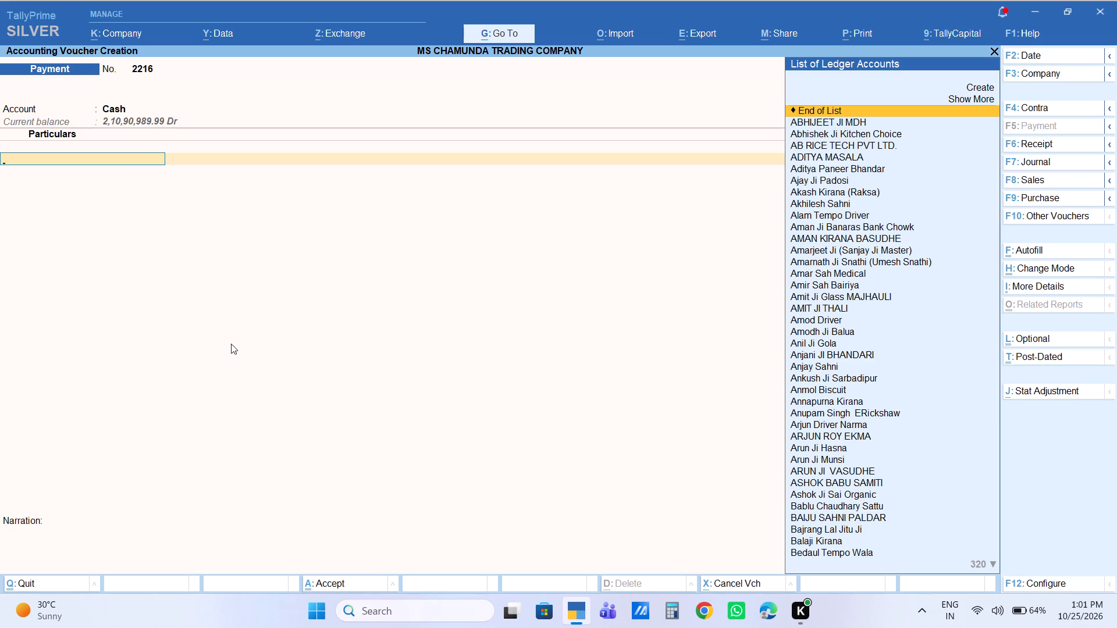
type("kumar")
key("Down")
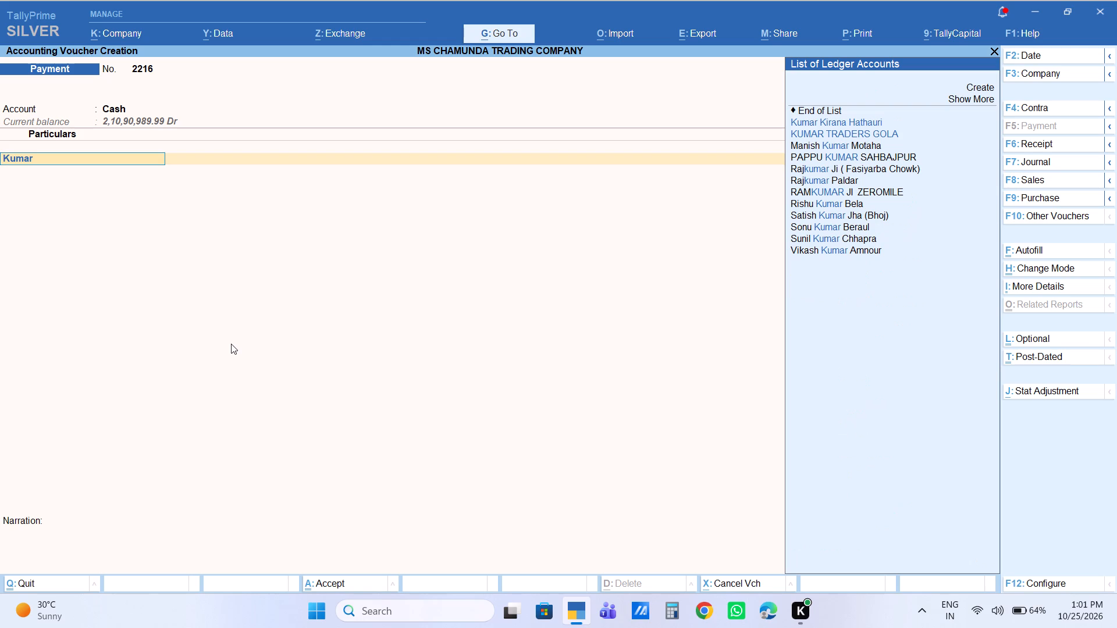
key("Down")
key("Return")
Allocate 2,000.00 Dr of the payment against KUMAR TRADERS GOLA's pending bill 891 using Agst Ref.
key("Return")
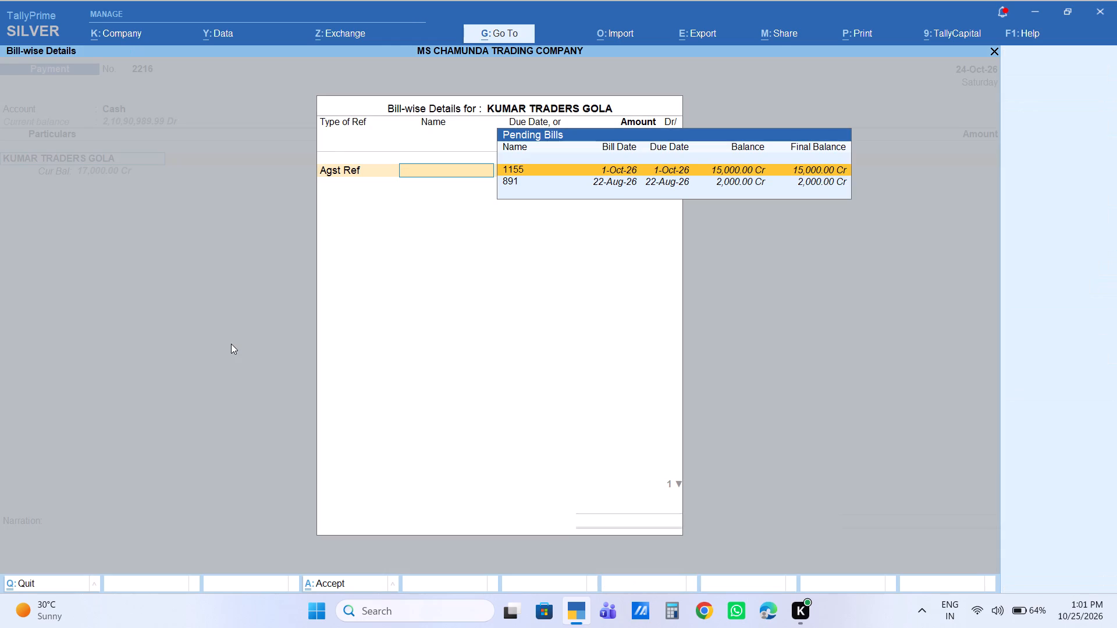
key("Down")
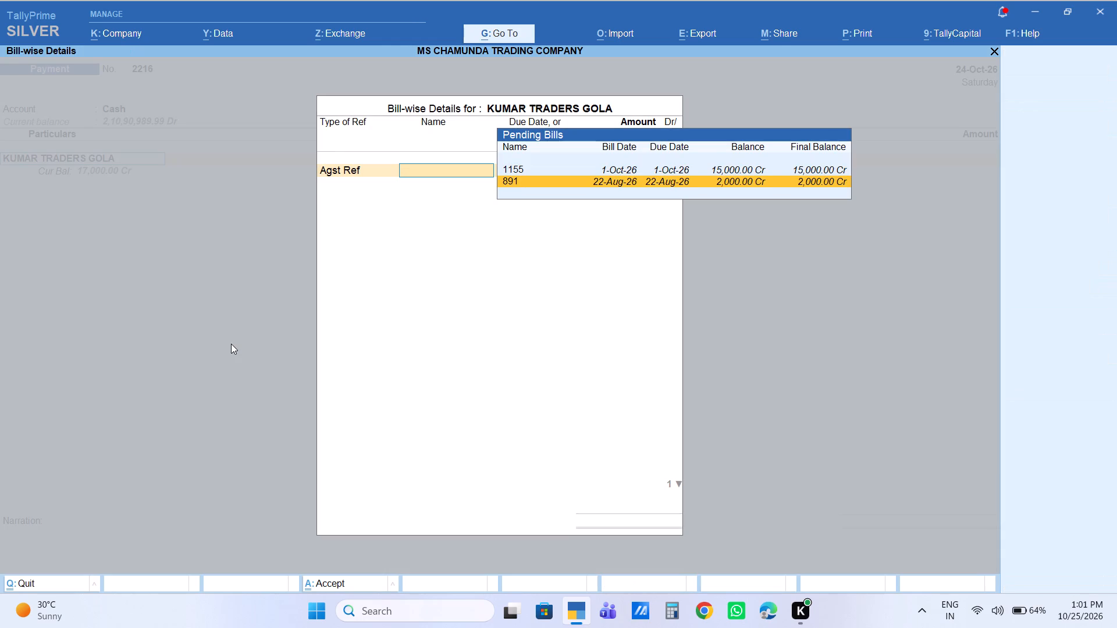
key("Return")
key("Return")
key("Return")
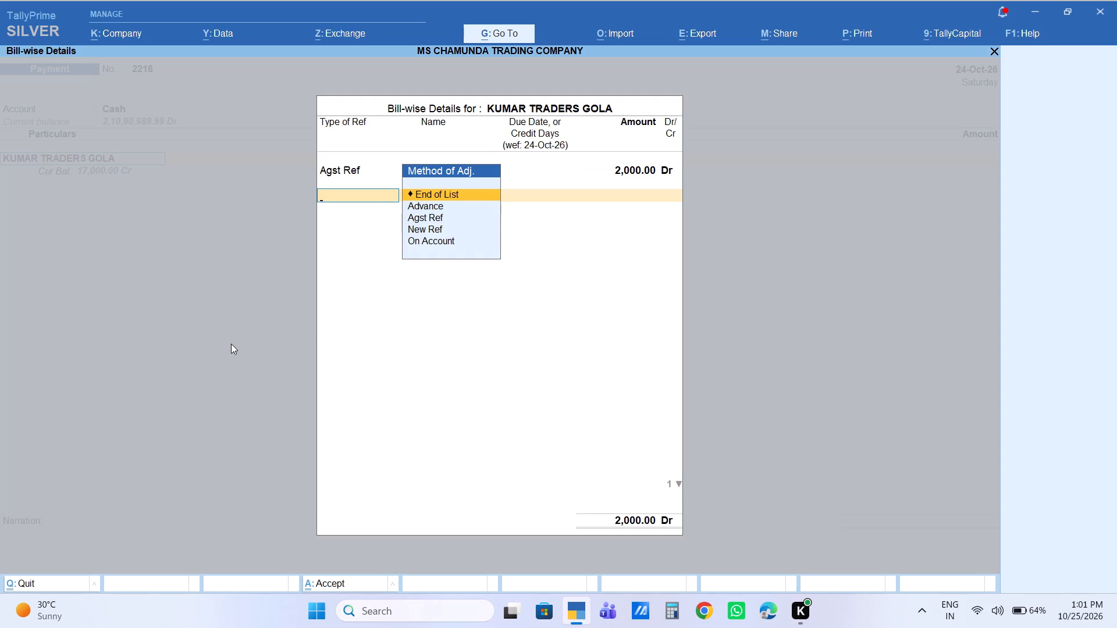
Add a second Agst Ref line allocating 8,000 Dr against KUMAR TRADERS GOLA's pending bill 1155.
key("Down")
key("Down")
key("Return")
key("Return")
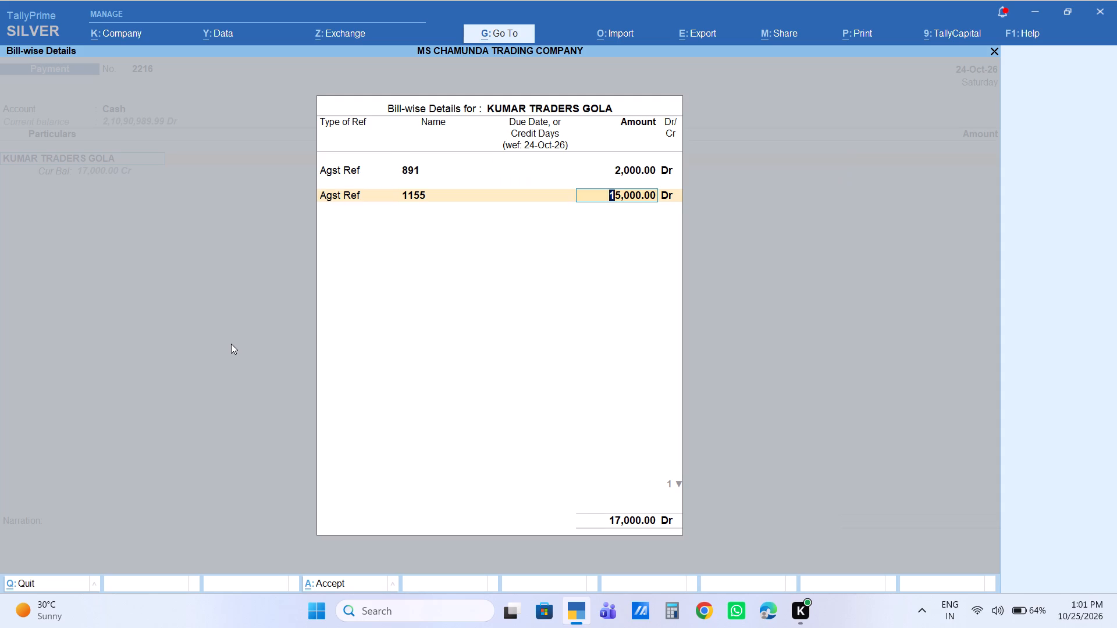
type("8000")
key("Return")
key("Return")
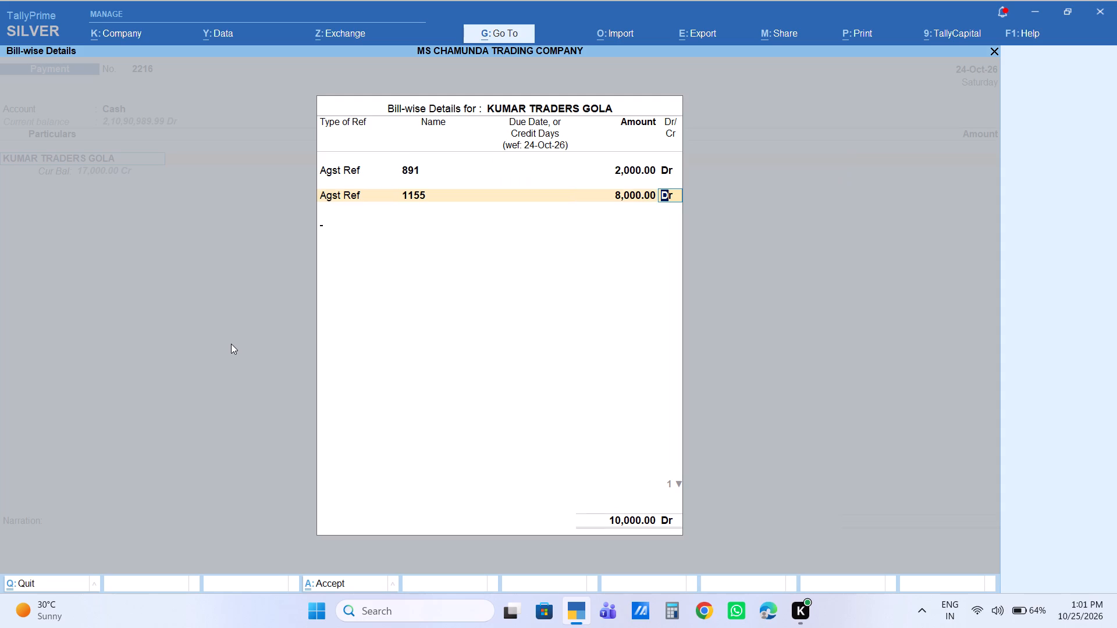
End the bill-wise and particulars lists, leave the narration blank and save the KUMAR TRADERS GOLA payment voucher.
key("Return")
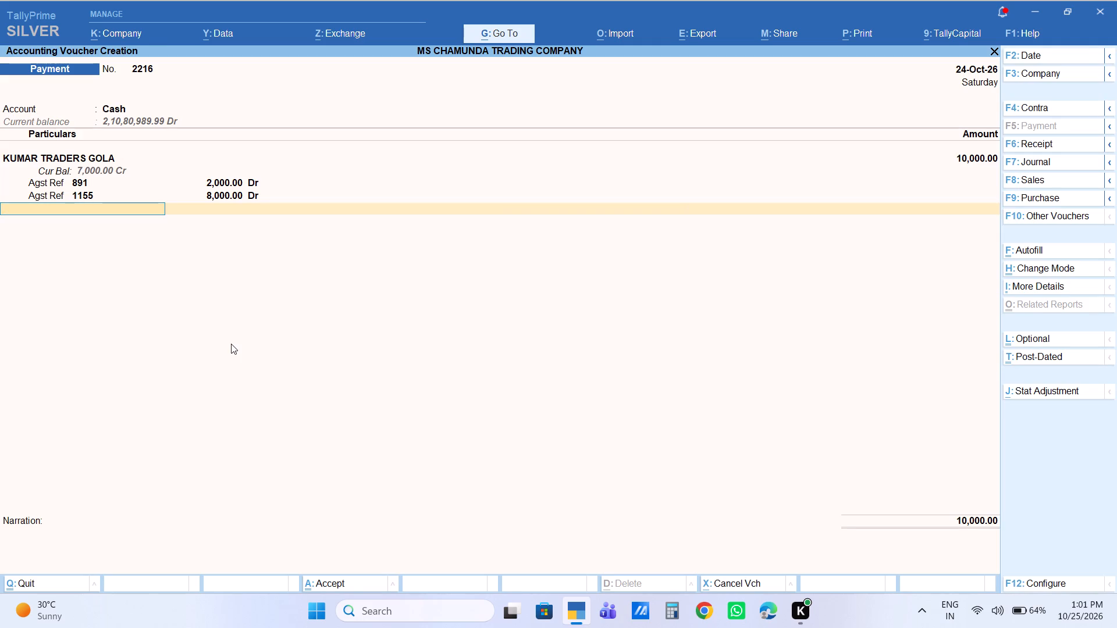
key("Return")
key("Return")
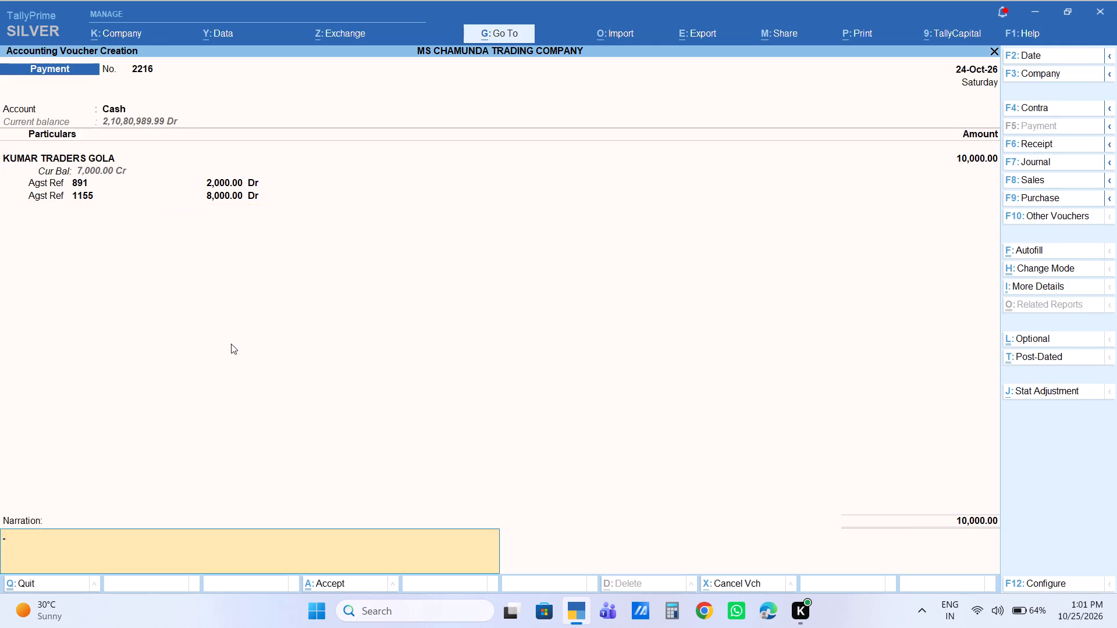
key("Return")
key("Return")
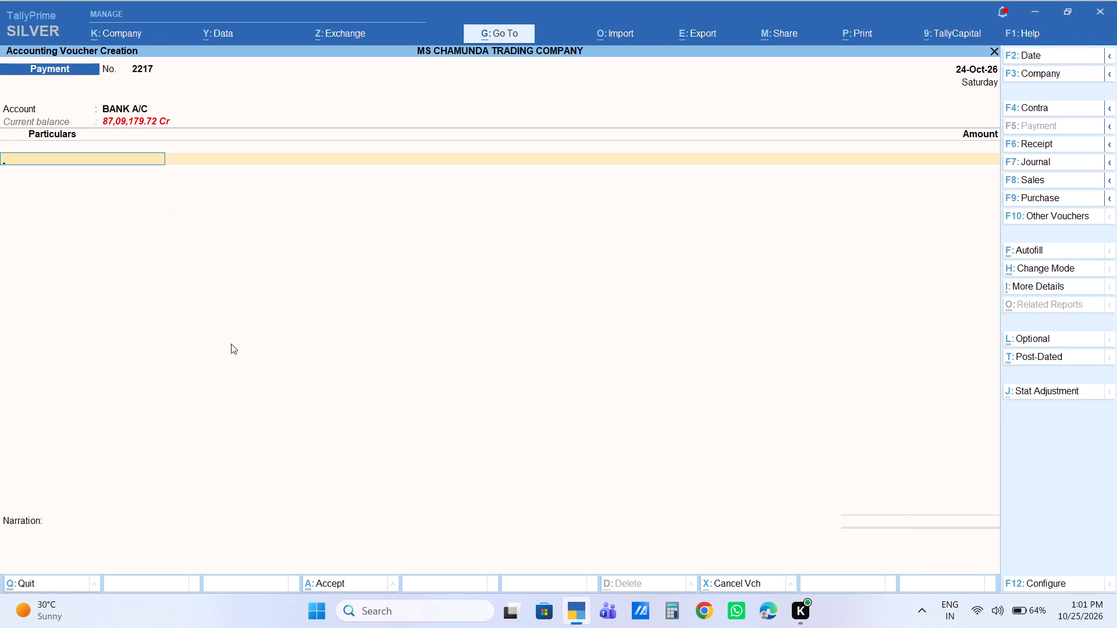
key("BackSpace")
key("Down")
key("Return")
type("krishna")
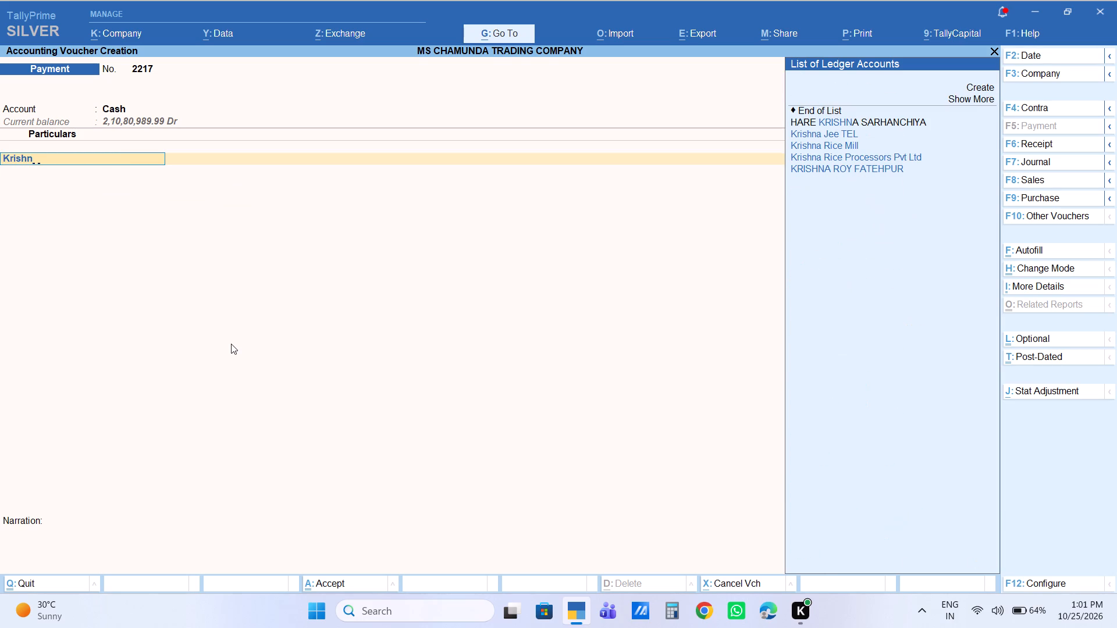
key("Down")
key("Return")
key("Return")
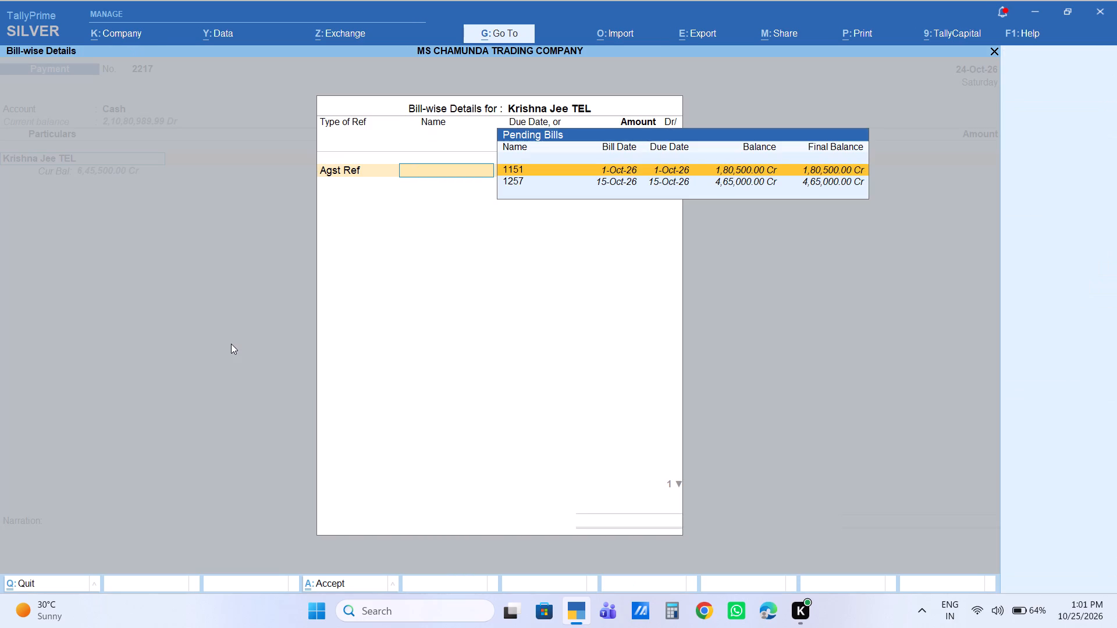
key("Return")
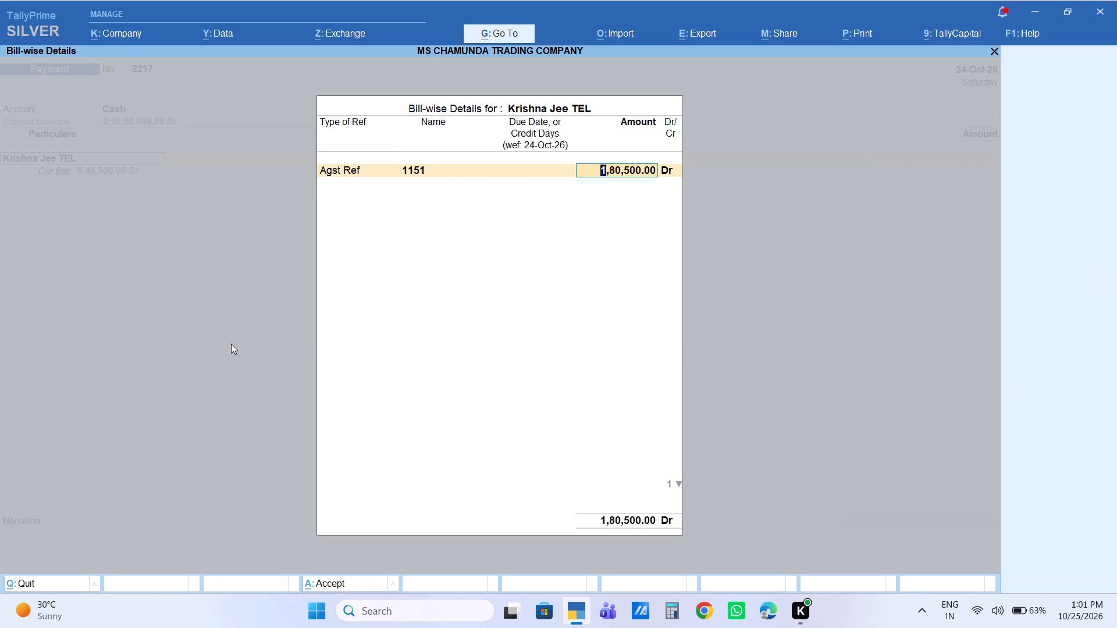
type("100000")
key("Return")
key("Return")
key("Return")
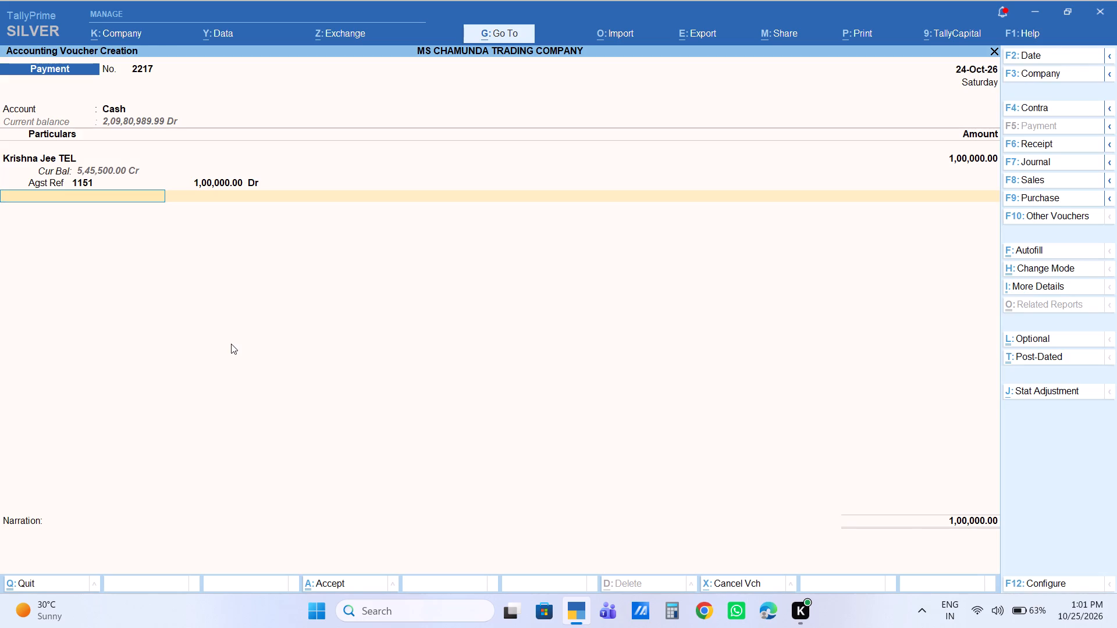
End the particulars list, leave the narration blank and save the Krishna Jee TEL payment voucher.
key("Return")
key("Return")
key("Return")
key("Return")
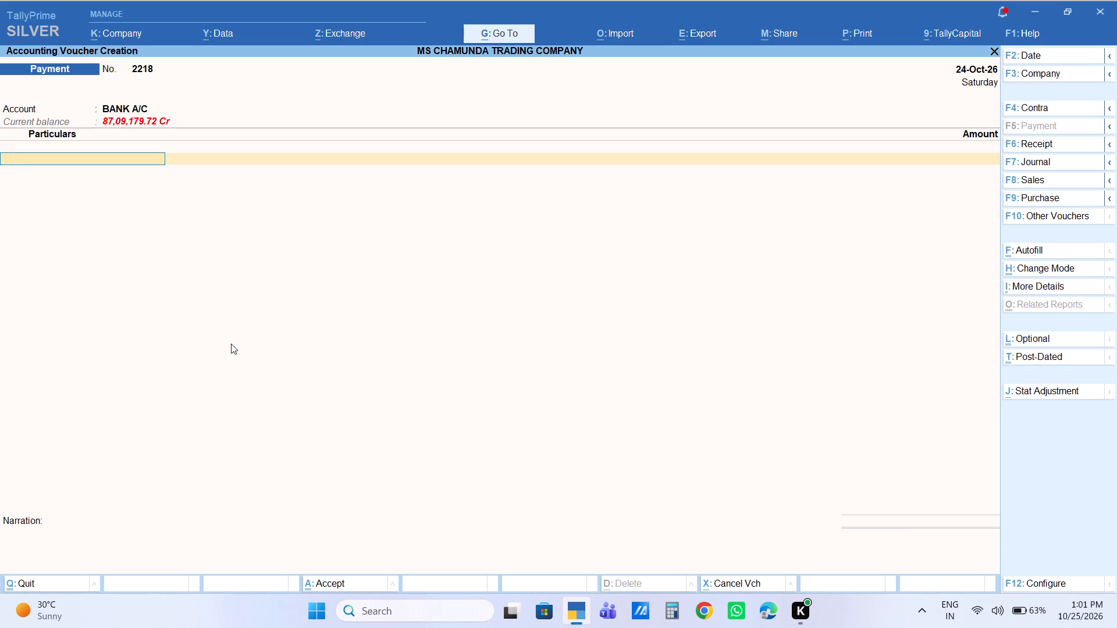
Change the new payment voucher's account to Cash and select GOVIND JI TEL as the particulars ledger.
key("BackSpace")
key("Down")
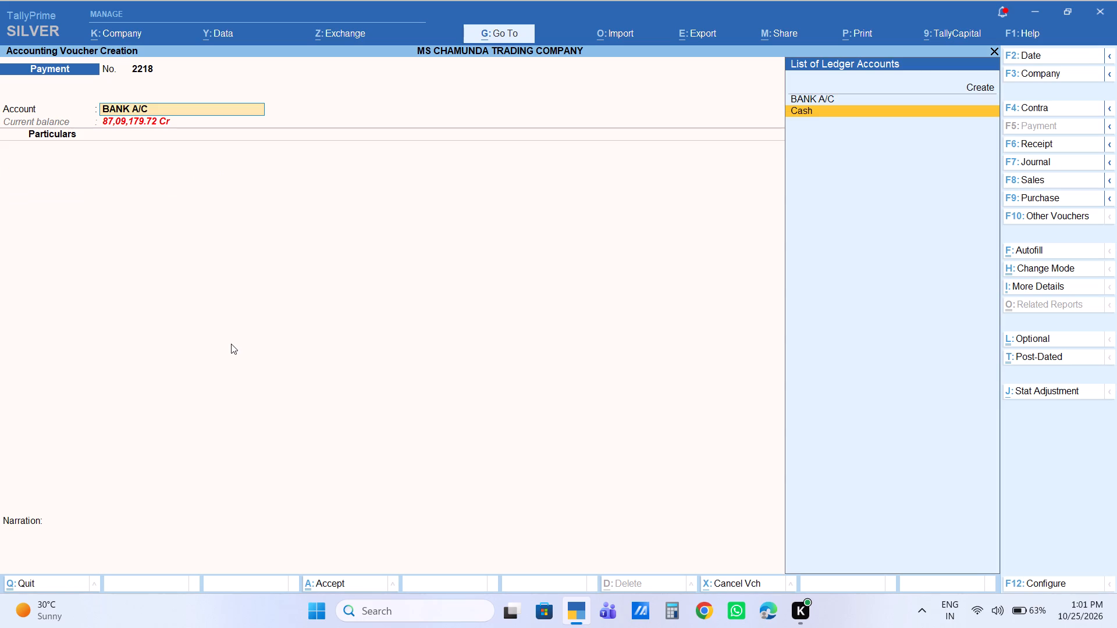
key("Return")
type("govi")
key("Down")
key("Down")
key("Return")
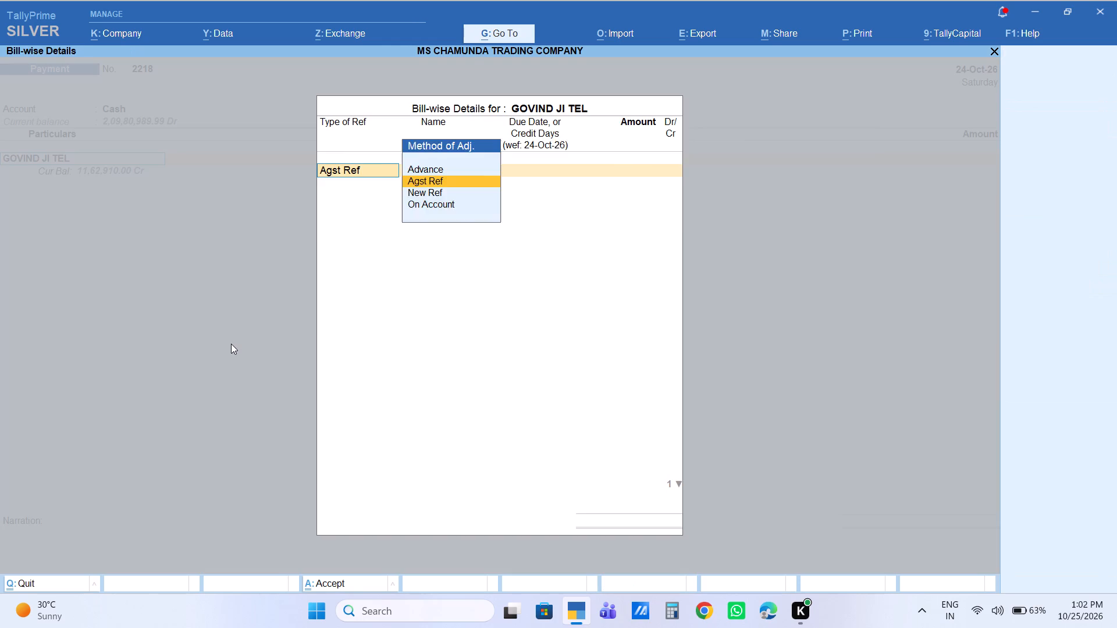
Start a bill-wise allocation for GOVIND JI TEL using Agst Ref.
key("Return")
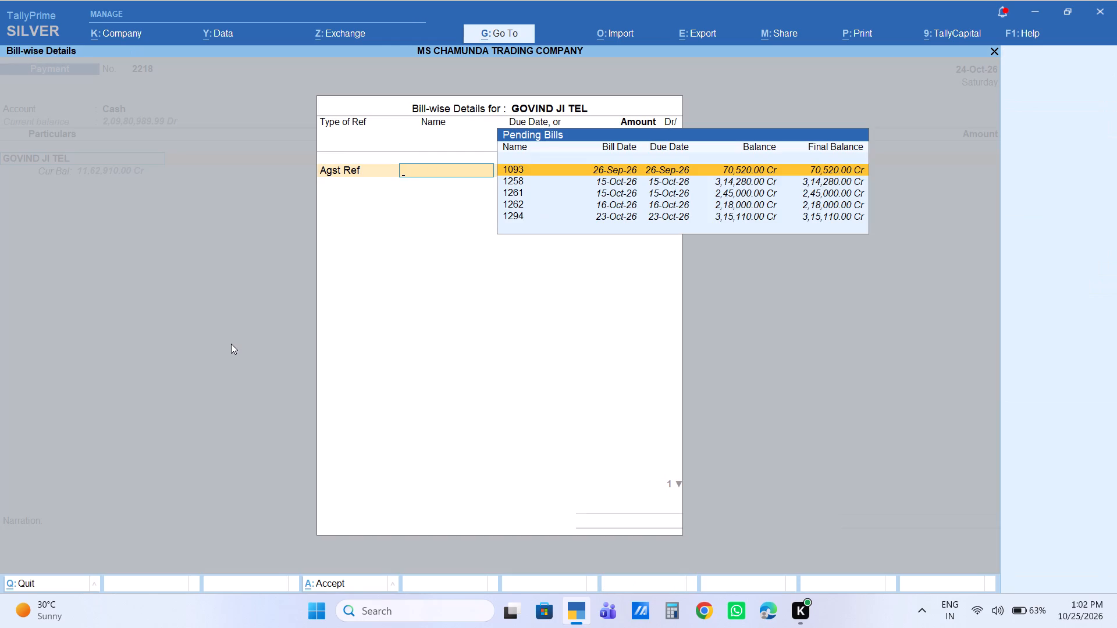
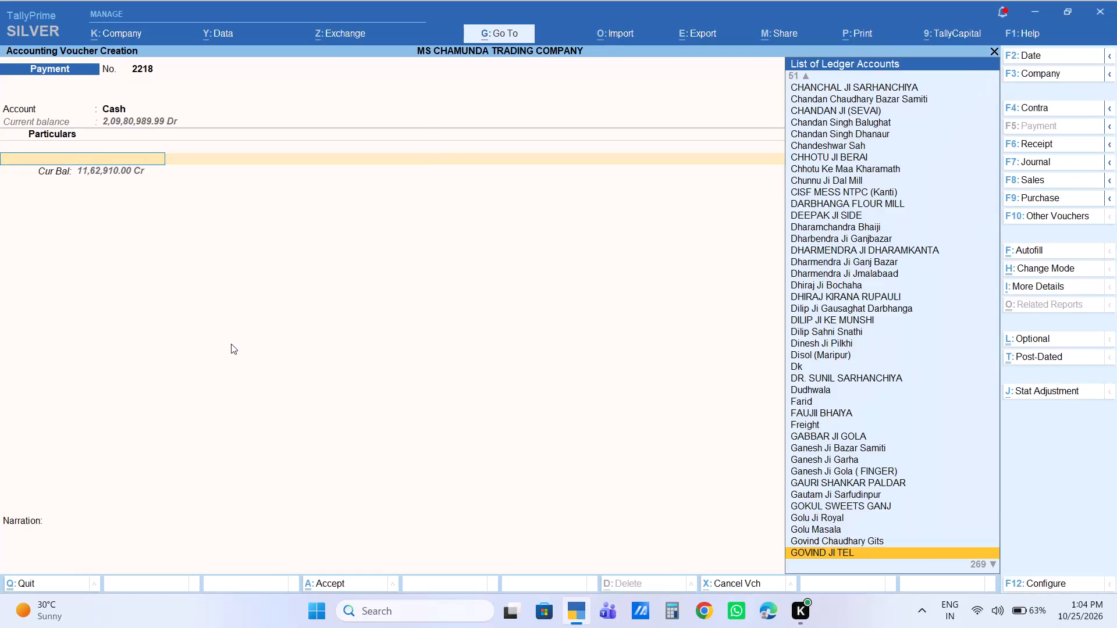
Leave the GOVIND JI TEL payment voucher and display the ledger vouchers report for GOVIND JI TEL.
key("Escape")
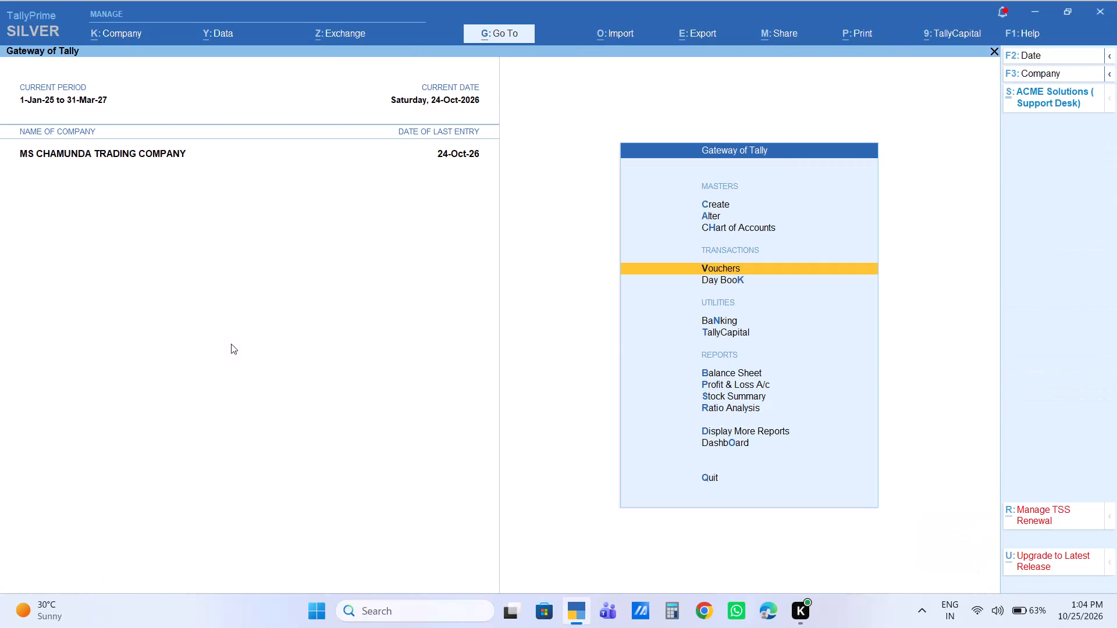
type("dal")
type("govi")
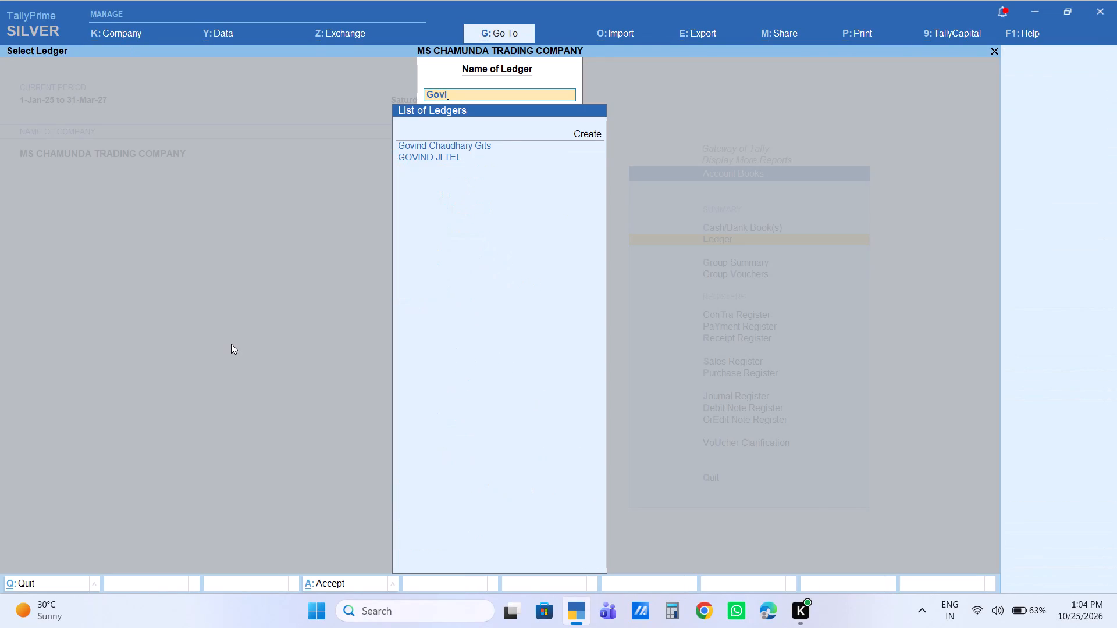
key("Down")
key("Down")
key("Return")
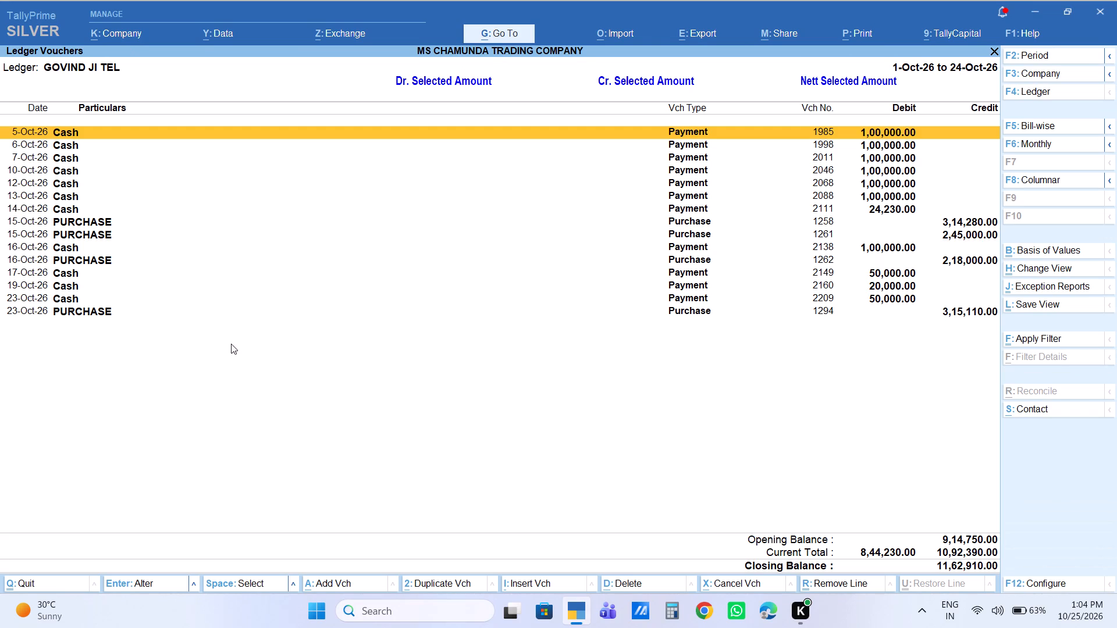
Widen the ledger report period by clearing its start date and keeping 24-10-2026 as the end date.
key("F2")
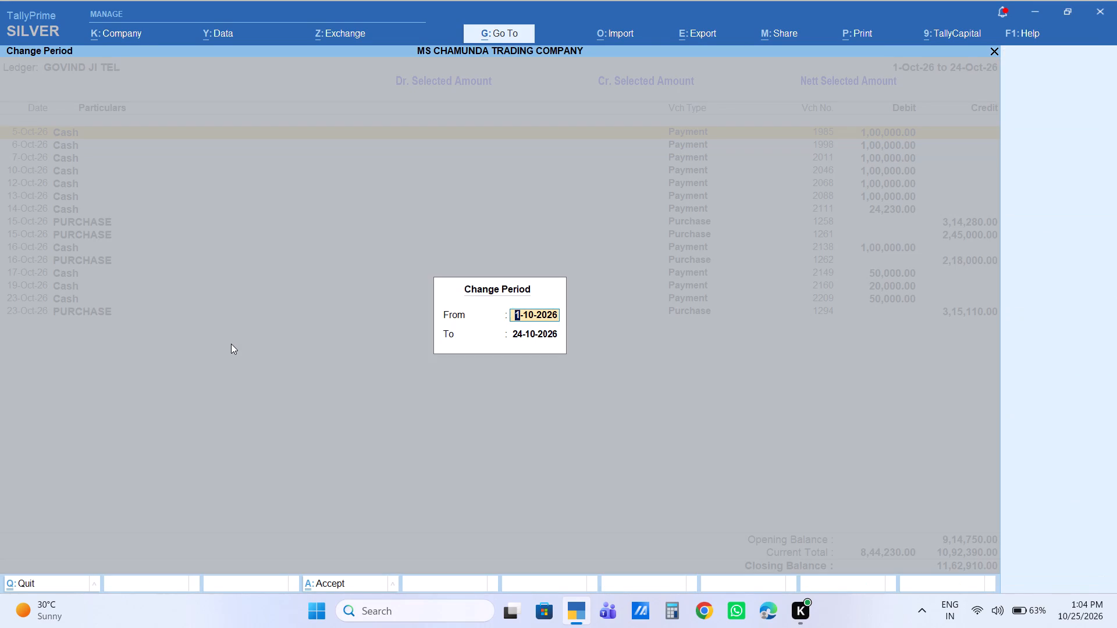
key("space")
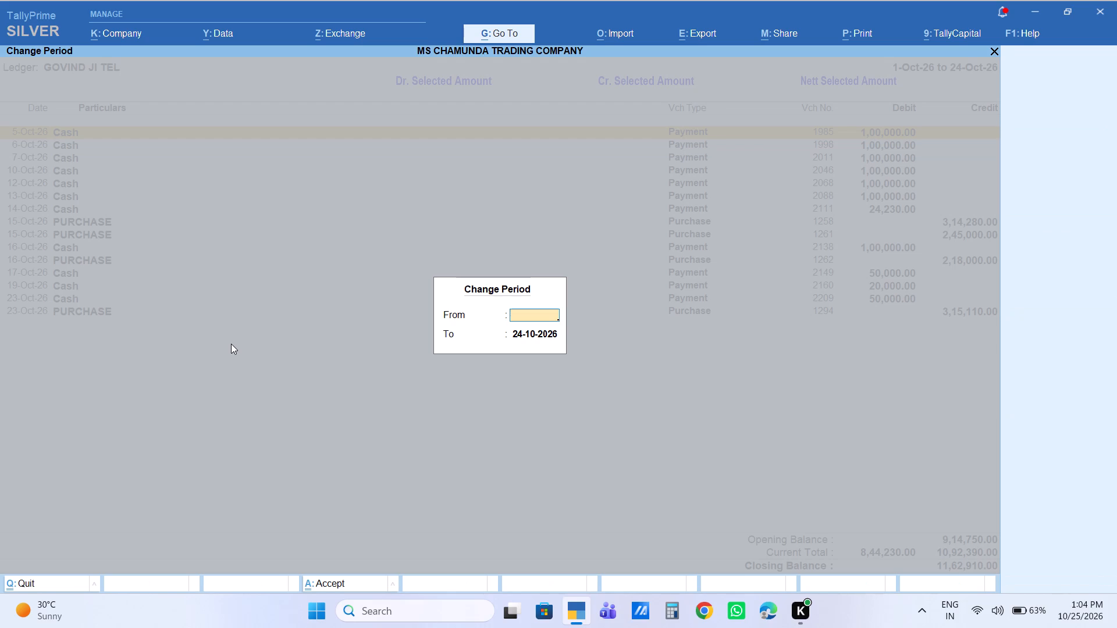
key("Return")
key("Return")
Examine GOVIND JI TEL's purchase and payment entries from August to October 2026 down to the latest ones.
key("Down")
key("Down")
key("Down")
key("Down")
key("Down")
key("Down")
key("Down")
key("Down")
key("Down")
key("Down")
key("Down")
key("Down")
key("Down")
key("Down")
key("Down")
key("Down")
key("Down")
key("Down")
key("Down")
key("Down")
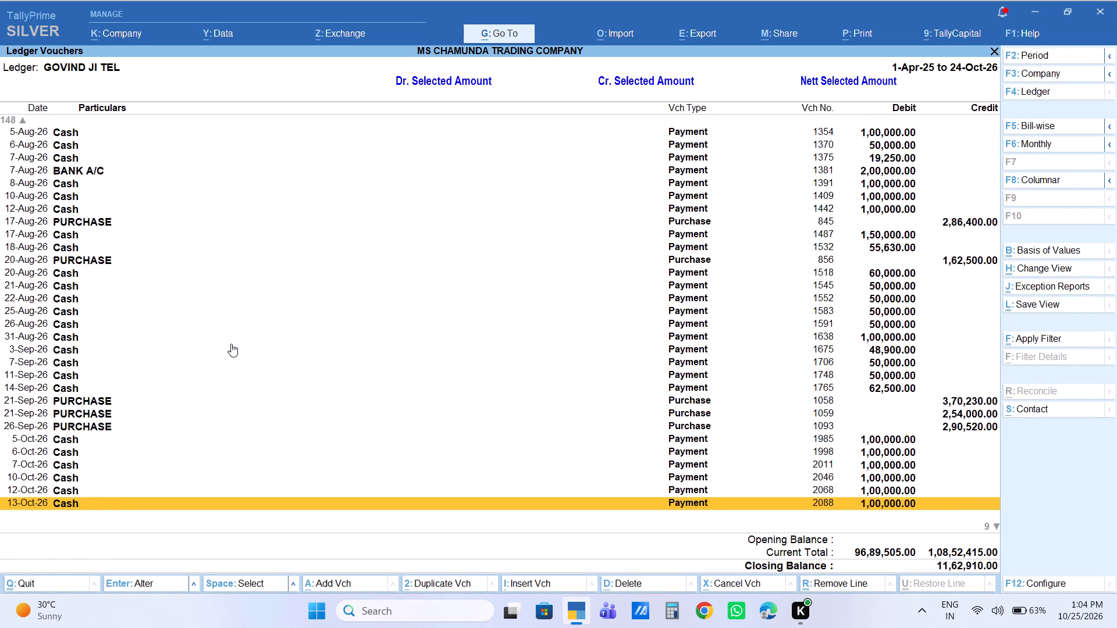
key("Up")
key("Up")
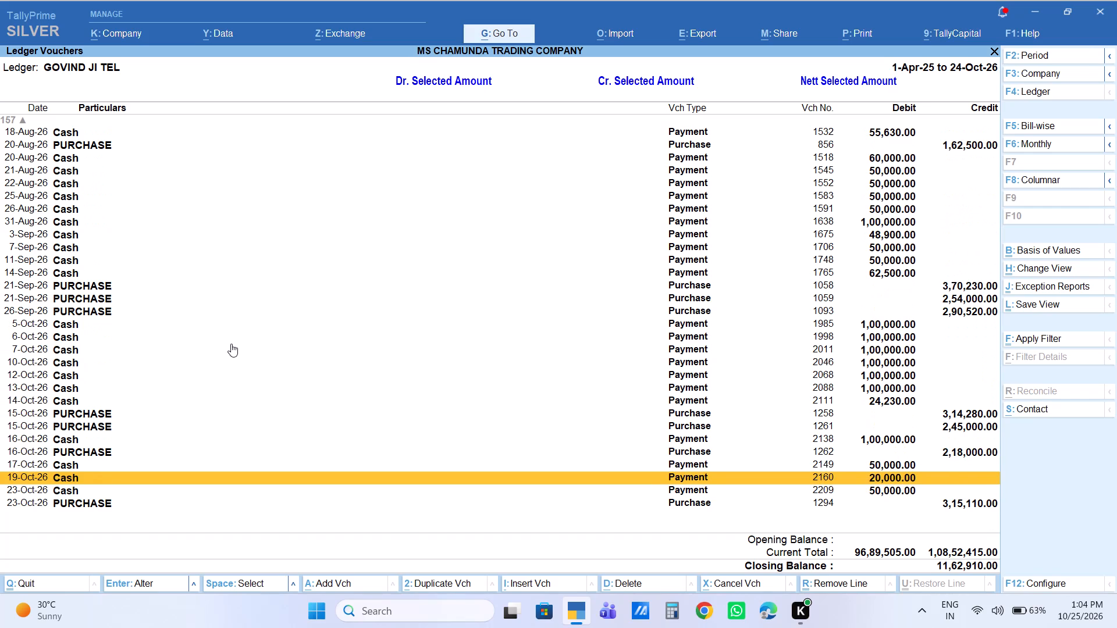
key("Up")
key("Up")
key("Up")
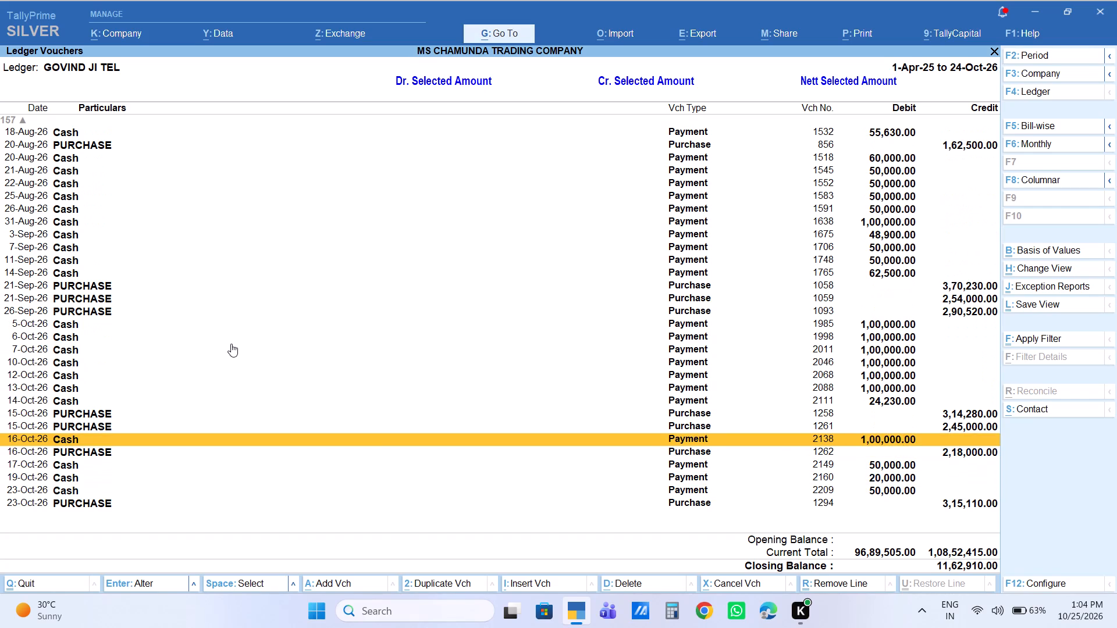
key("Up")
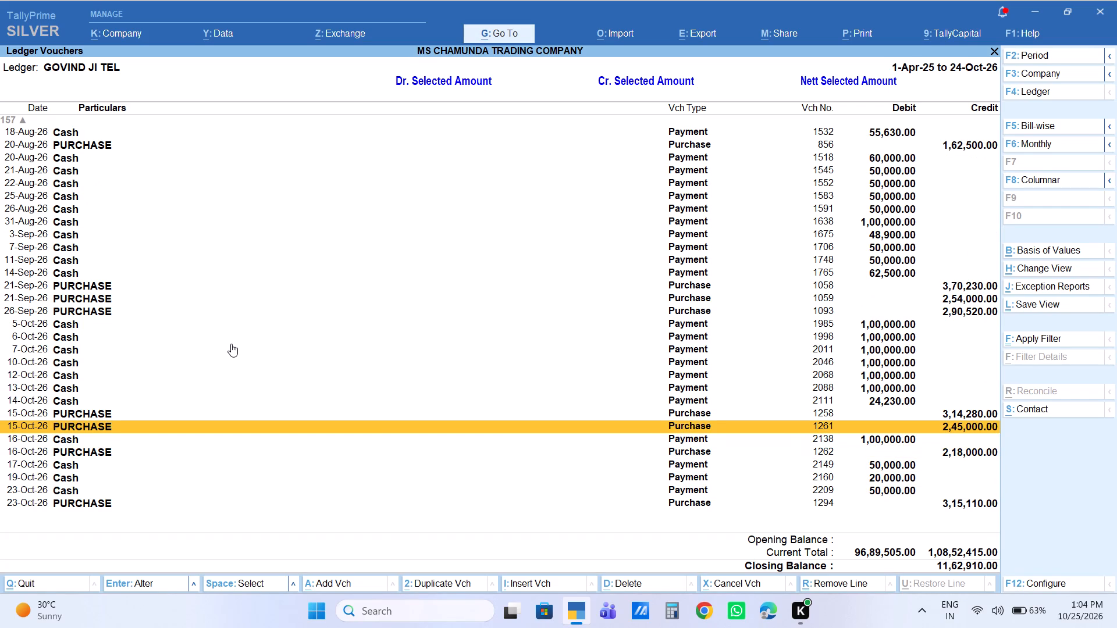
key("Up")
key("Up")
key("Up")
key("Up")
key("Up")
key("Up")
key("Up")
key("Up")
key("Up")
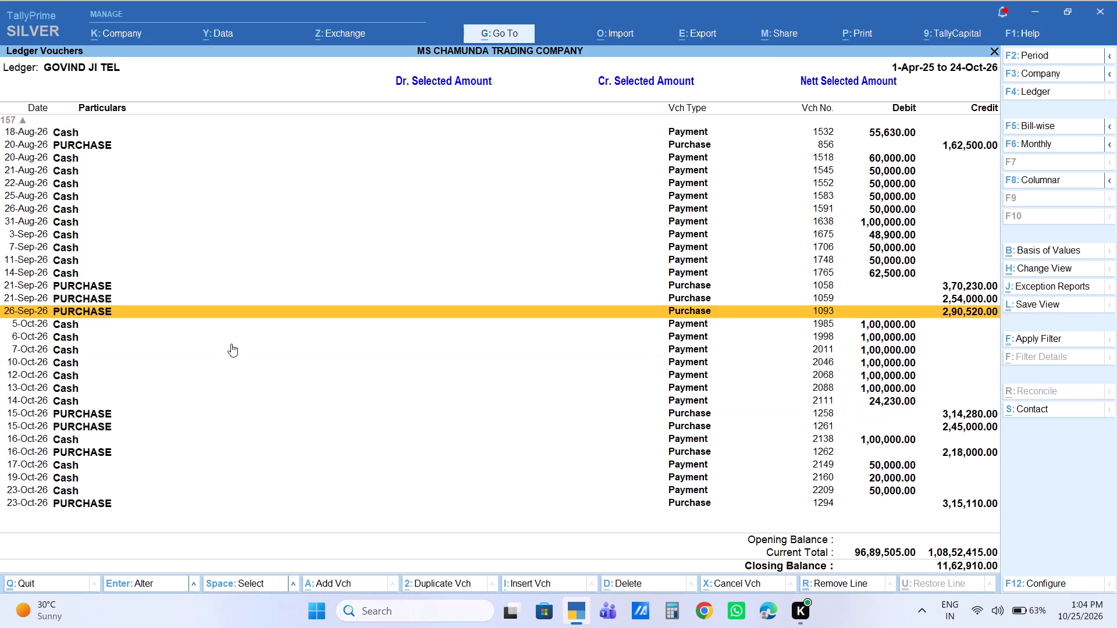
key("Up")
key("Up")
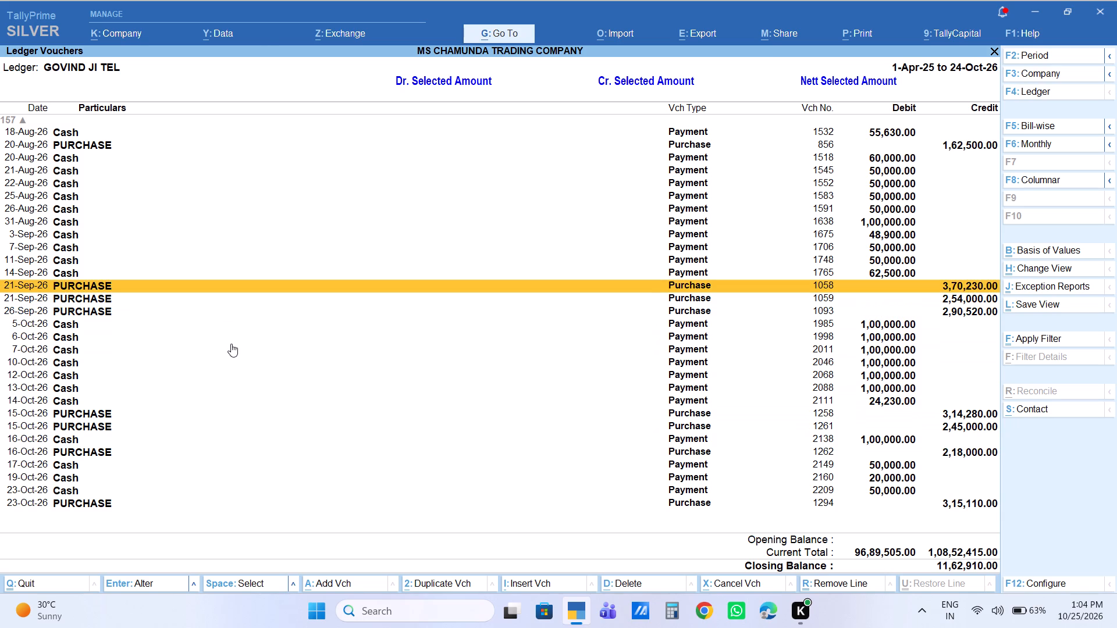
key("Down")
key("Down")
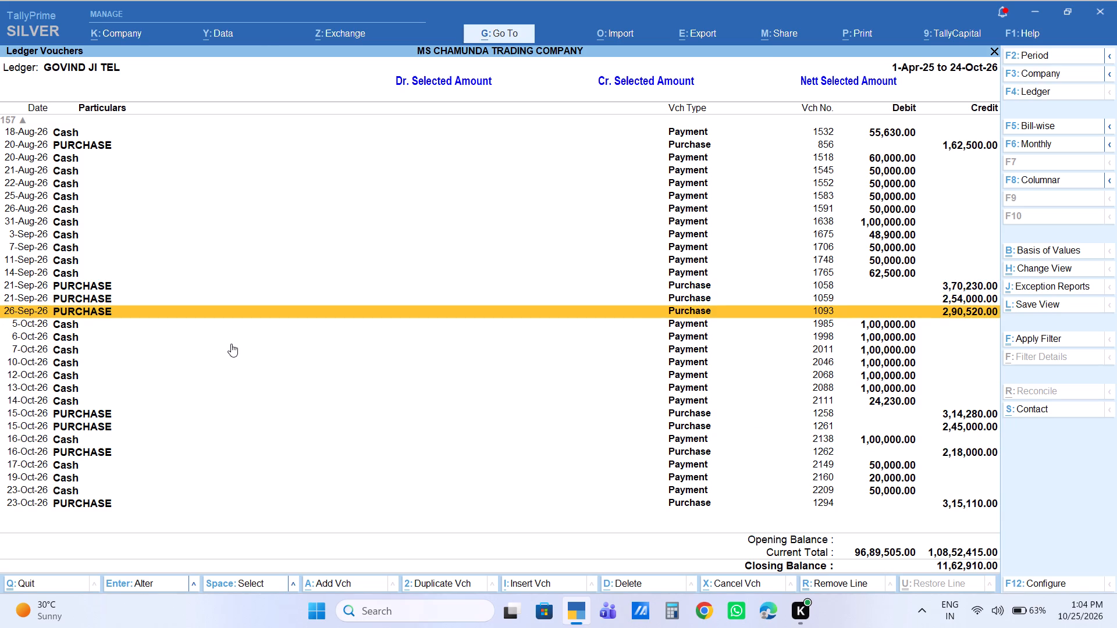
View the items of GOVIND JI TEL's 26-Sep-26 purchase voucher 1093 and return to the Gateway of Tally.
key("Return")
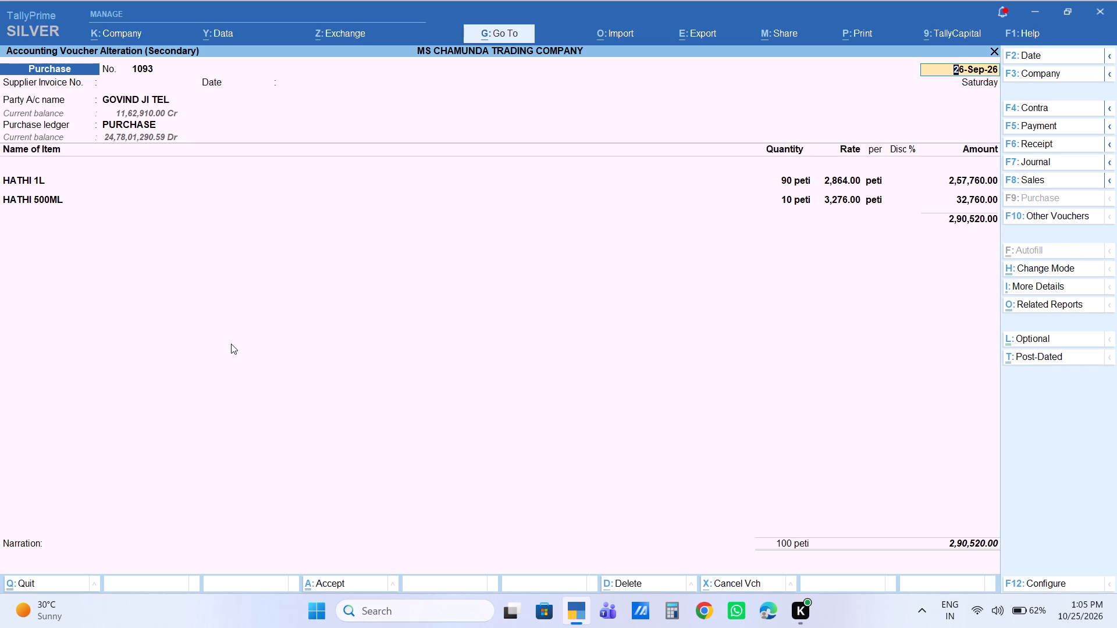
key("Escape")
key("Escape")
key("Escape")
key("Escape")
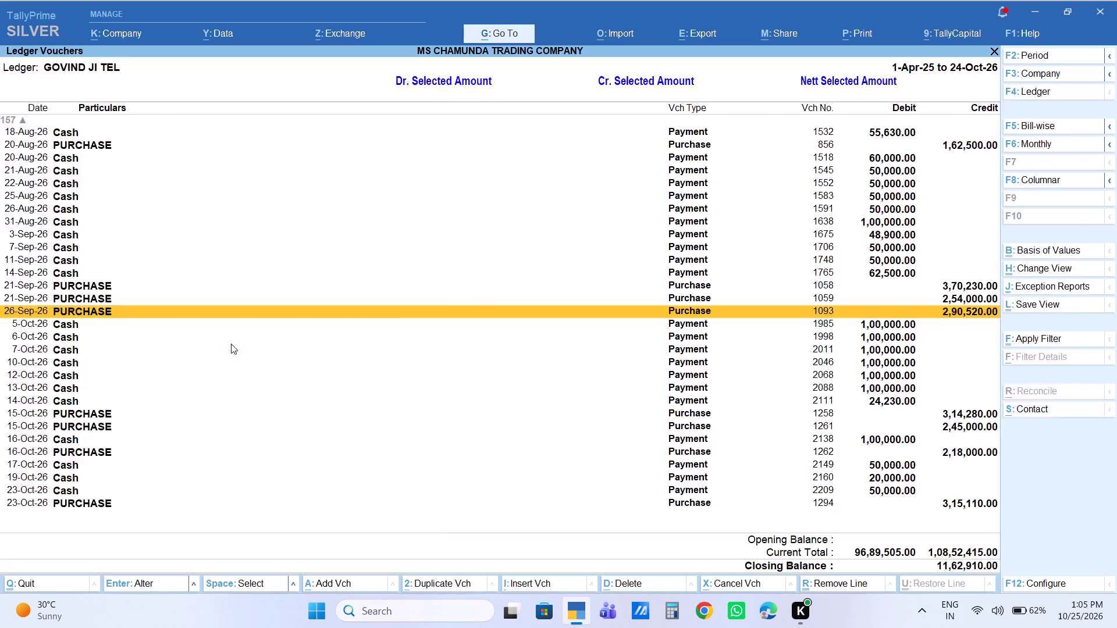
key("Escape")
key("Escape")
key("Escape")
key("Escape")
key("Escape")
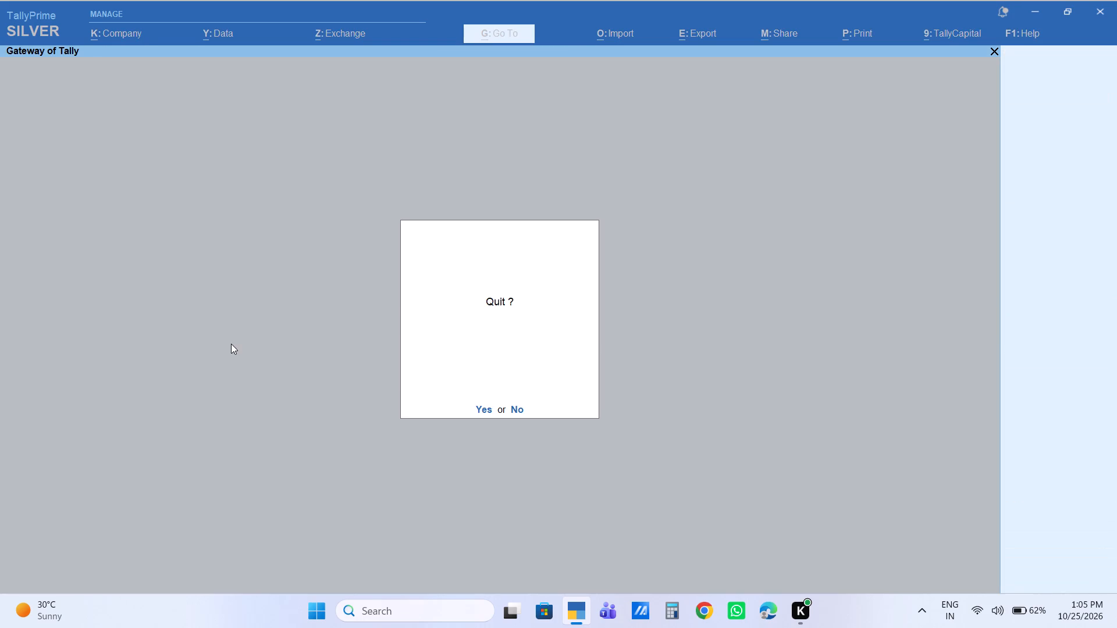
key("Escape")
Start a new voucher entry and switch it to the Payment voucher type.
key("Down")
key("Down")
key("Down")
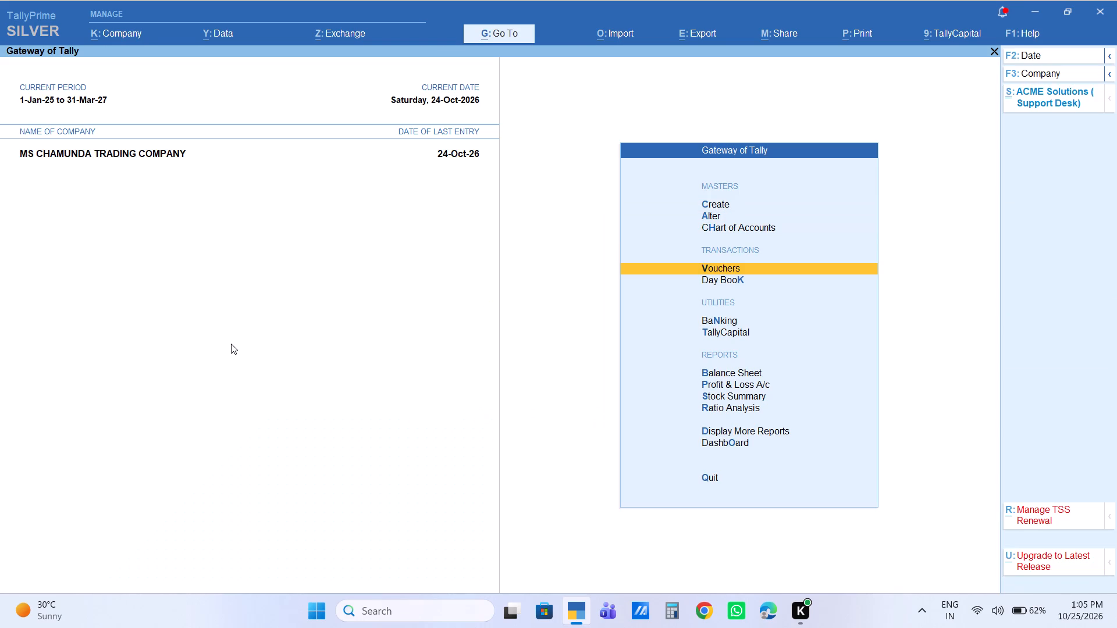
key("Return")
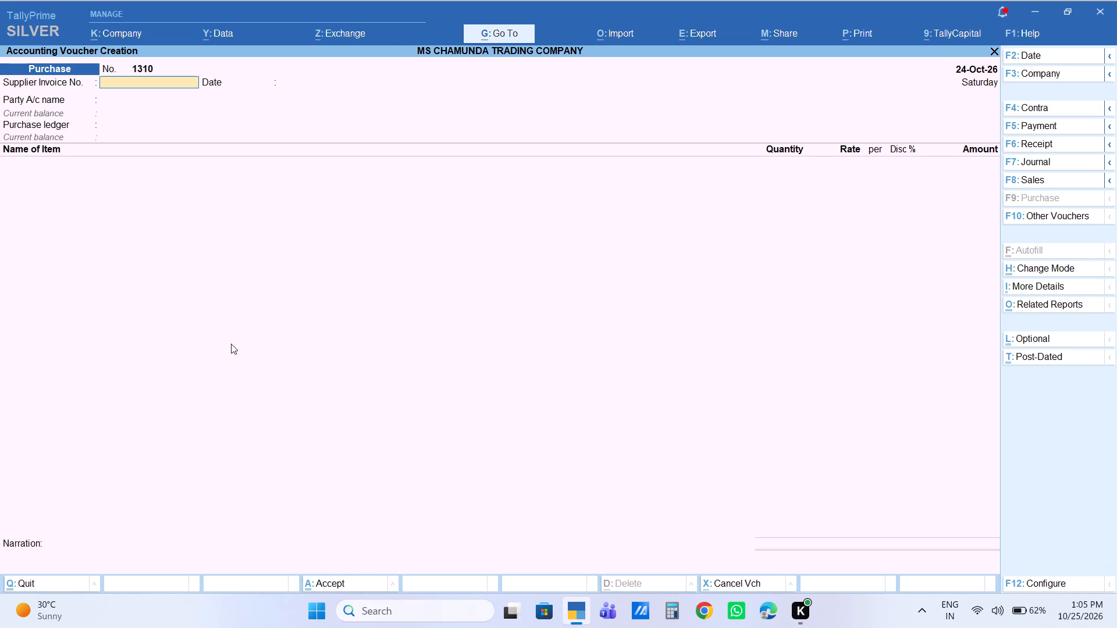
key("F5")
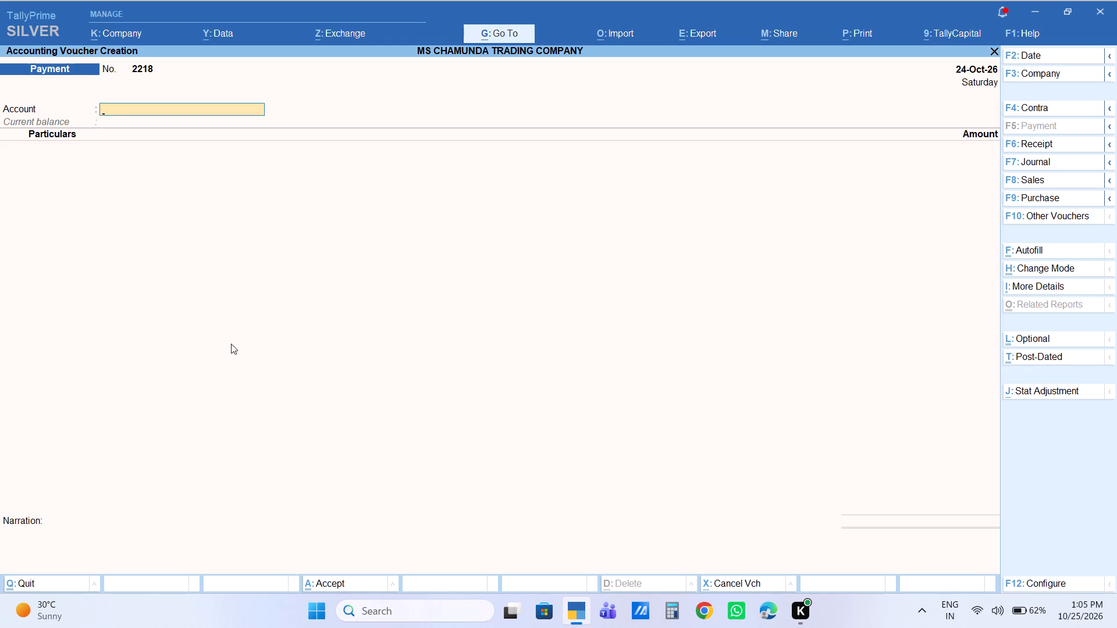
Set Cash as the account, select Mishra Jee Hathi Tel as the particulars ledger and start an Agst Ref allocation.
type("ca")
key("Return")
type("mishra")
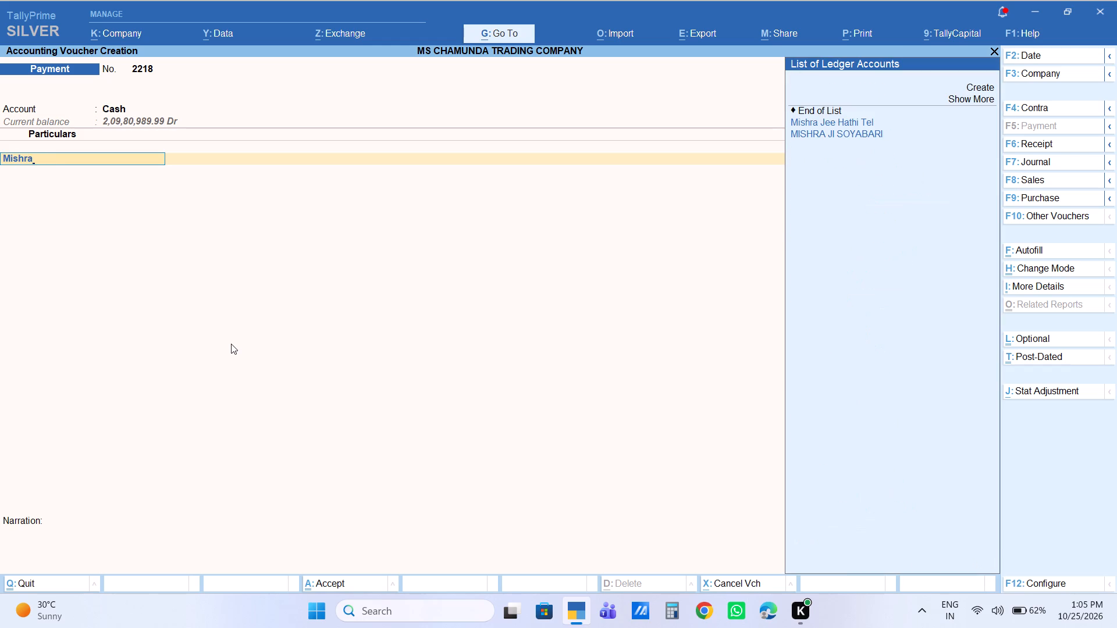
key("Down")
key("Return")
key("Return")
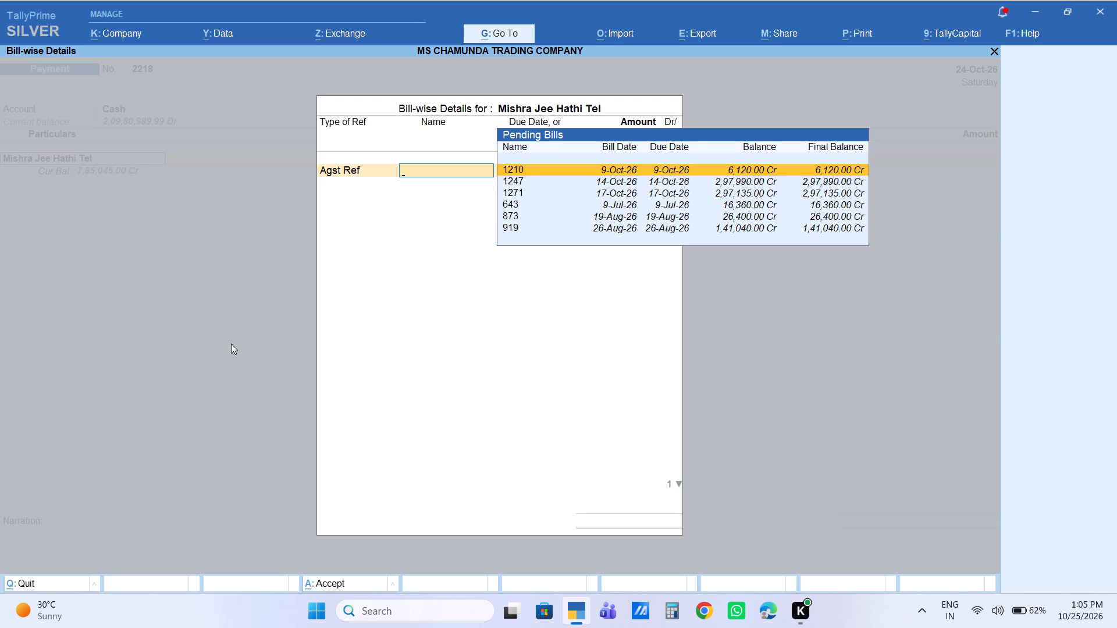
key("Down")
key("Down")
key("Down")
key("Down")
key("Down")
key("Down")
key("Down")
key("Down")
key("Down")
key("Down")
key("Down")
key("Down")
key("Down")
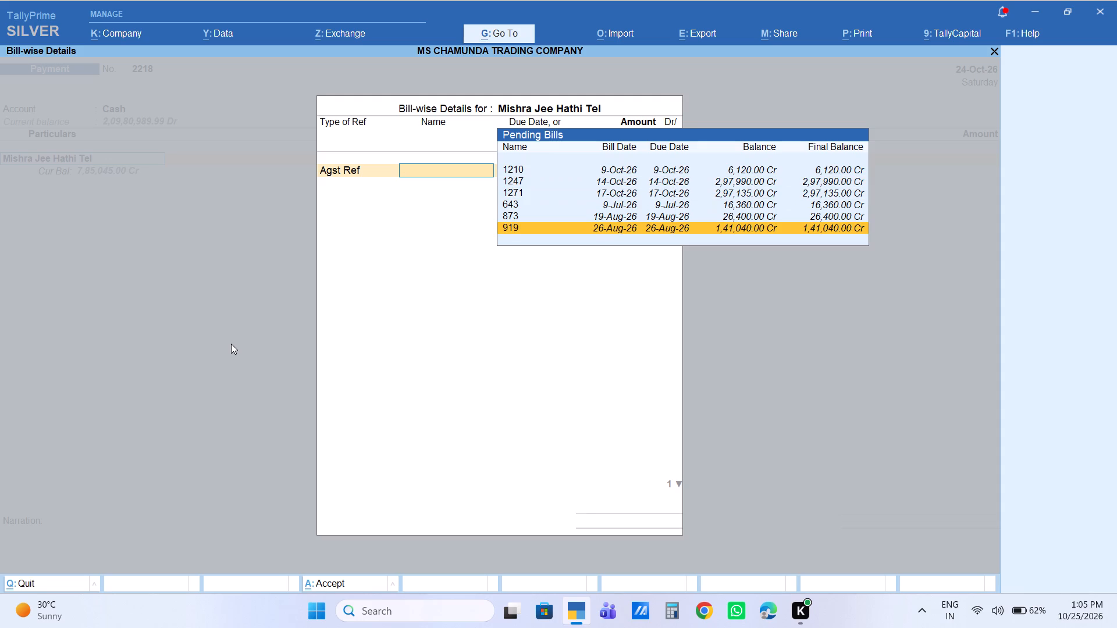
key("Up")
key("Up")
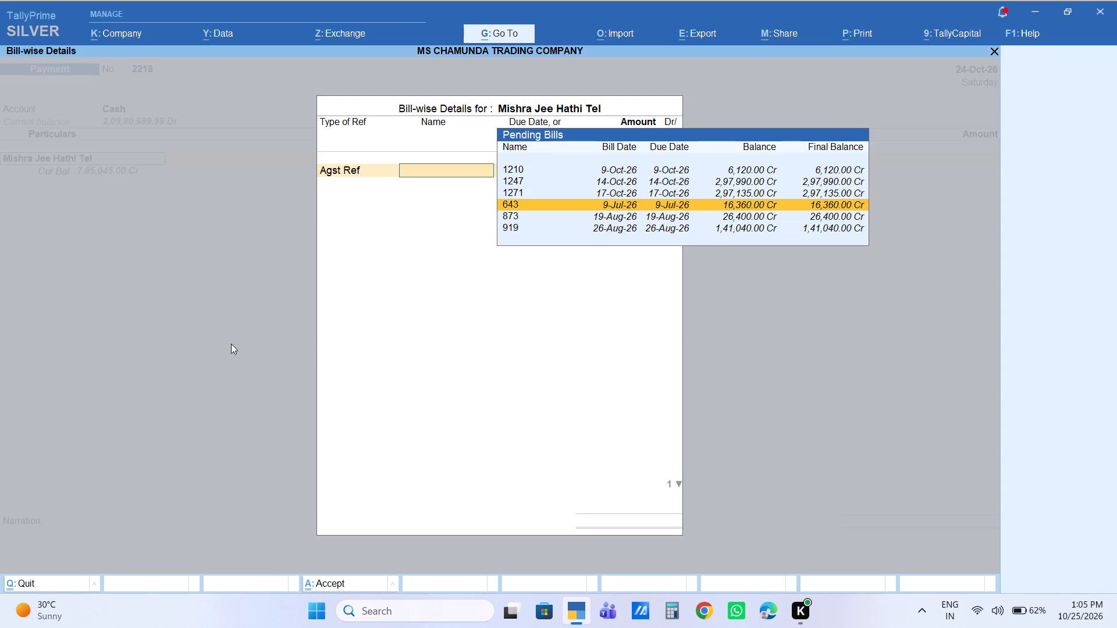
key("Down")
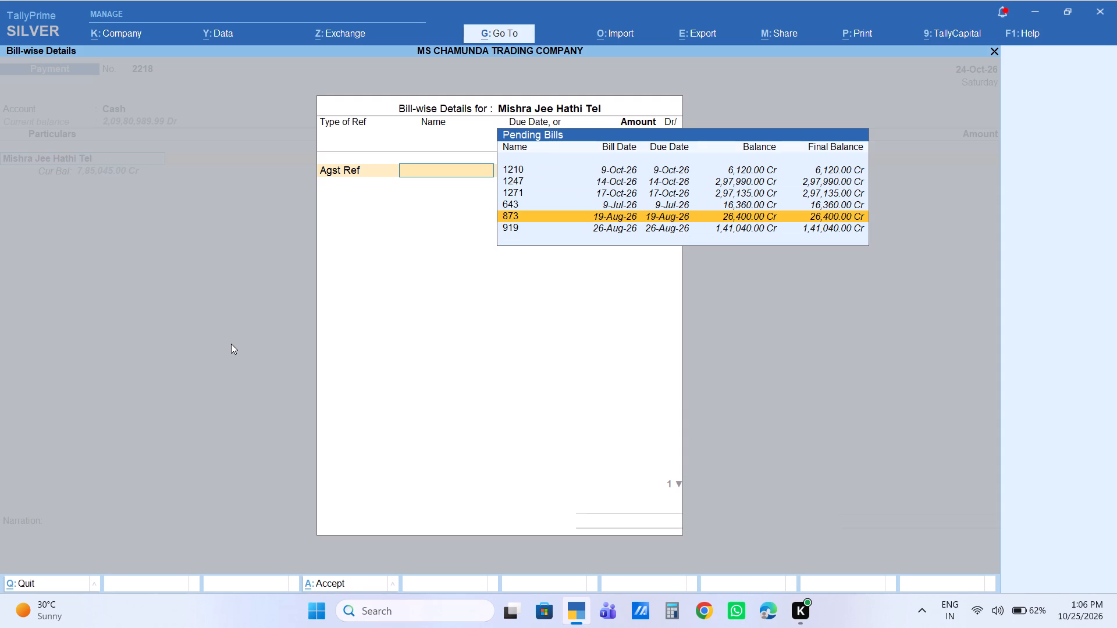
key("Down")
key("Up")
key("Up")
key("Up")
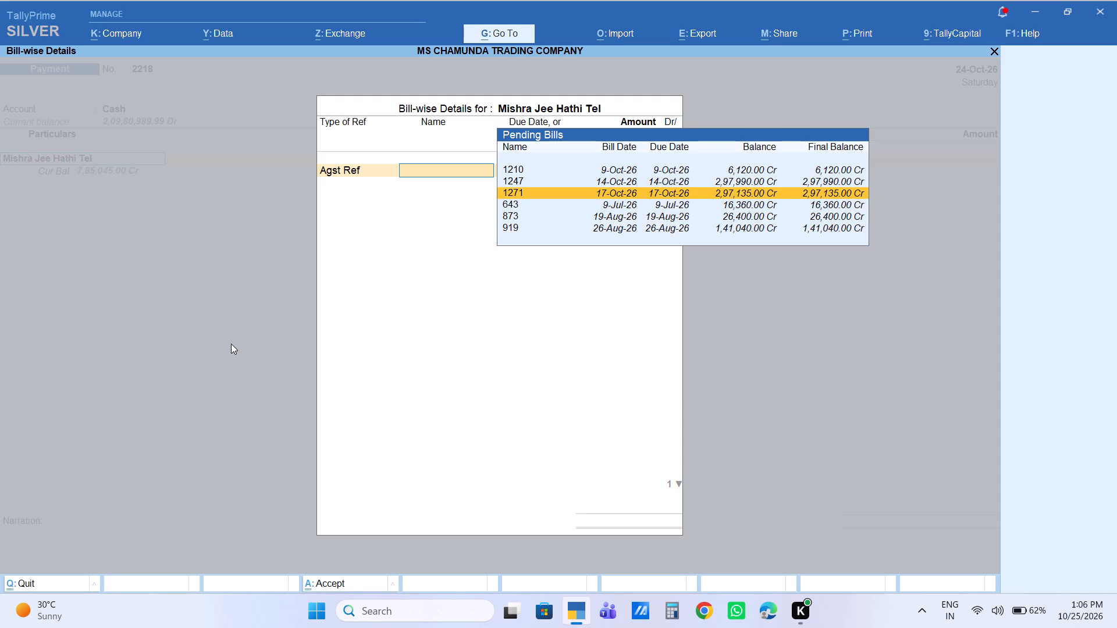
key("Up")
key("Up")
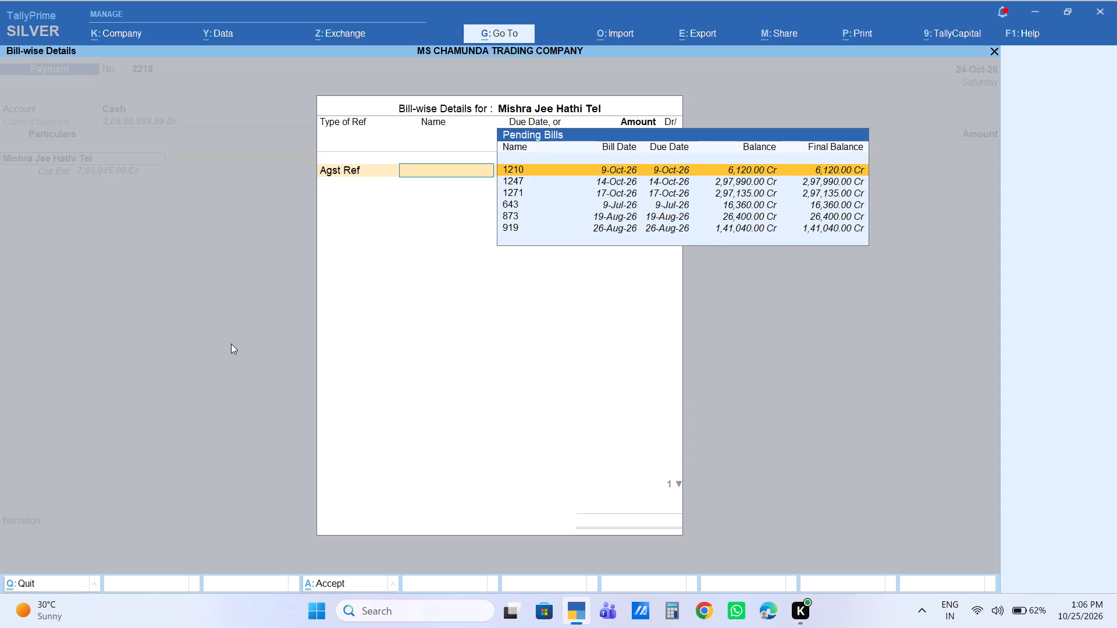
key("Escape")
key("Escape")
key("Escape")
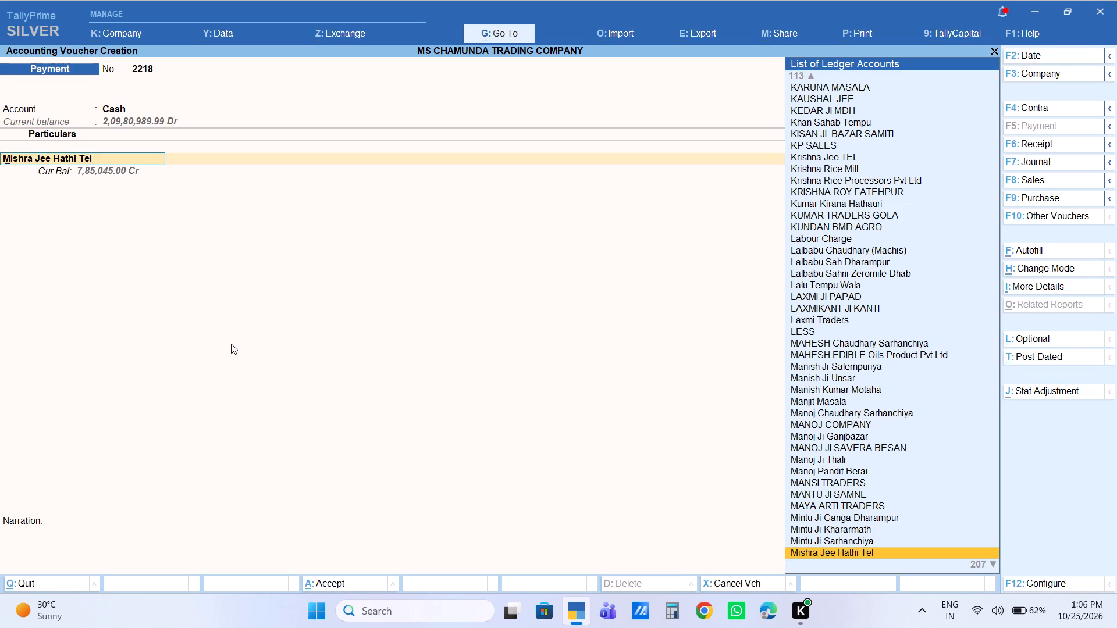
key("Escape")
key("Escape")
key("Return")
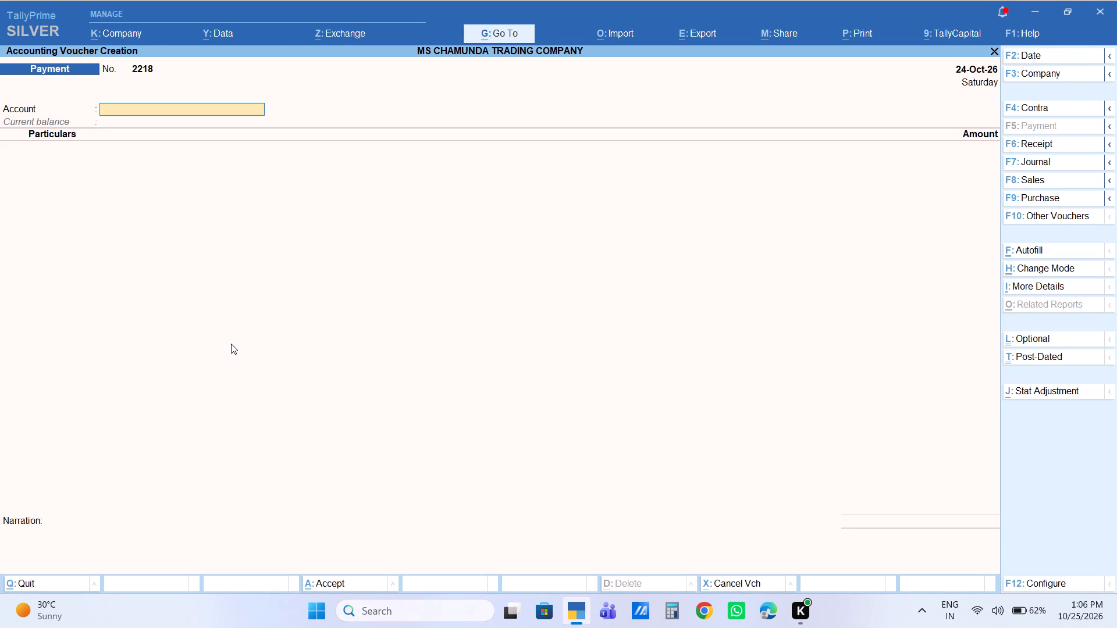
Set the payment voucher's account to Cash, select Sanjay Masala as the particulars ledger and start an Agst Ref allocation.
type("ca")
key("Return")
type("sanjay")
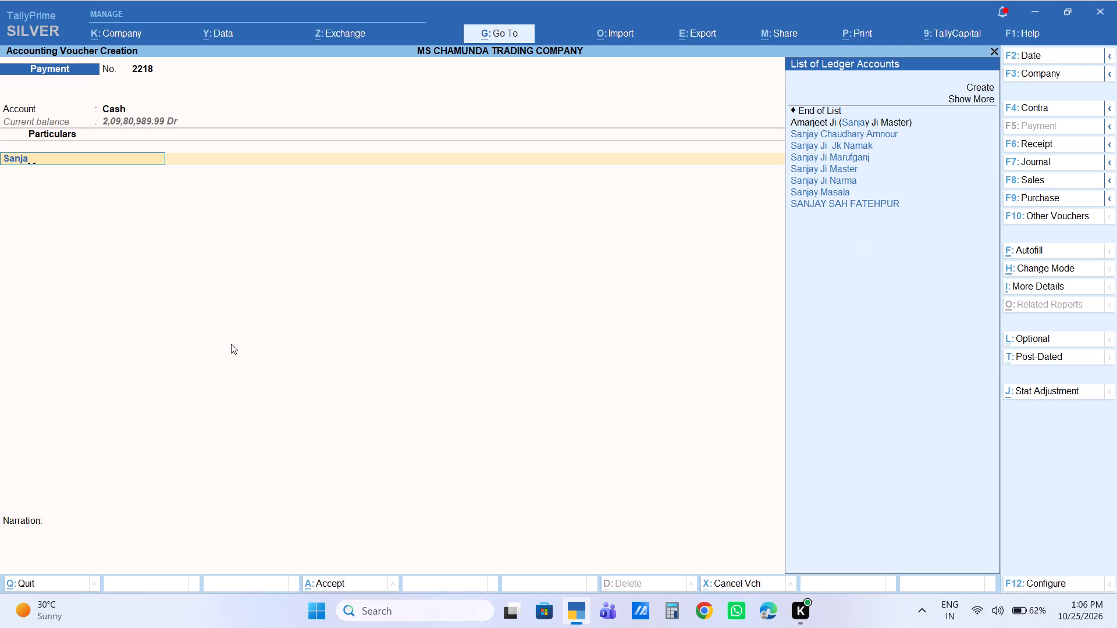
key("Down")
key("Down")
key("Down")
key("Down")
key("Down")
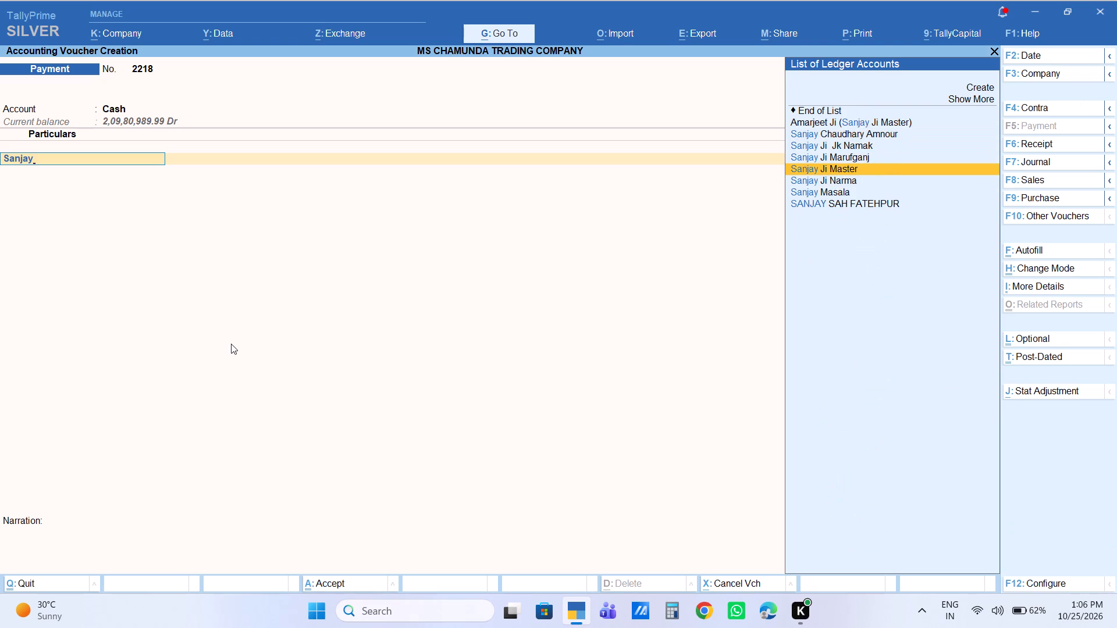
key("Down")
key("Return")
key("Return")
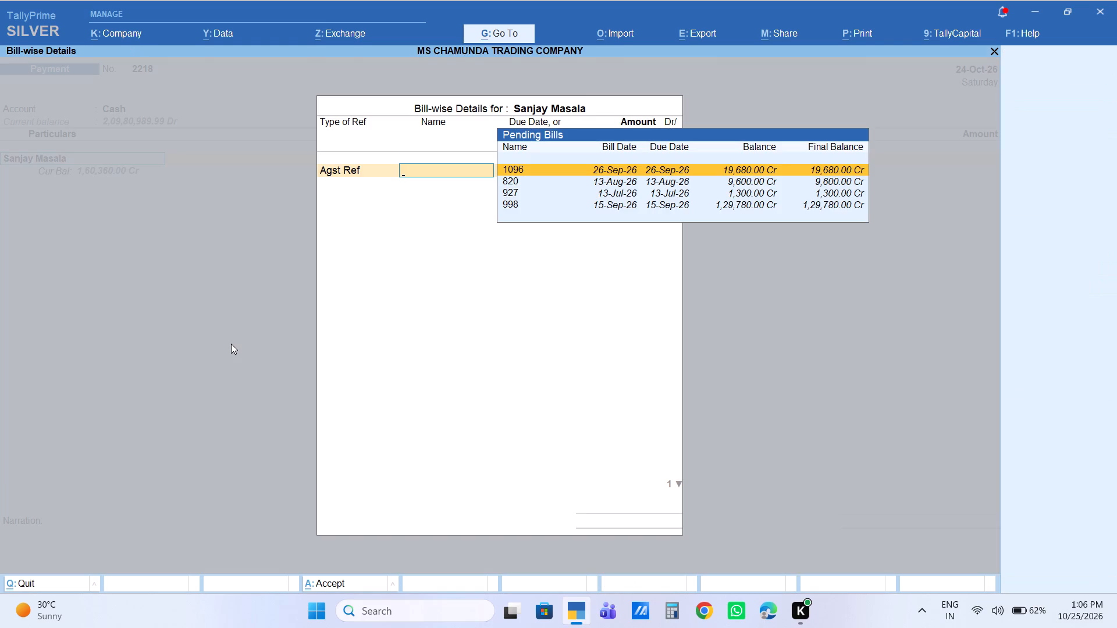
Allocate 9,600 Dr of the payment against Sanjay Masala's pending bill 820.
key("Down")
key("Down")
key("Down")
key("Down")
key("Down")
key("Down")
key("Down")
key("Down")
key("Down")
key("Down")
key("Down")
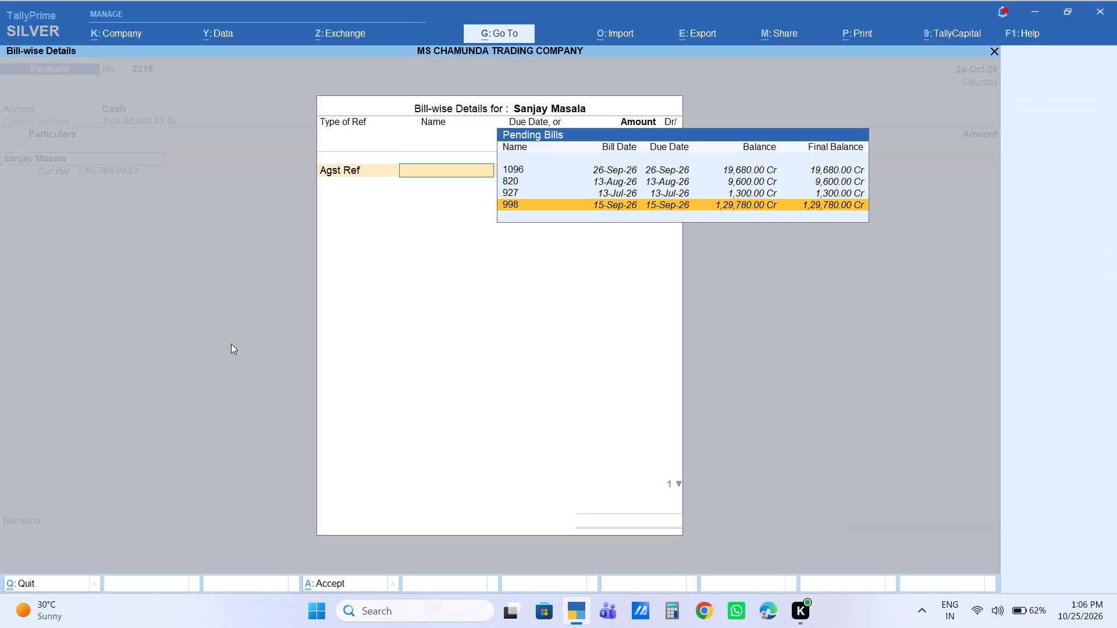
key("Up")
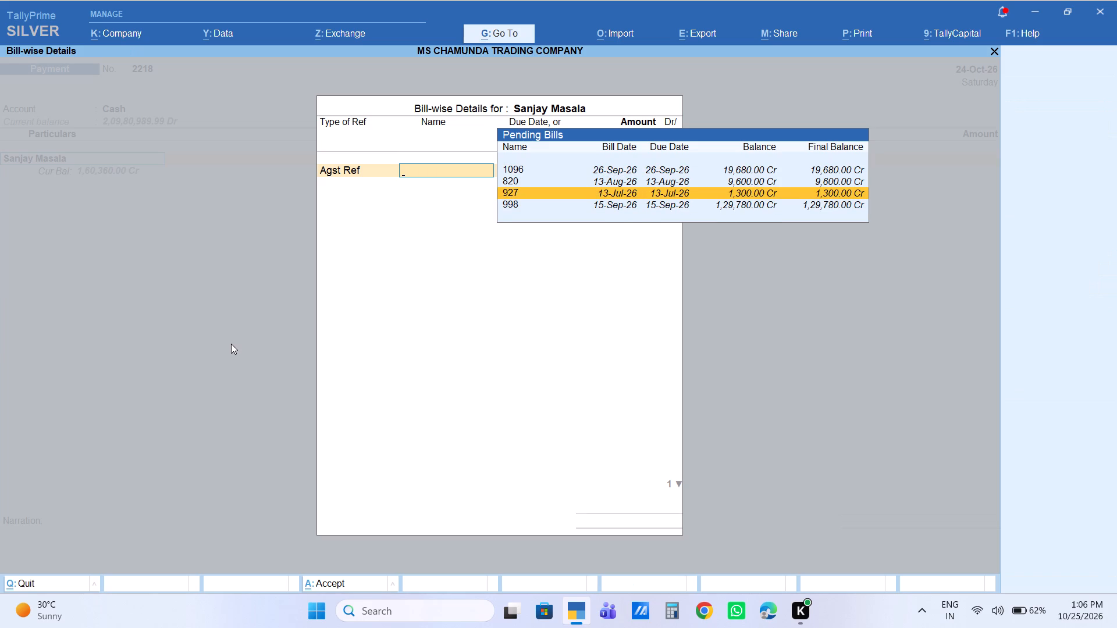
key("Up")
key("Return")
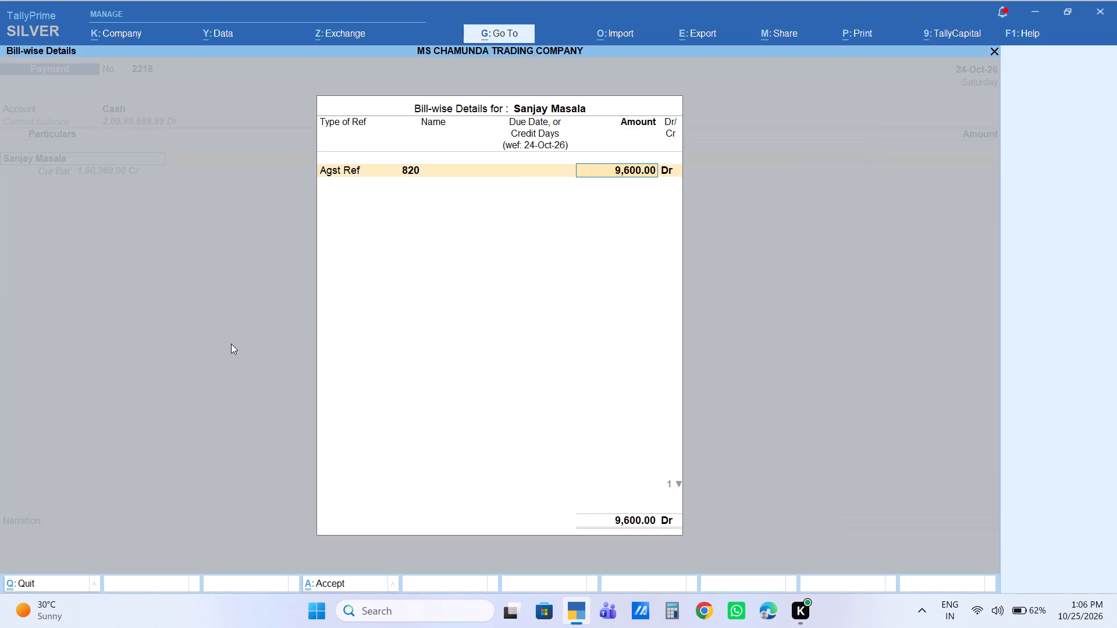
key("Return")
key("Return")
key("Down")
key("Down")
key("Return")
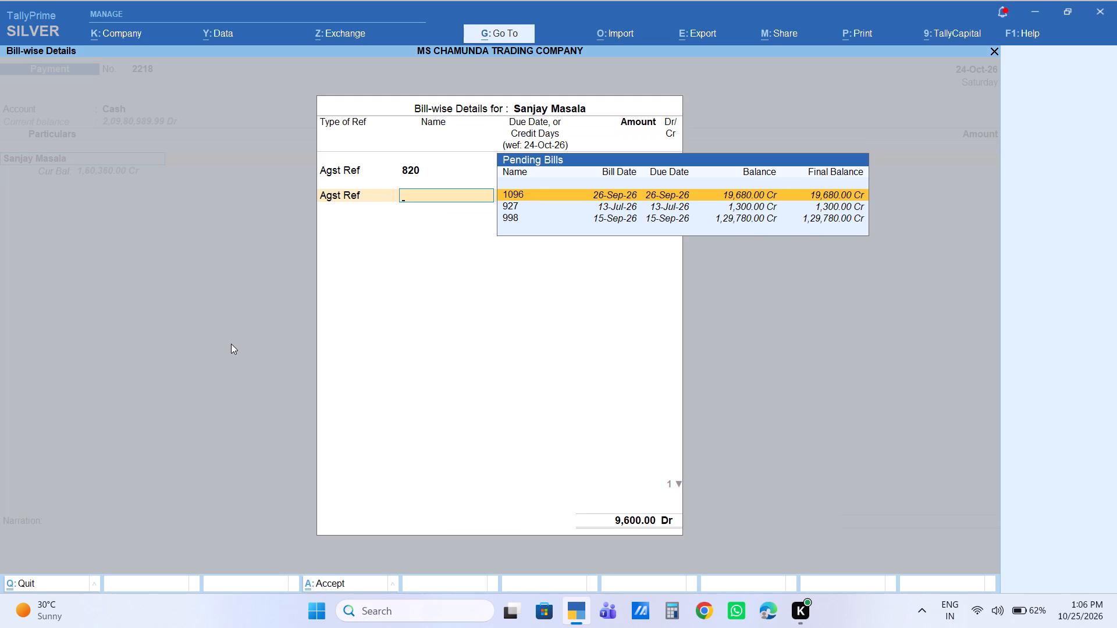
key("Return")
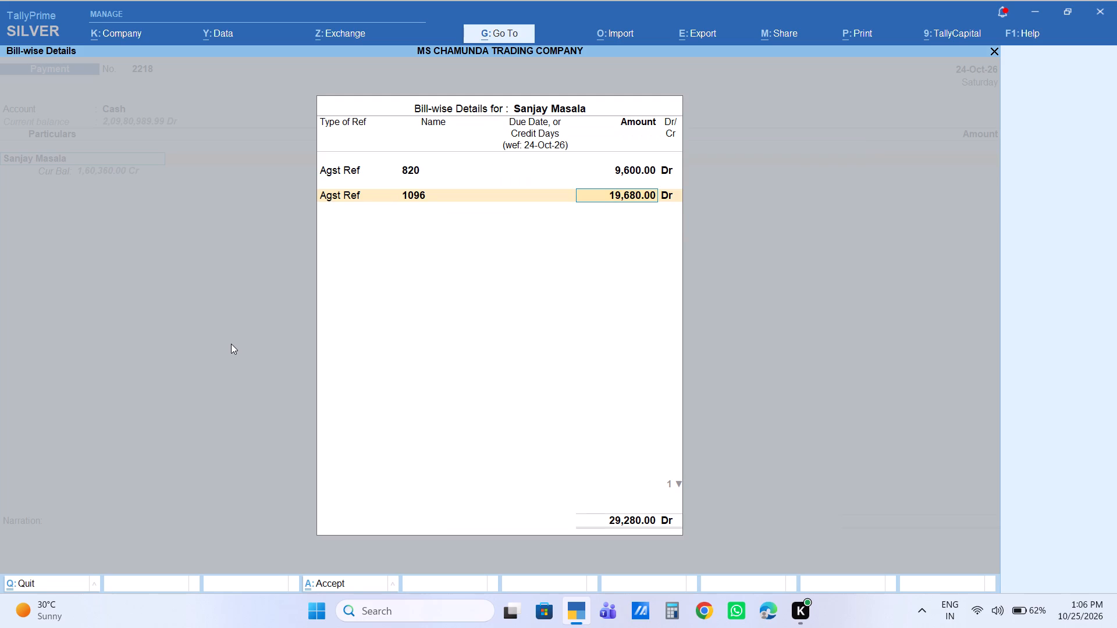
key("Return")
key("Return")
Allocate 20,720 Dr against Sanjay Masala's pending bill 998 and save the Cash payment voucher.
key("Down")
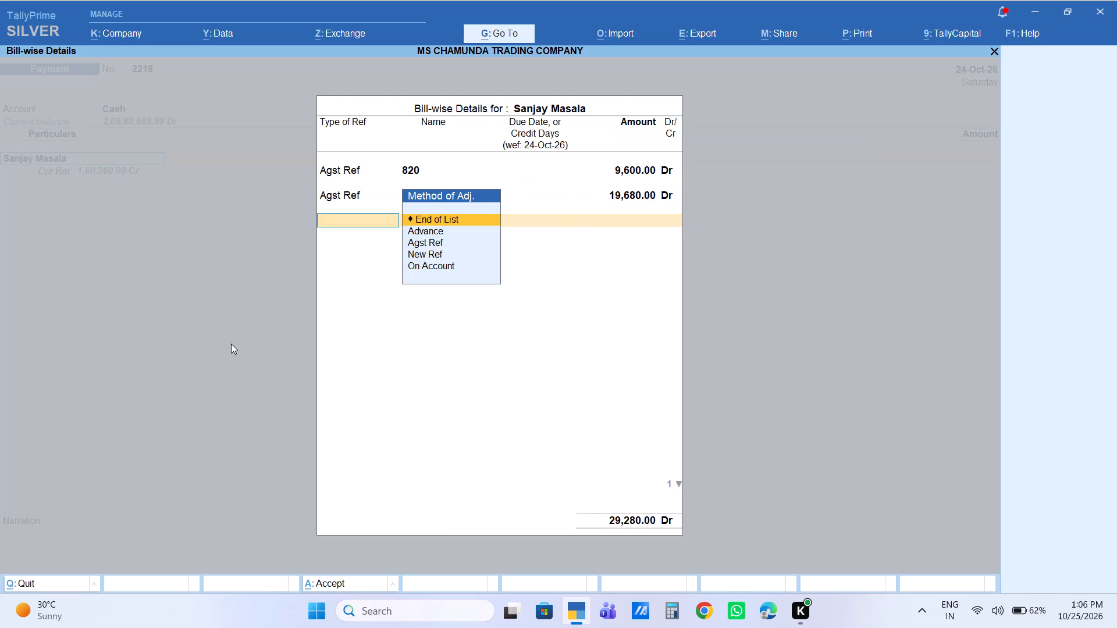
key("Down")
key("Down")
key("Up")
key("Return")
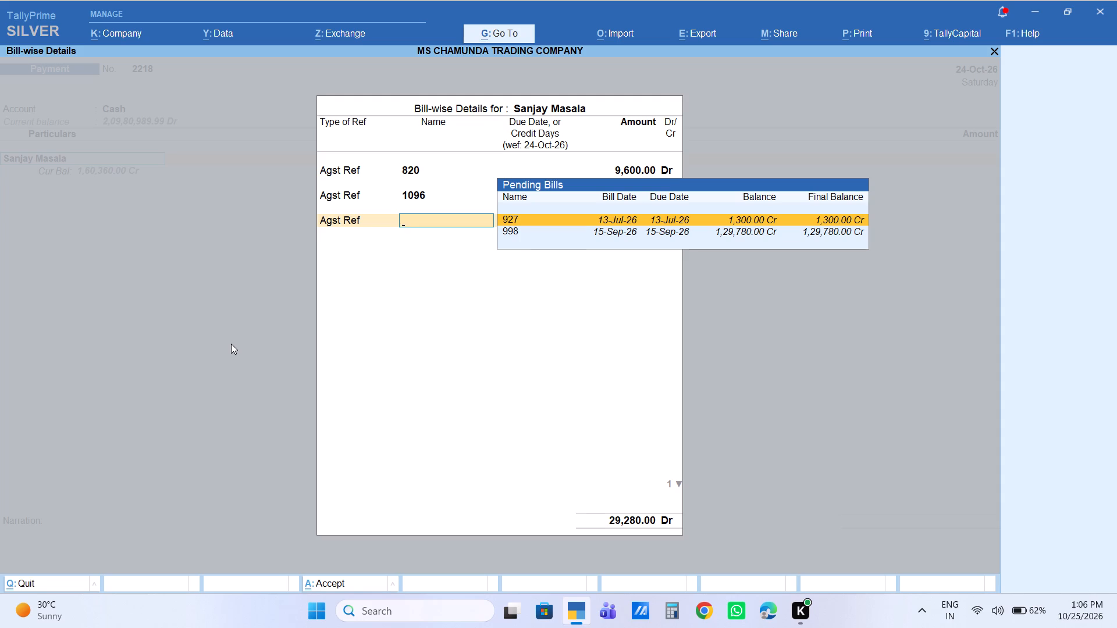
key("Down")
key("Return")
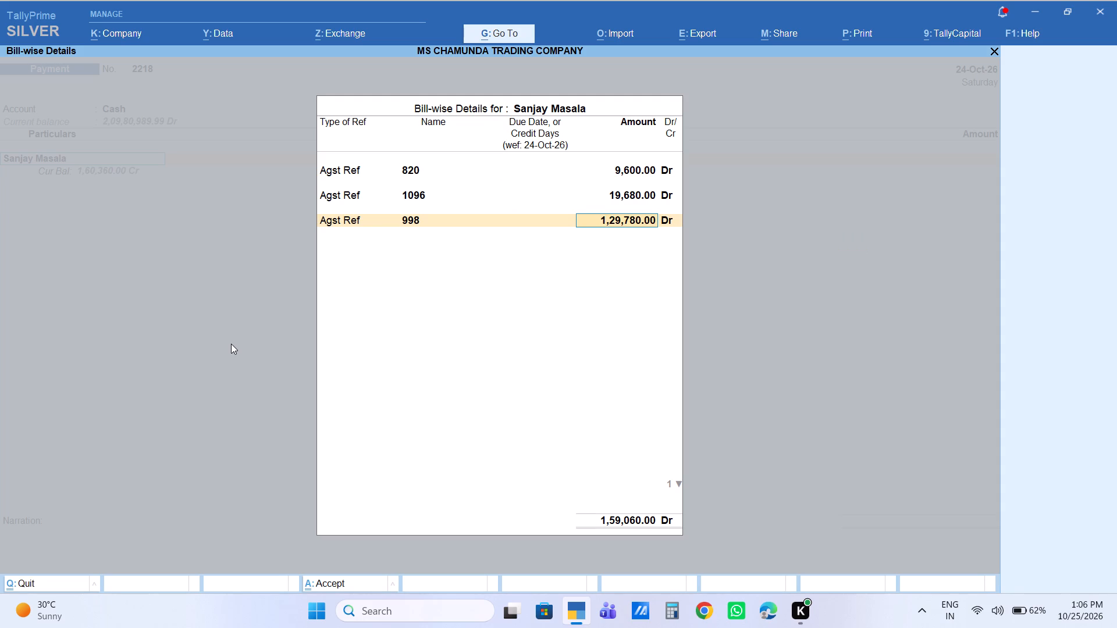
type("20720")
key("Return")
key("Return")
key("Return")
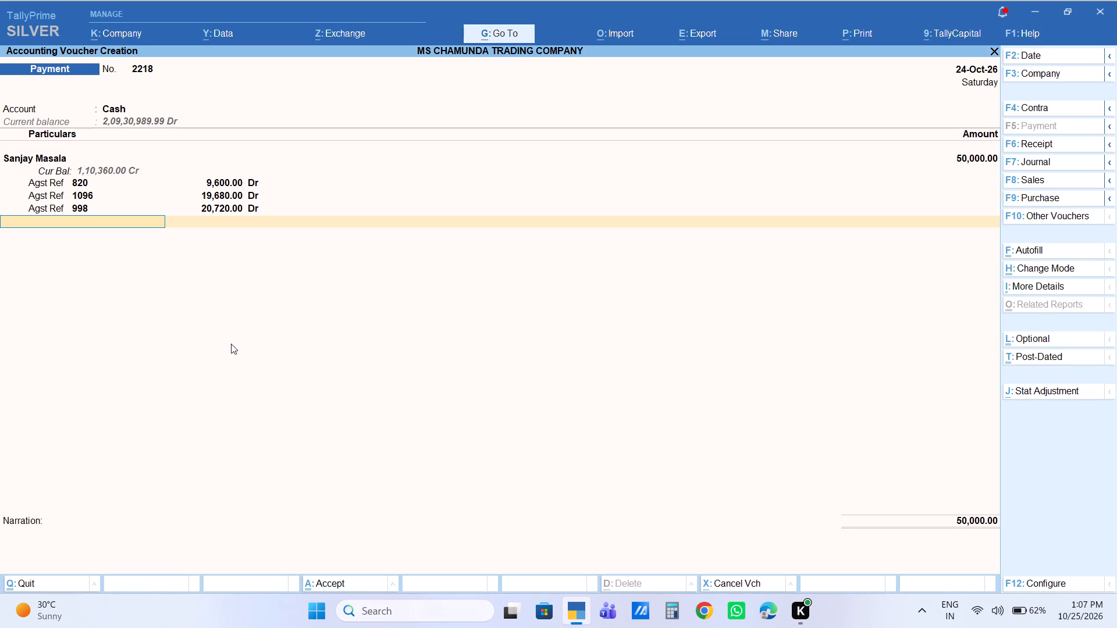
key("Return")
key("Return")
key("Return")
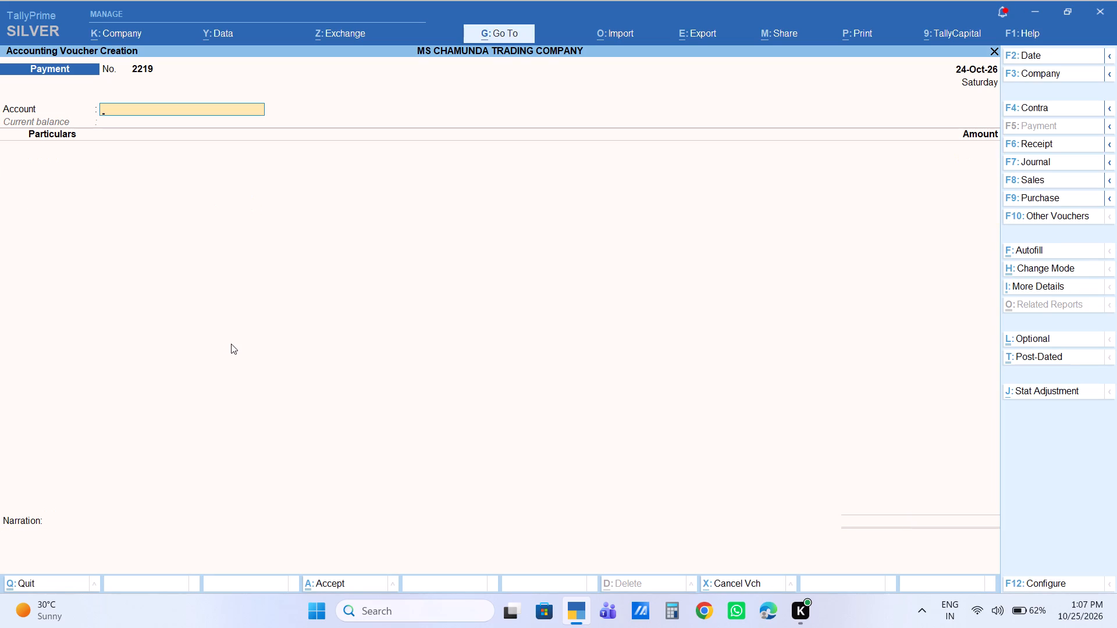
Set the new payment voucher's account to Cash, select KANHAIYA JI CHIPS as the particulars ledger and start an Agst Ref allocation.
type("ca")
key("Return")
type("ka")
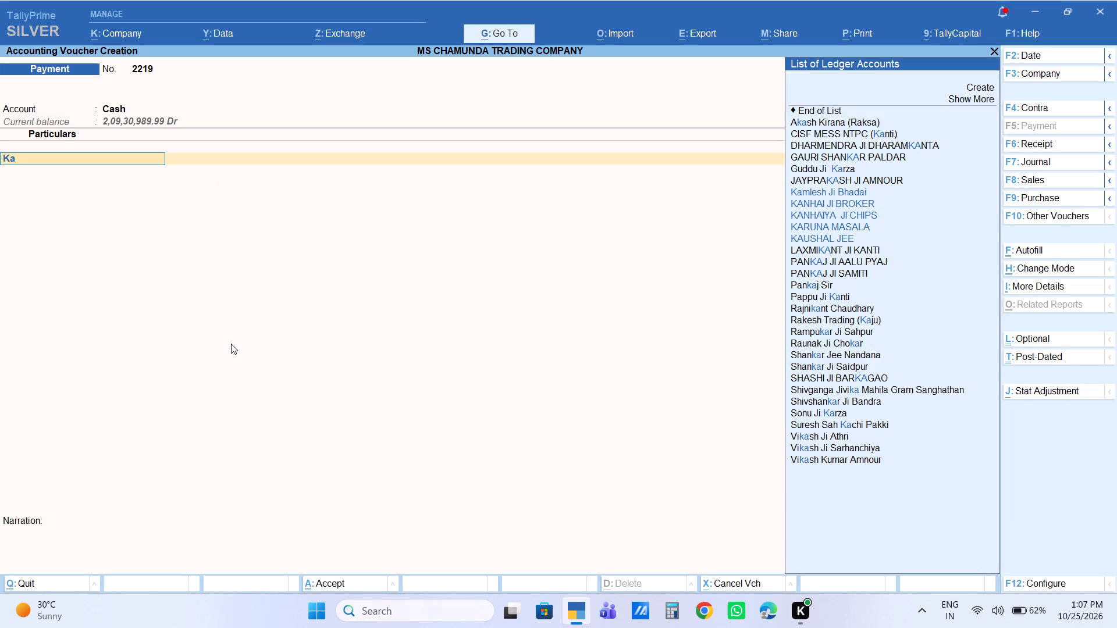
type("nha")
key("Down")
key("Down")
key("Return")
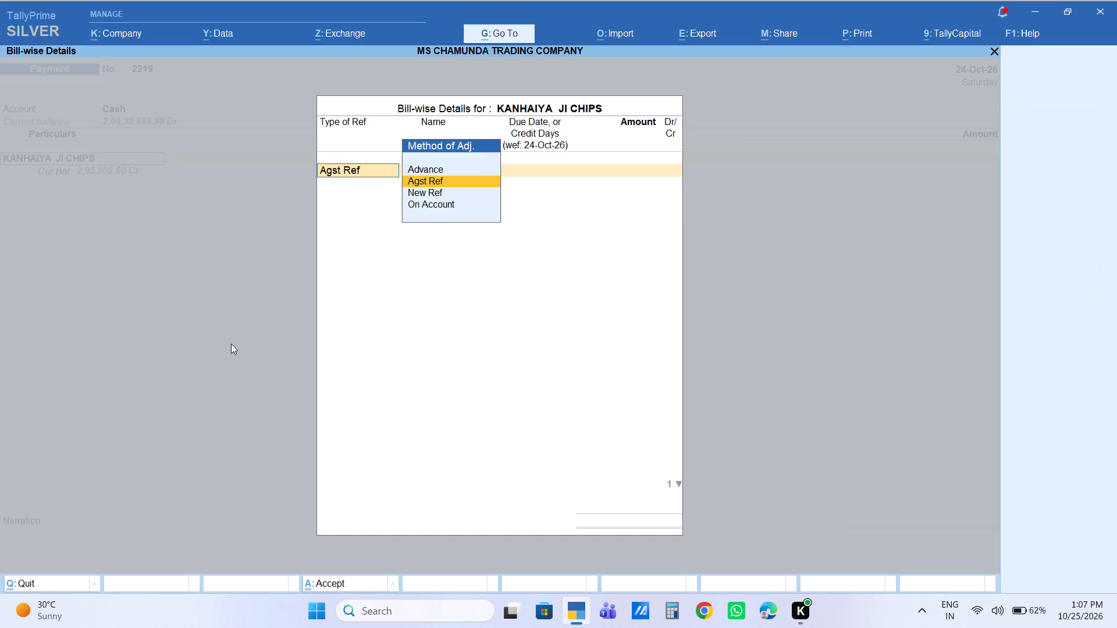
key("Return")
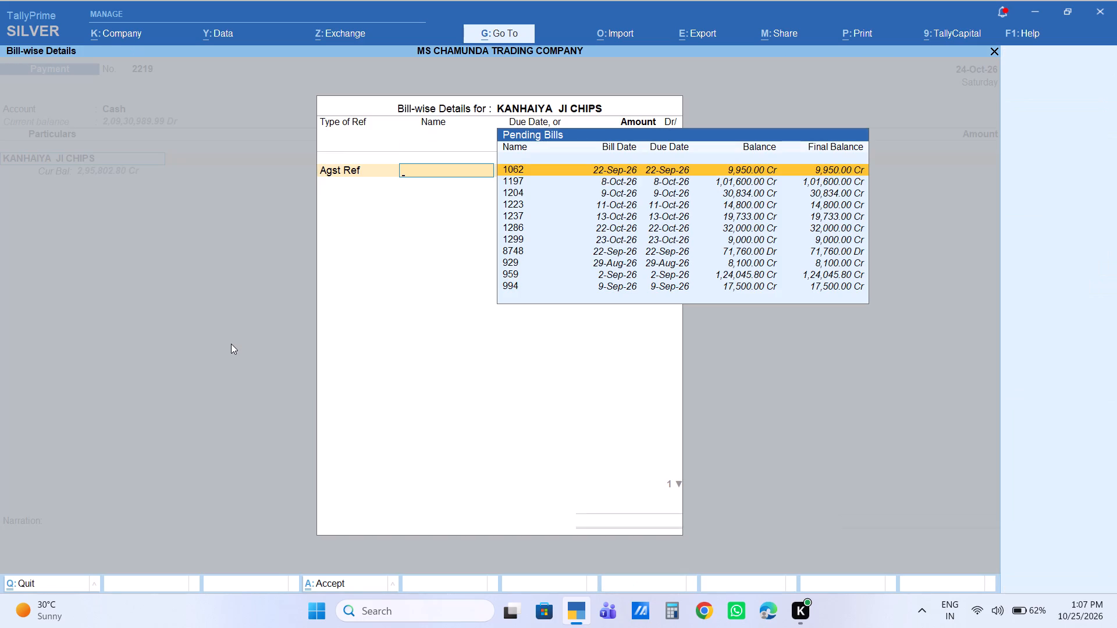
Allocate 8,100 Dr of the payment against KANHAIYA JI CHIPS's pending bill 929.
key("Down")
key("Down")
key("Down")
key("Down")
key("Down")
key("Down")
key("Down")
key("Down")
key("Down")
key("Down")
key("Down")
key("Down")
key("Down")
key("Down")
key("Down")
key("Down")
key("Down")
key("Up")
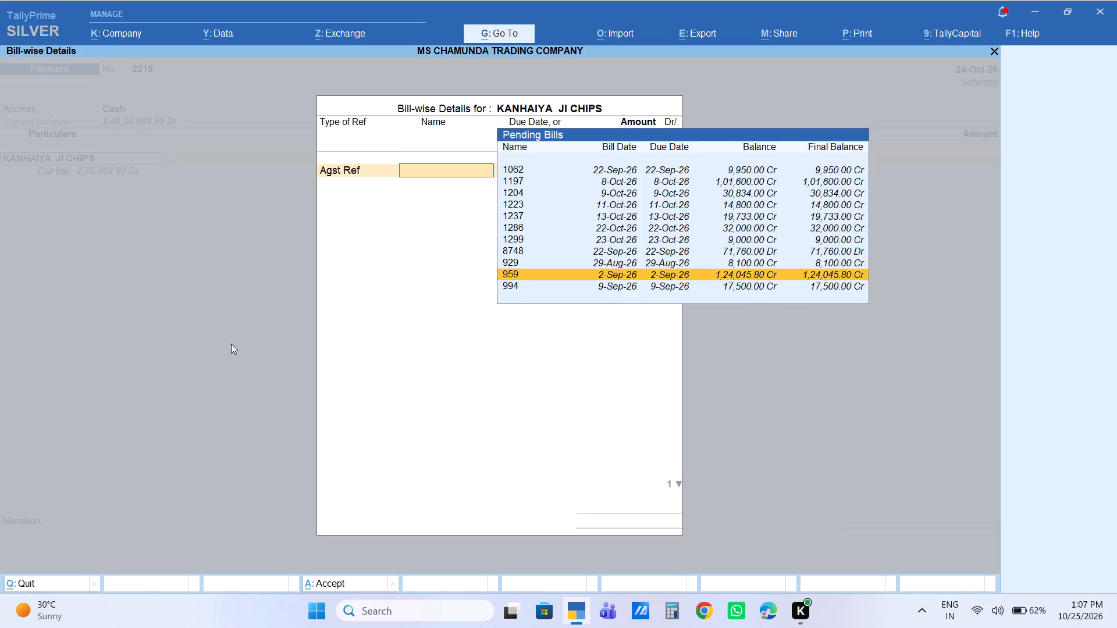
key("Up")
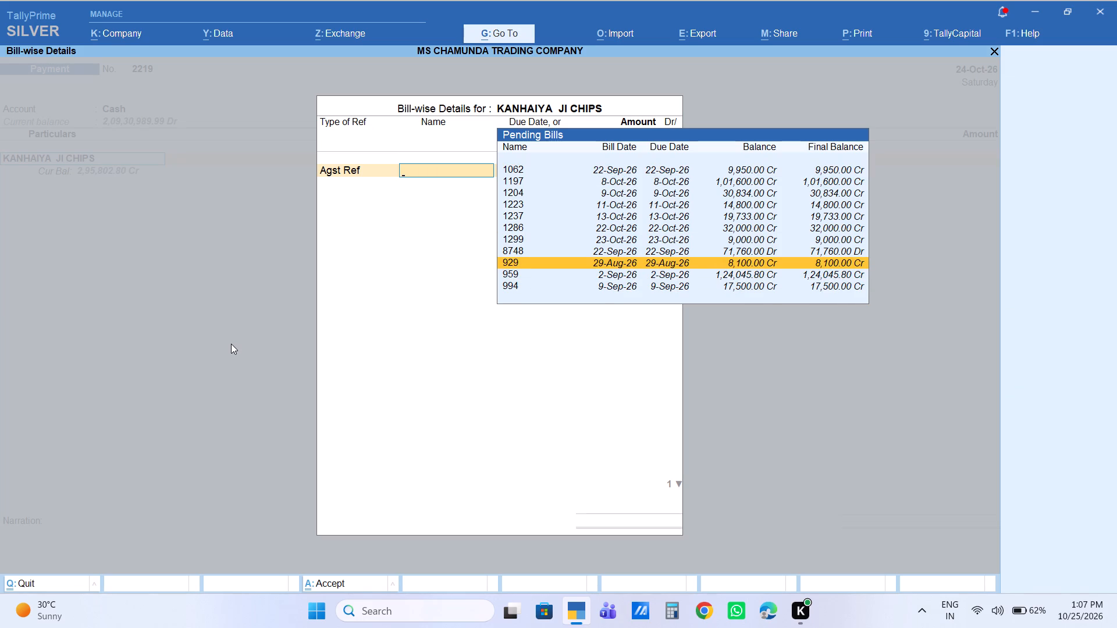
key("Return")
key("Return")
key("Return")
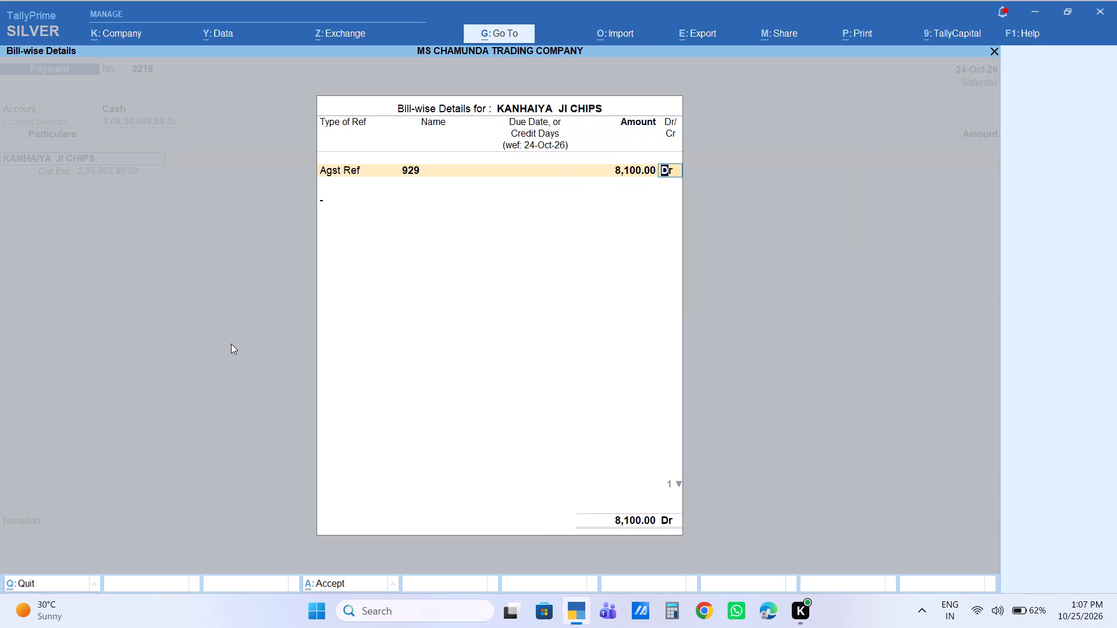
Add an Agst Ref allocation of 41,900 Dr against KANHAIYA JI CHIPS's pending bill 959.
key("Down")
key("Down")
key("Return")
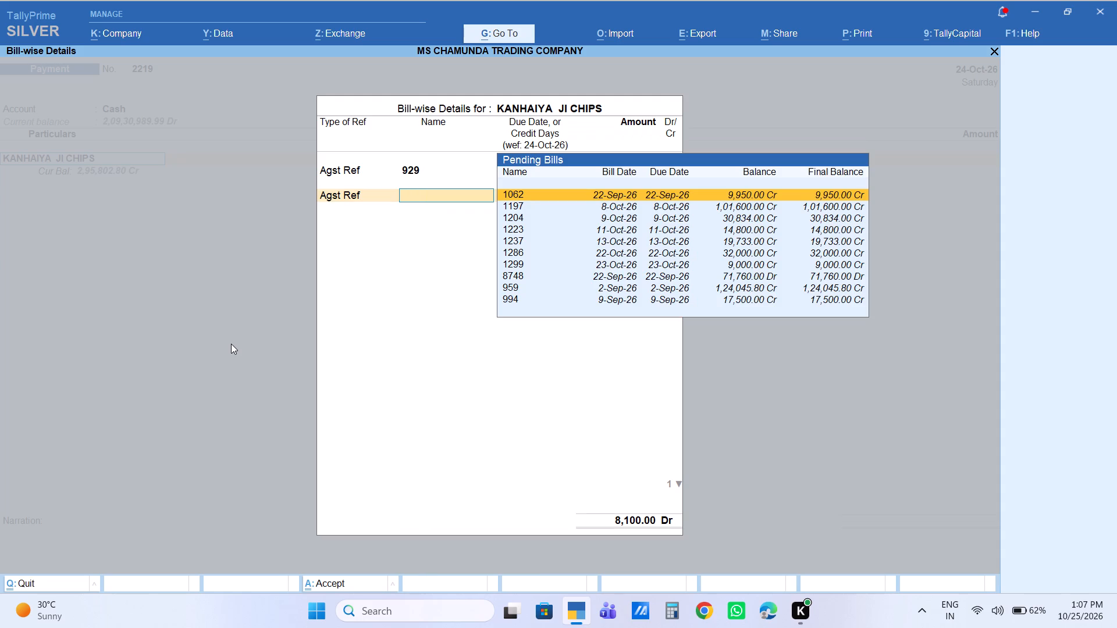
key("Down")
key("Down")
key("Down")
key("Down")
key("Down")
key("Down")
key("Down")
key("Down")
key("Down")
key("Down")
key("Down")
key("Down")
key("Down")
key("Down")
key("Down")
key("Down")
key("Down")
key("Down")
key("Down")
key("Down")
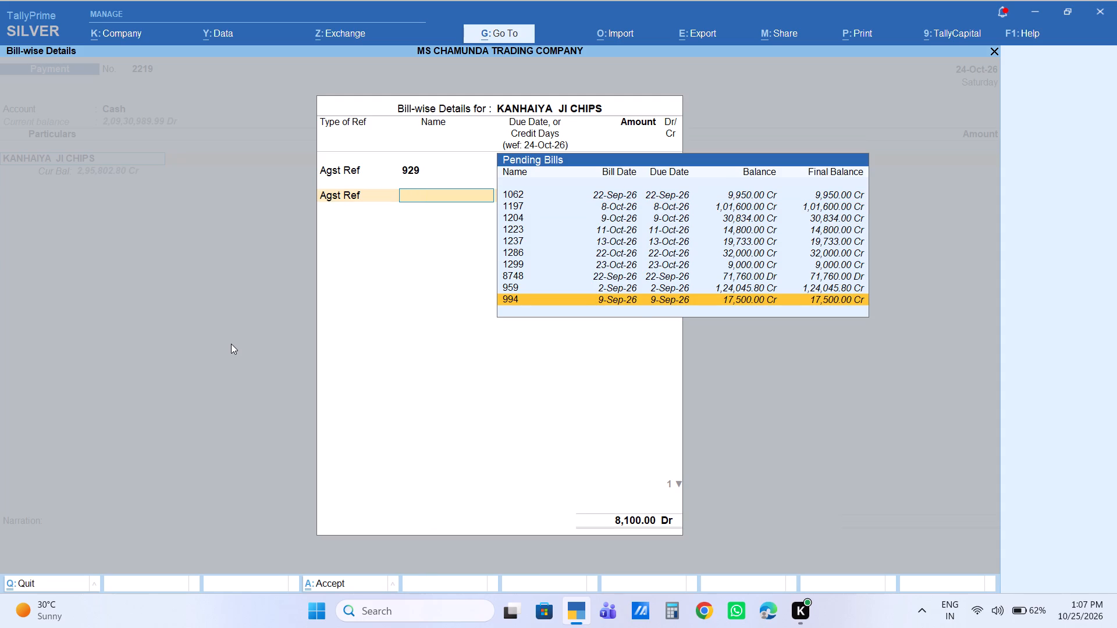
key("Up")
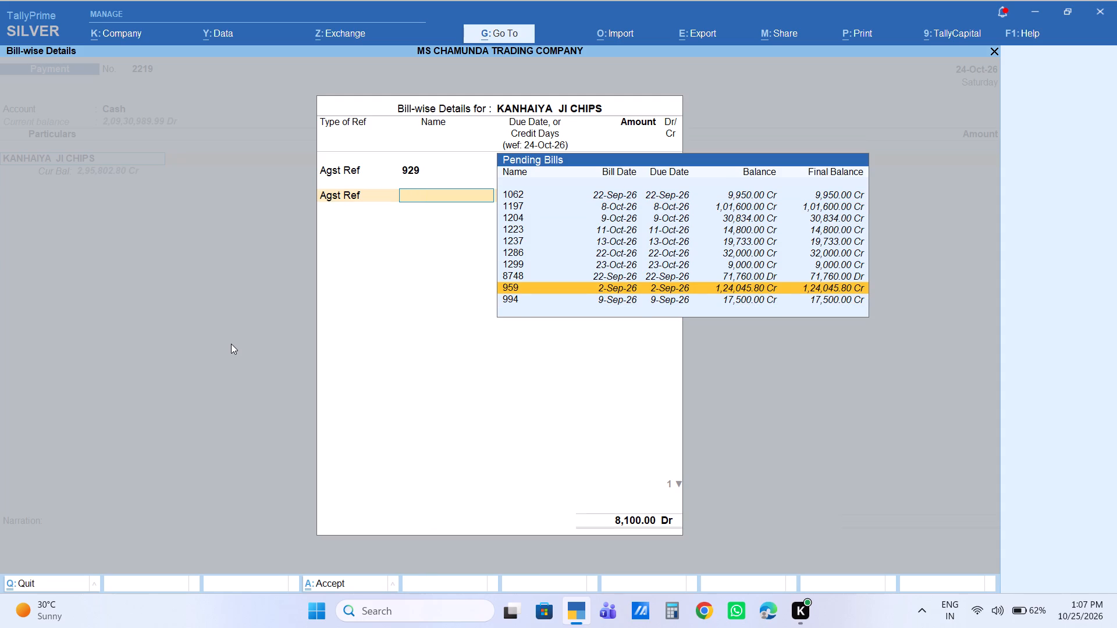
key("Return")
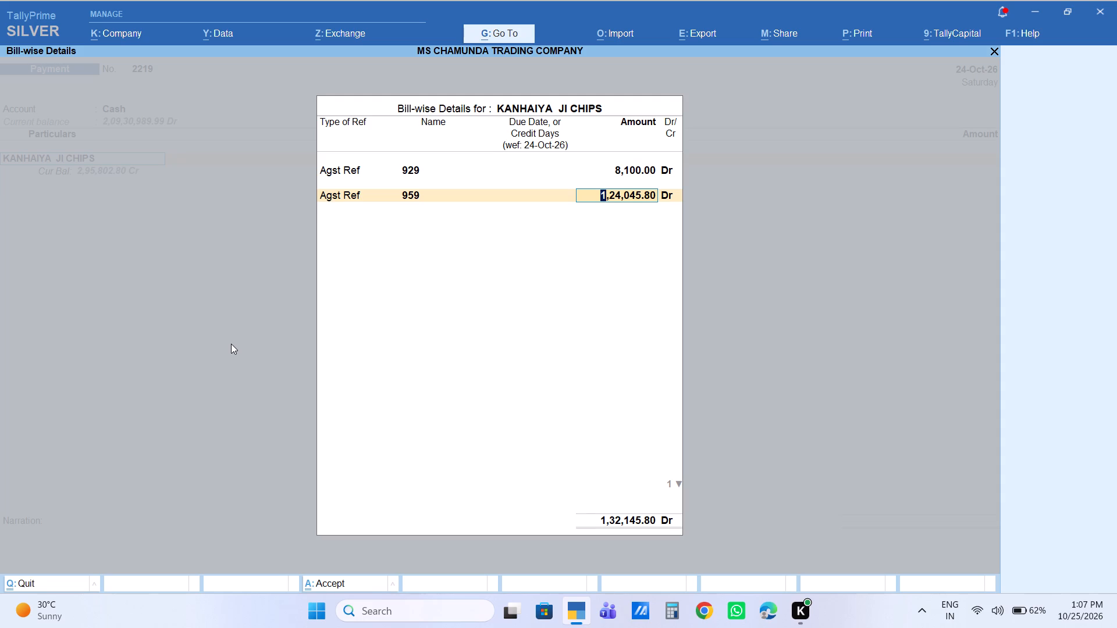
type("19")
key("BackSpace")
key("BackSpace")
type("41900")
key("Return")
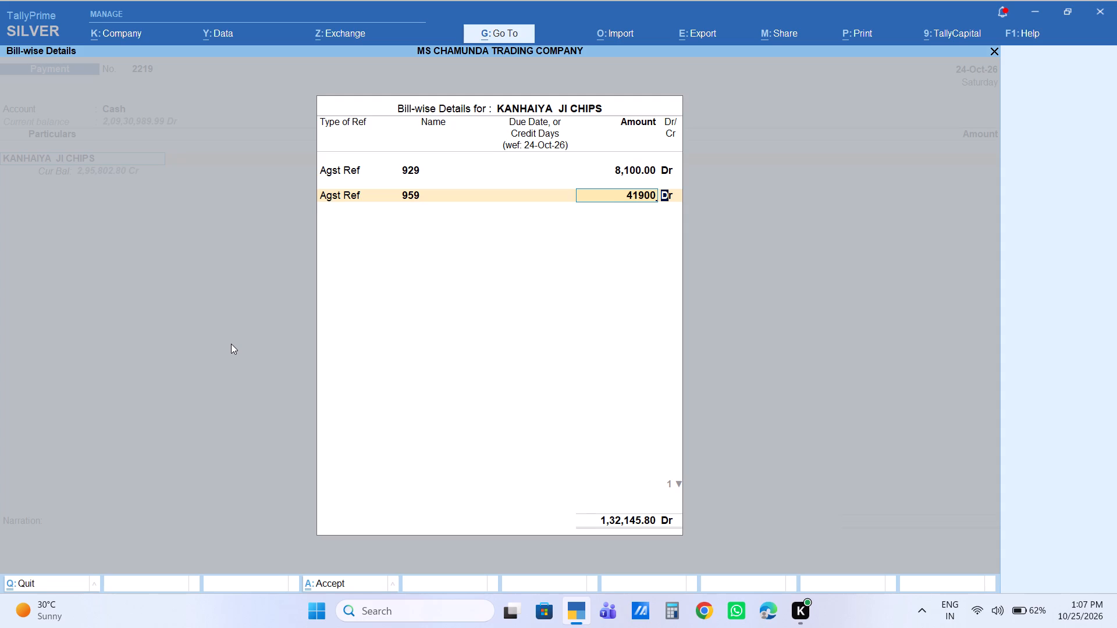
key("Return")
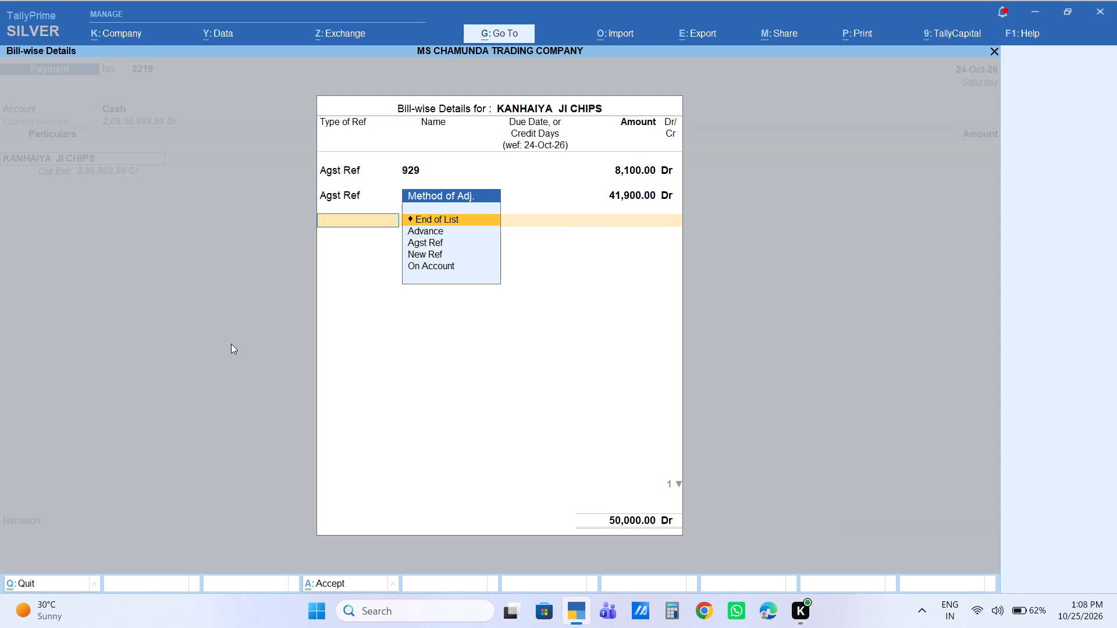
End the bill-wise allocation and save the 50,000 Cash payment voucher for KANHAIYA JI CHIPS.
key("Return")
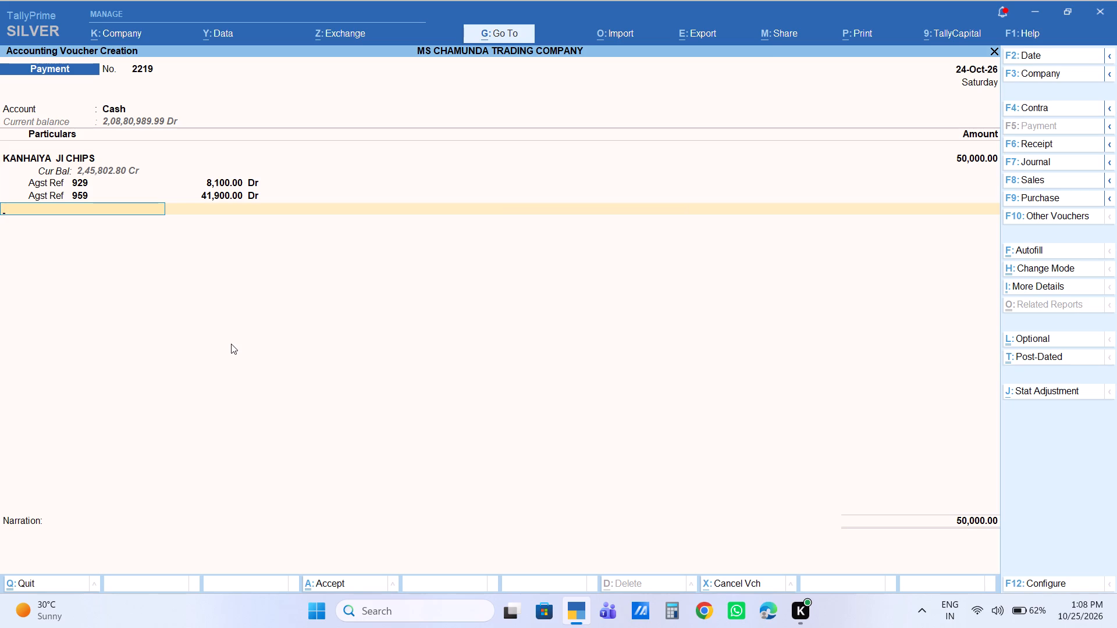
key("Return")
key("Return")
key("Return")
key("Return")
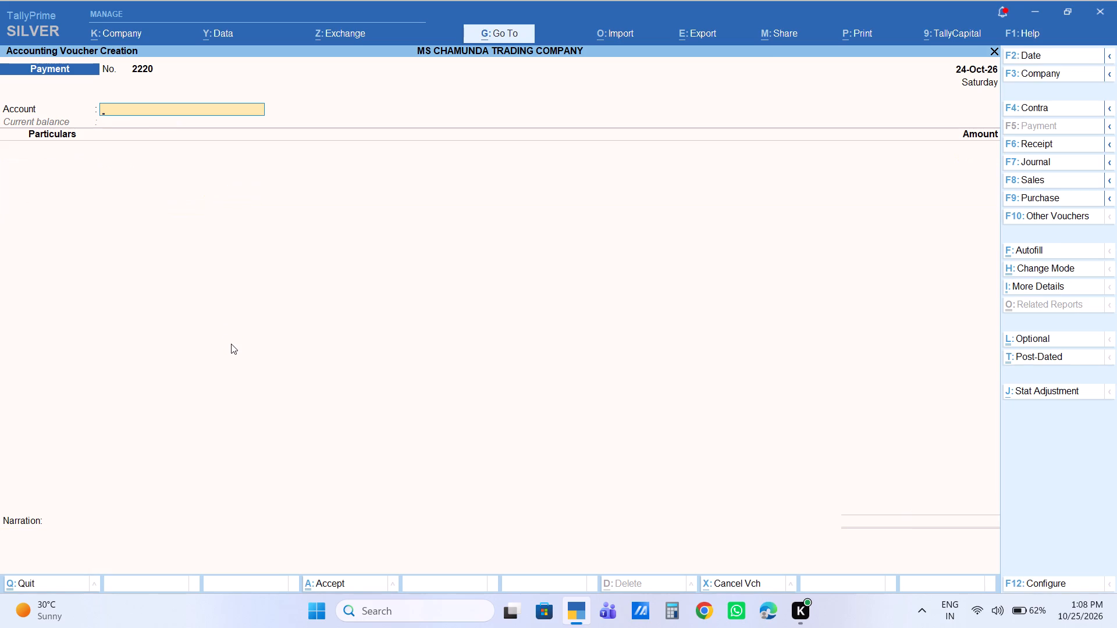
Set the new payment voucher's account to Cash, select GABBAR JI GOLA as the particulars ledger and start an Agst Ref allocation.
key("BackSpace")
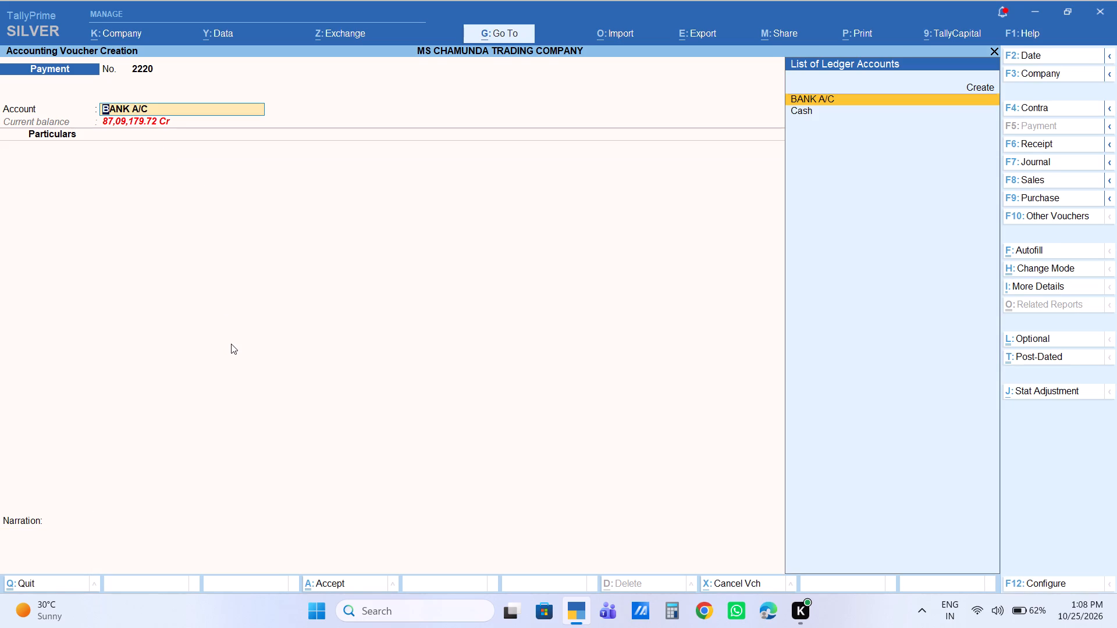
key("Down")
key("Return")
type("gabb")
key("Return")
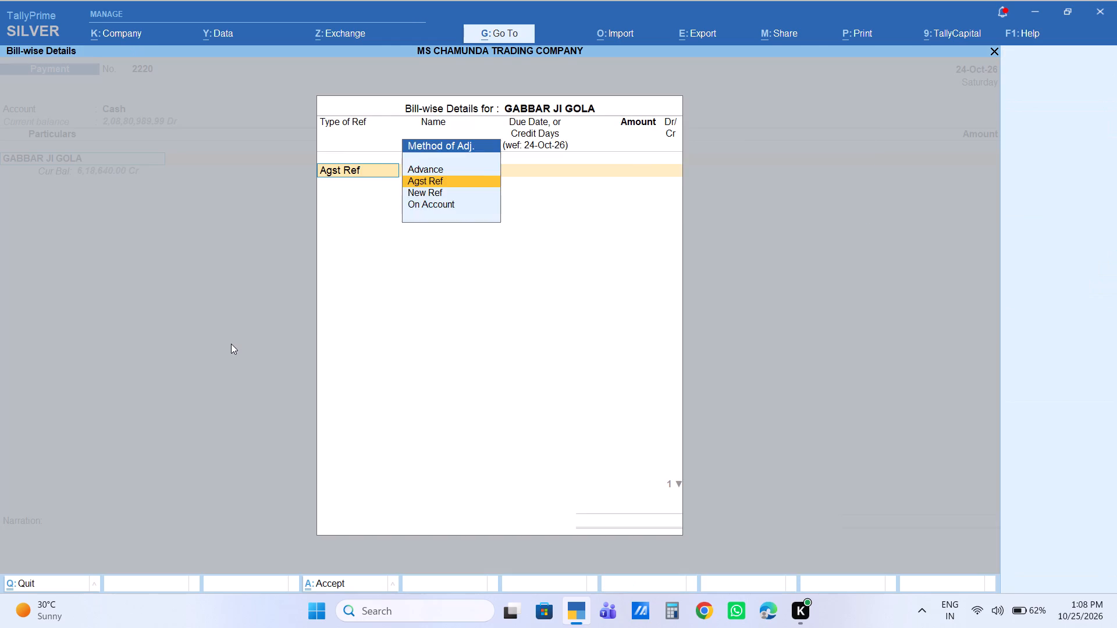
key("Return")
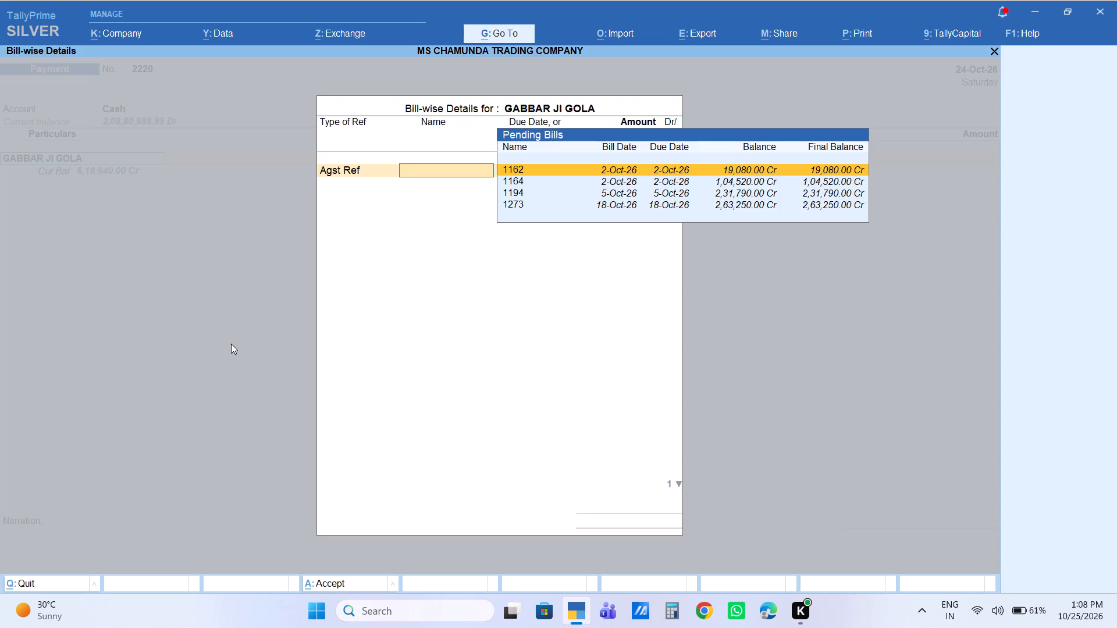
Allocate the payment against GABBAR JI GOLA's pending bills: 19,080 Dr to bill 1162 and 80,920 Dr to bill 1164.
key("Return")
key("Return")
key("Return")
key("Down")
key("Down")
key("Return")
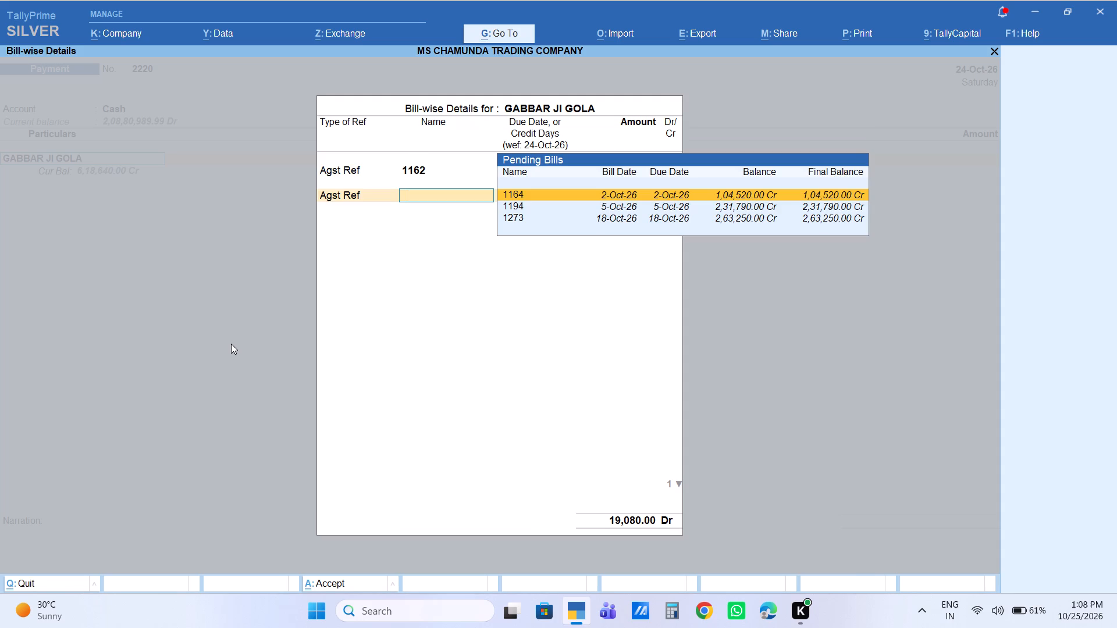
key("Return")
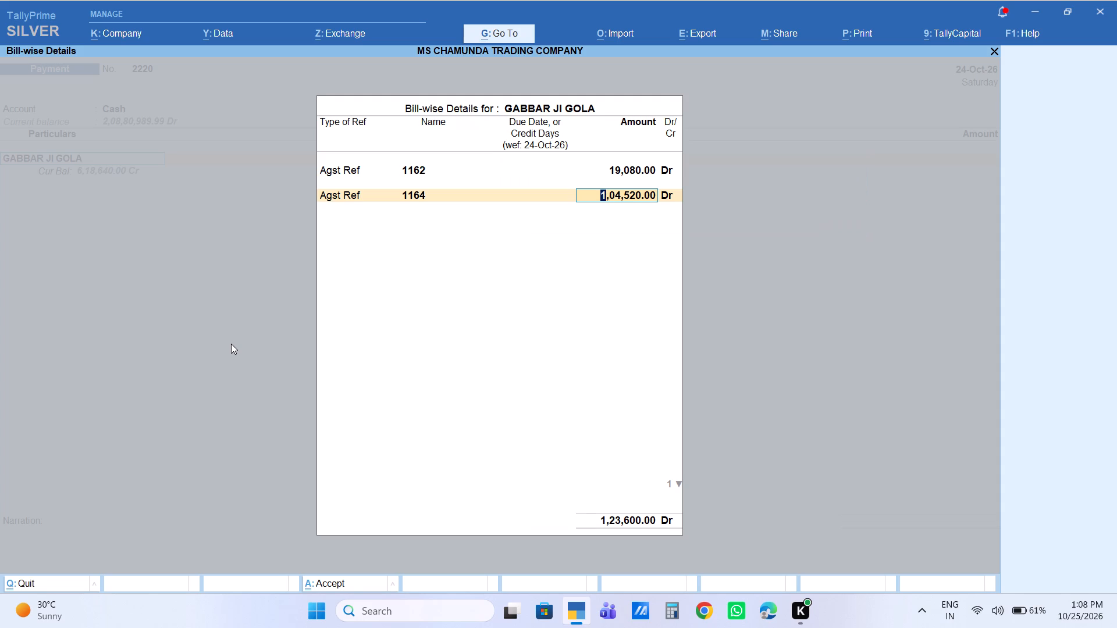
type("80920")
key("Return")
key("Return")
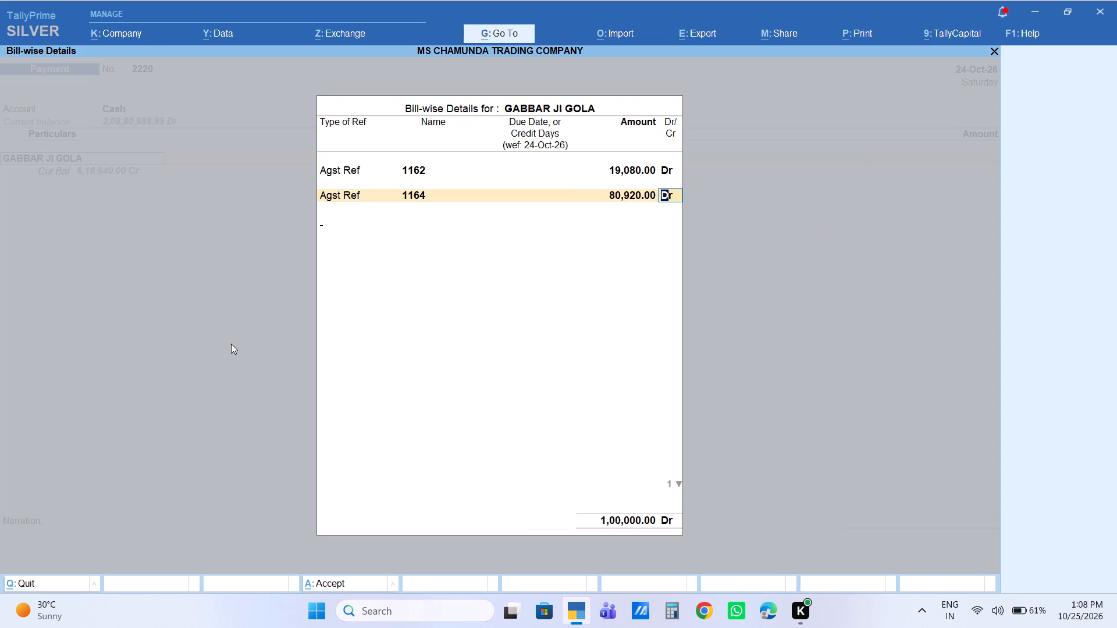
key("Return")
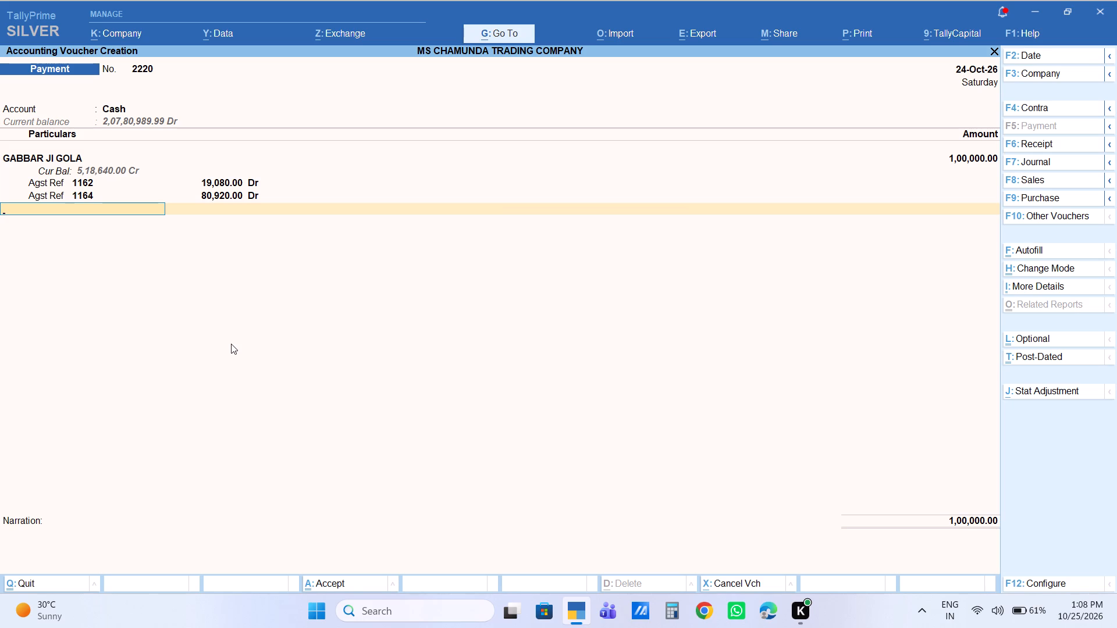
Save the 1,00,000 Cash payment voucher for GABBAR JI GOLA and return to the account entry of a new voucher.
key("Return")
key("Return")
key("Return")
key("Return")
key("Return")
key("BackSpace")
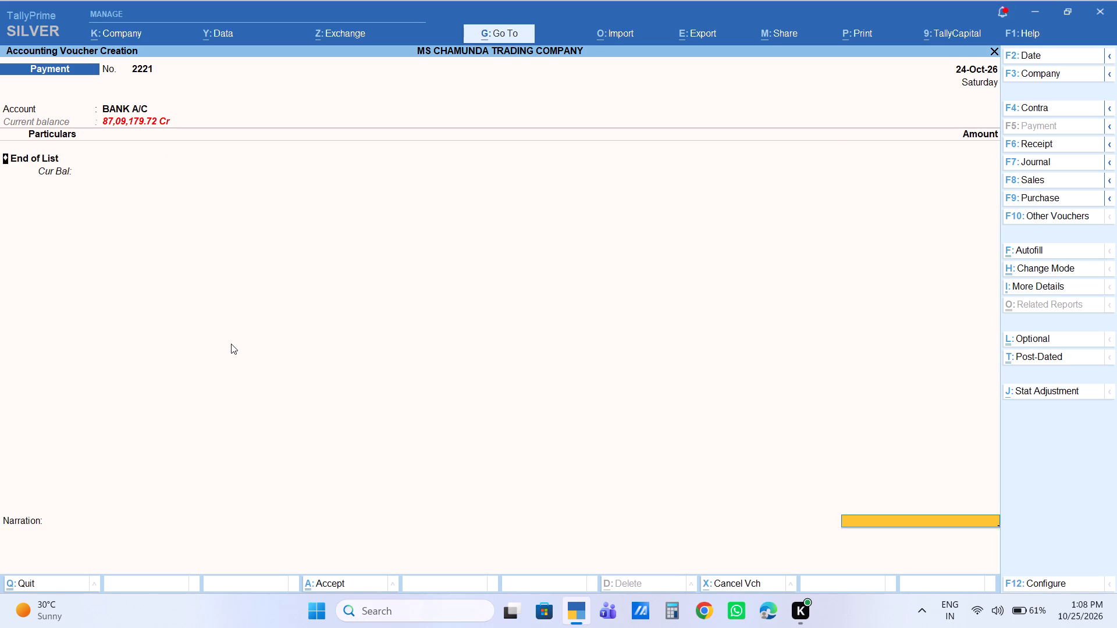
key("BackSpace")
Set the payment voucher's account to Cash, select RAJ BESAN as the particulars ledger and start an Agst Ref allocation.
type("ca")
key("Return")
type("raj be")
key("Return")
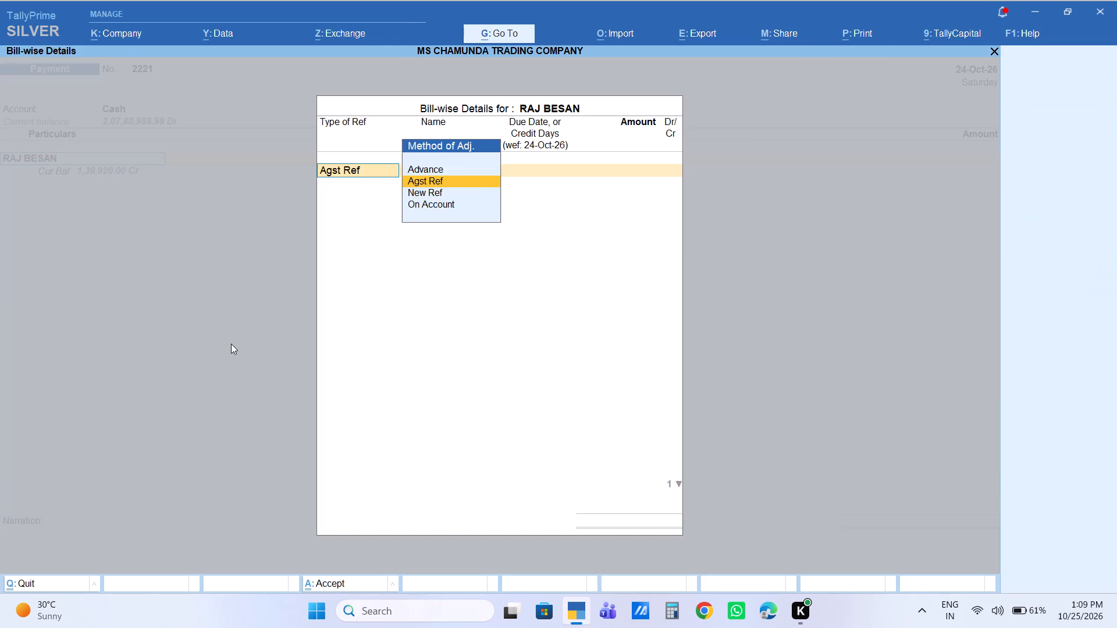
key("Return")
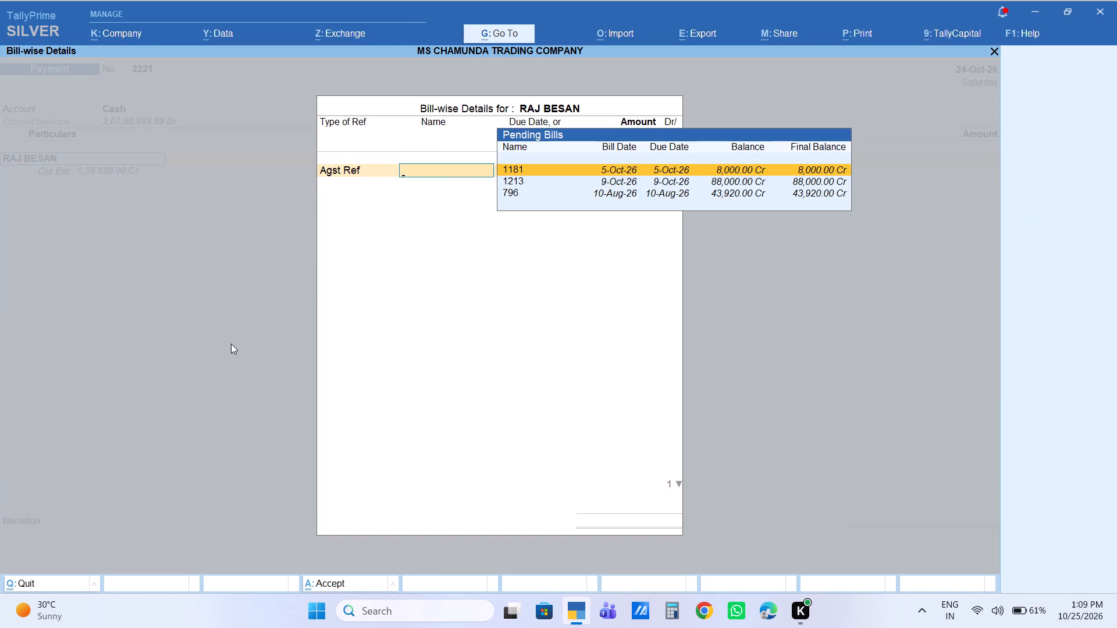
Allocate 20,000 Dr against RAJ BESAN's pending bill 796 and save the Cash payment voucher.
key("Down")
key("Down")
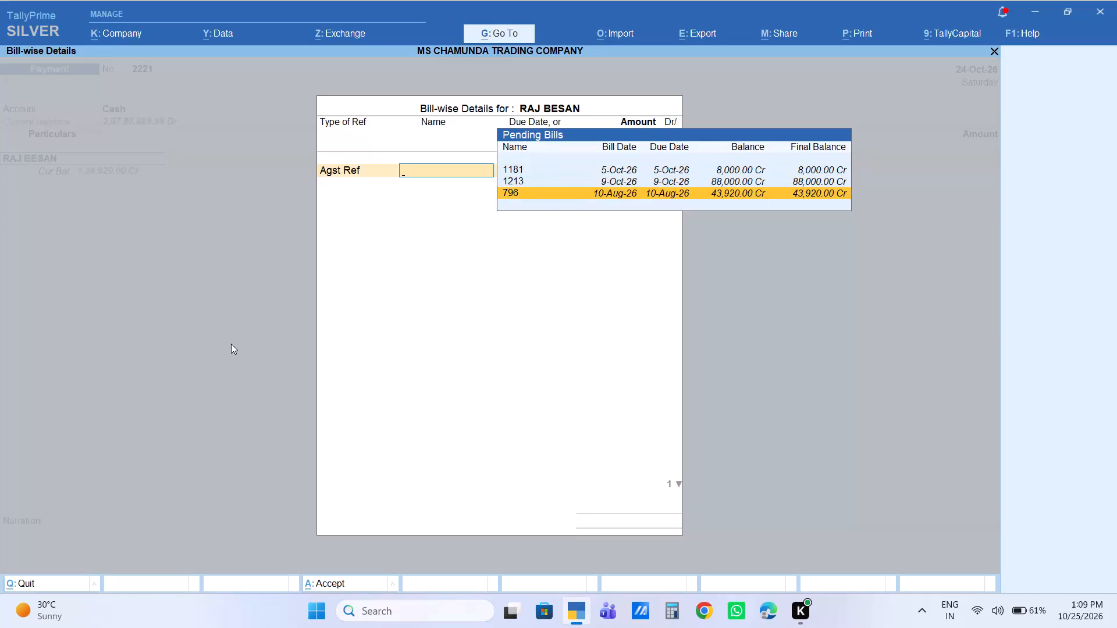
key("Return")
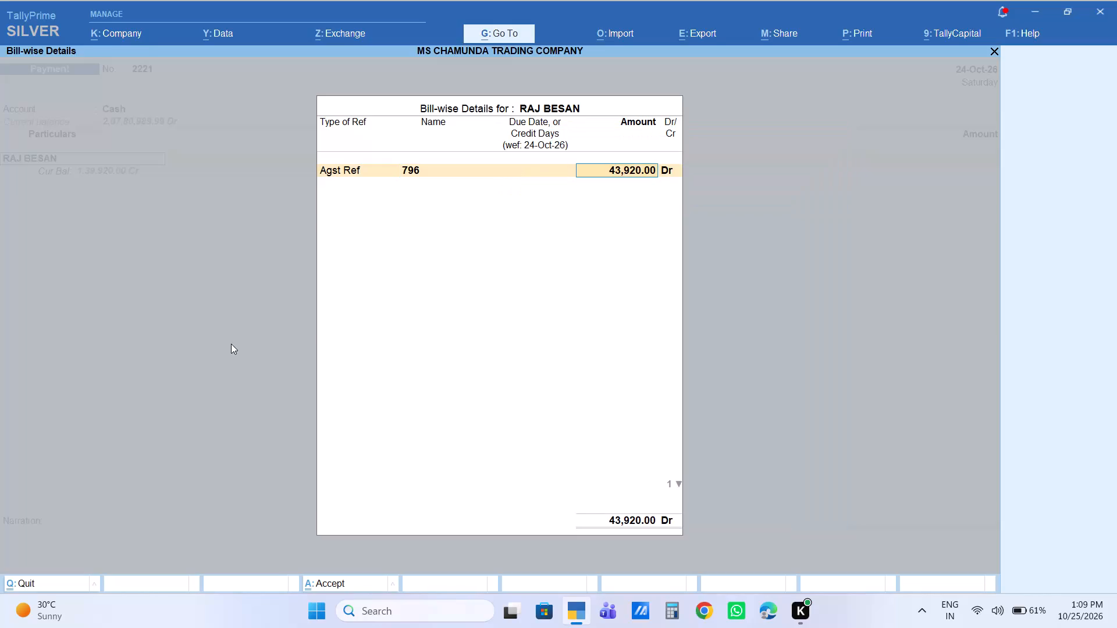
type("20000")
key("Return")
key("Return")
key("Return")
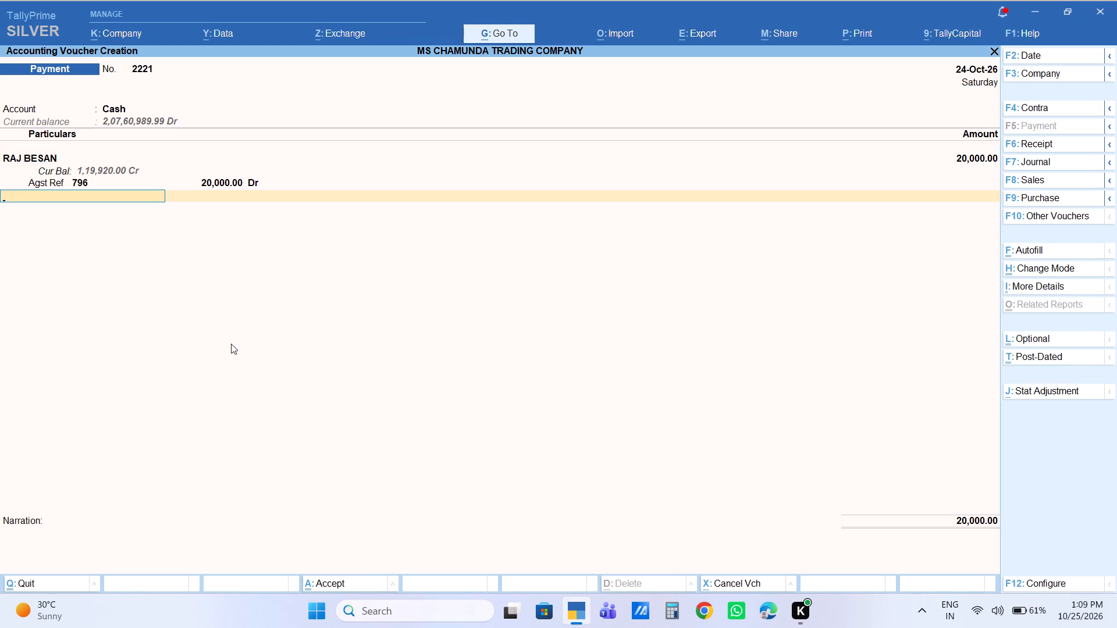
key("Return")
key("Return")
key("Return")
key("Return")
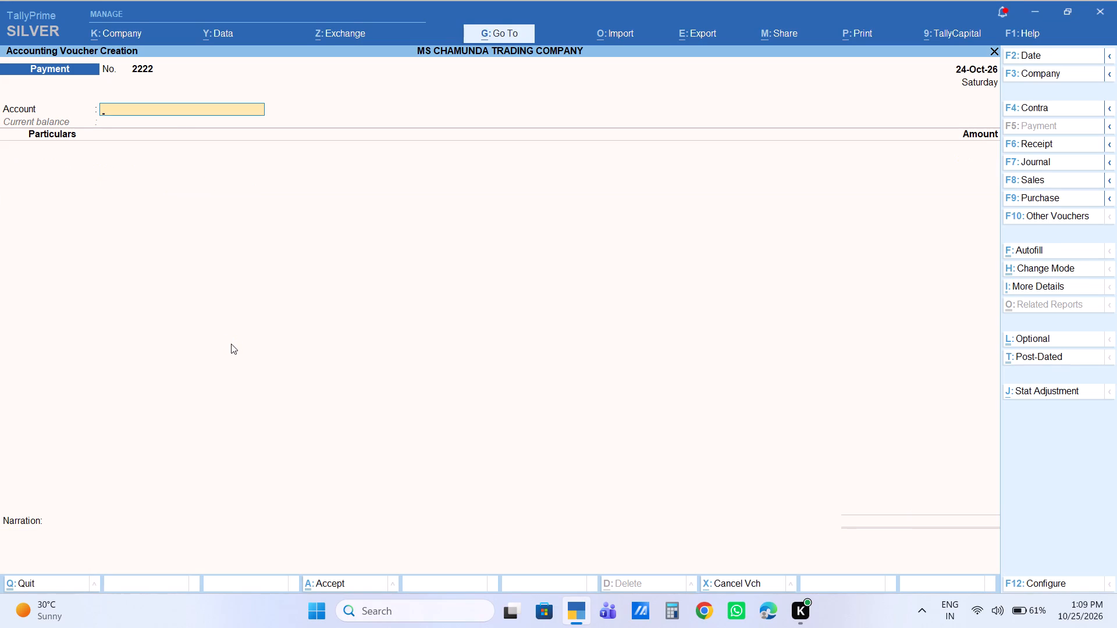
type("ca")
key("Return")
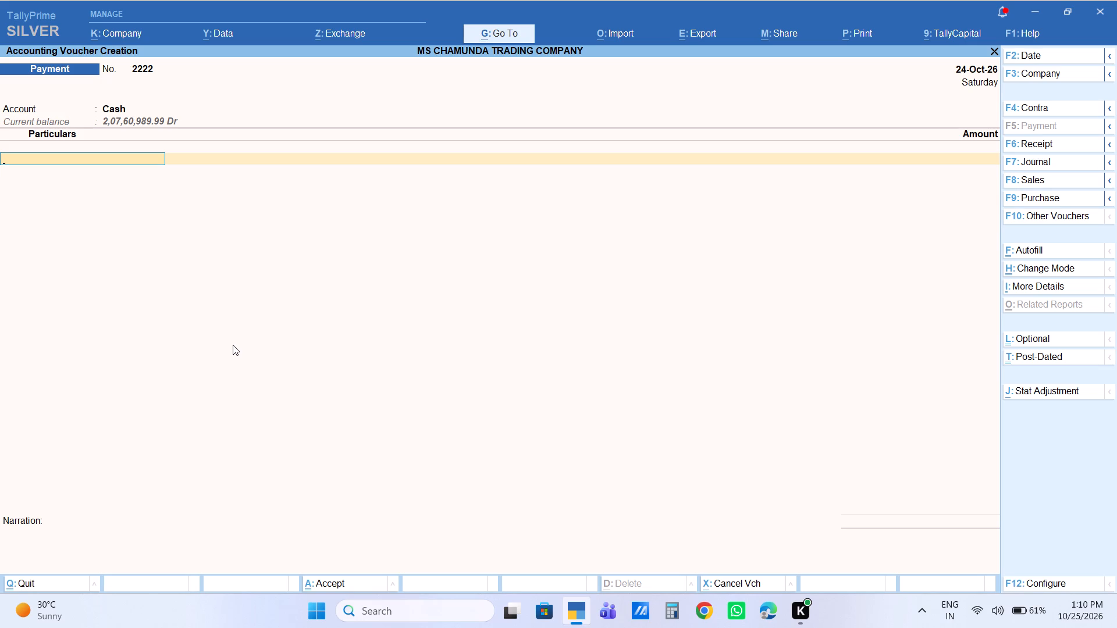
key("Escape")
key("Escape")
Open the Day Book and check the 24-Oct-26 payment vouchers down to the RAJ BESAN entry.
key("Down")
key("Return")
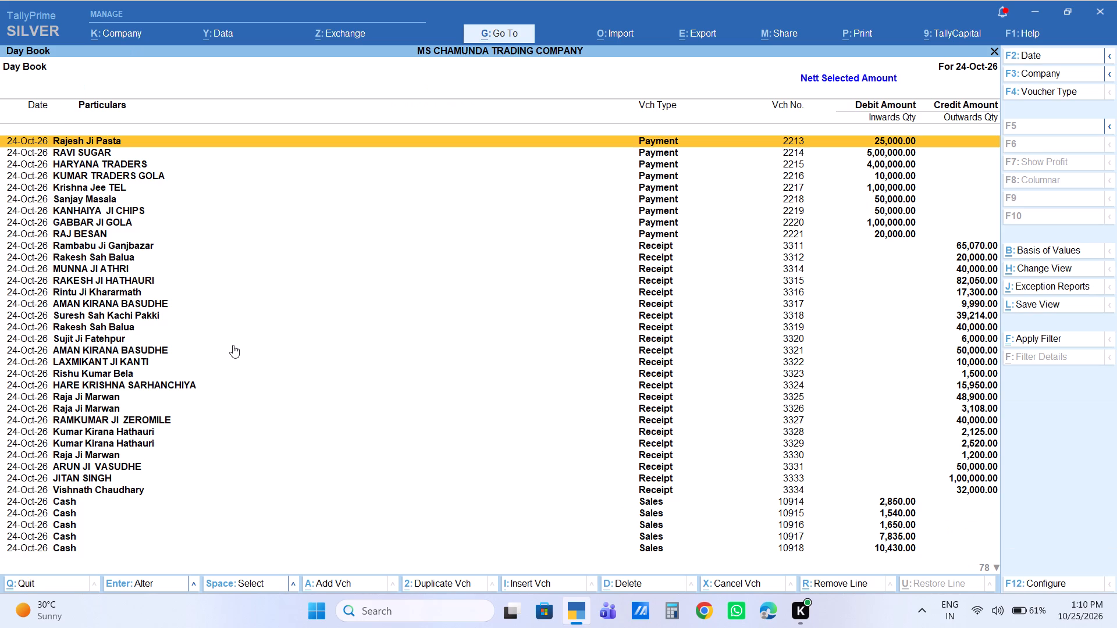
key("Down")
key("Down")
key("Down")
key("Down")
key("Down")
key("Down")
key("Down")
key("Down")
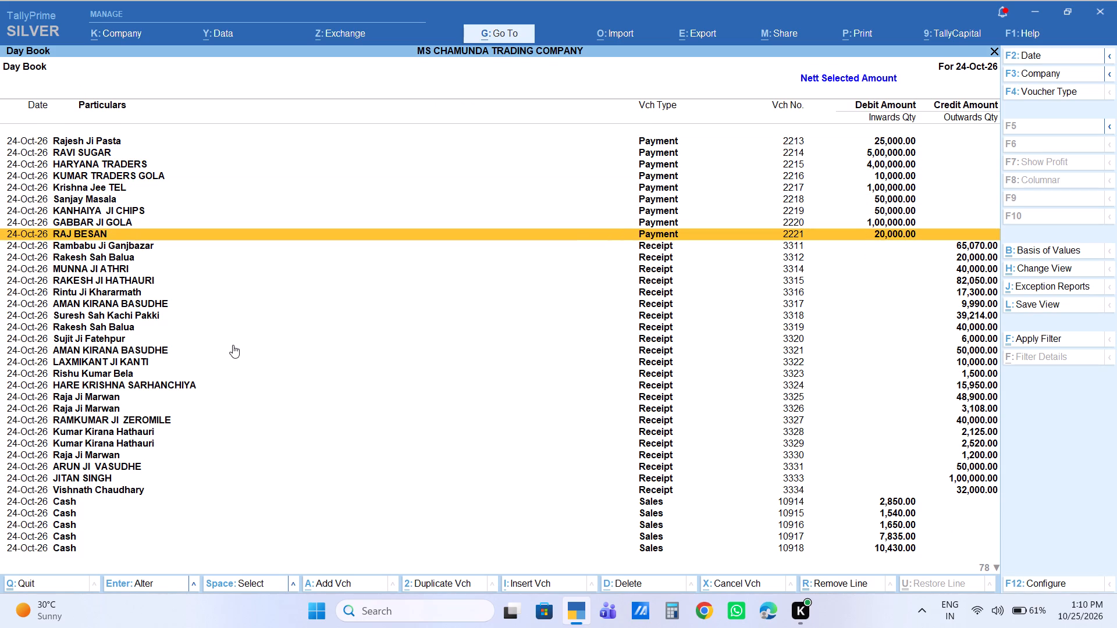
key("Escape")
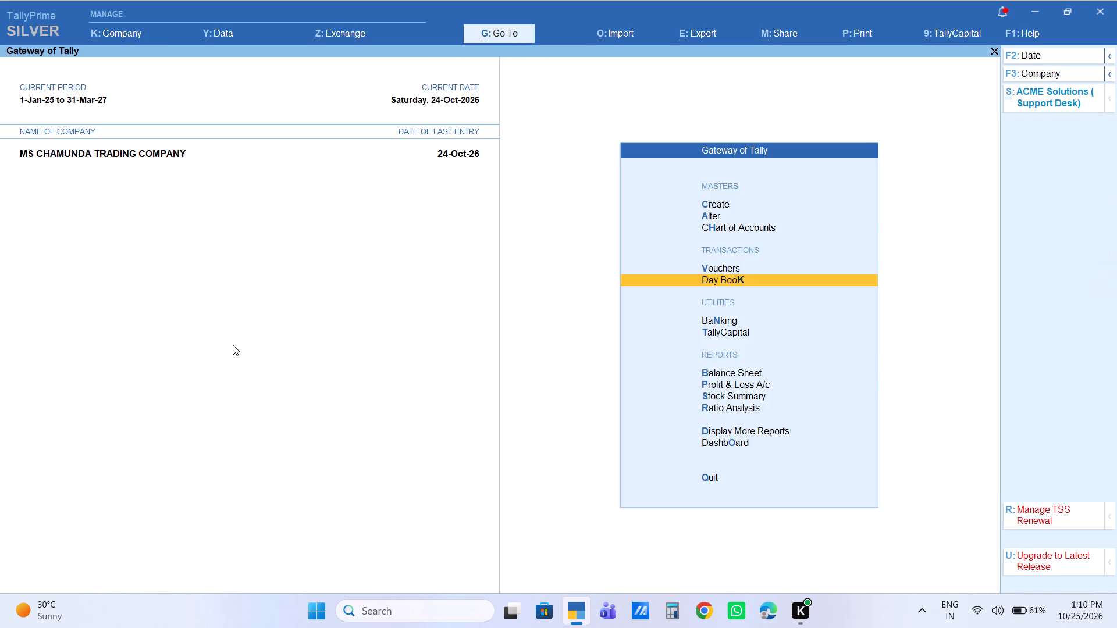
key("Up")
key("Return")
type("ca")
key("Return")
type("nanda")
key("Return")
key("Return")
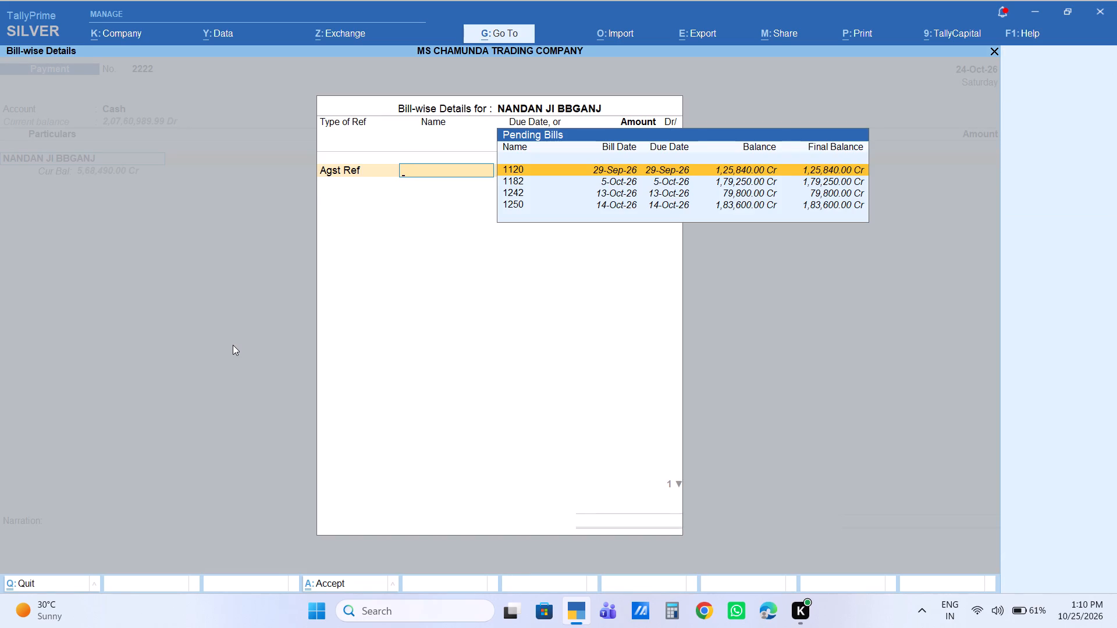
key("Down")
key("Down")
key("Down")
key("Up")
key("Up")
key("Up")
key("Return")
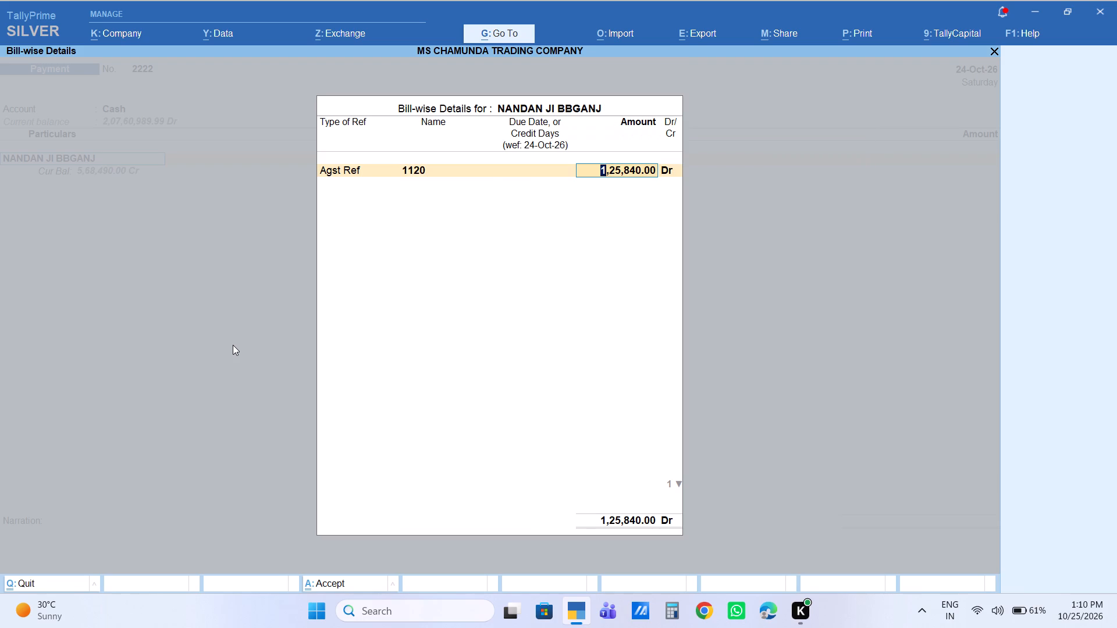
type("50000")
key("Return")
key("Return")
key("Return")
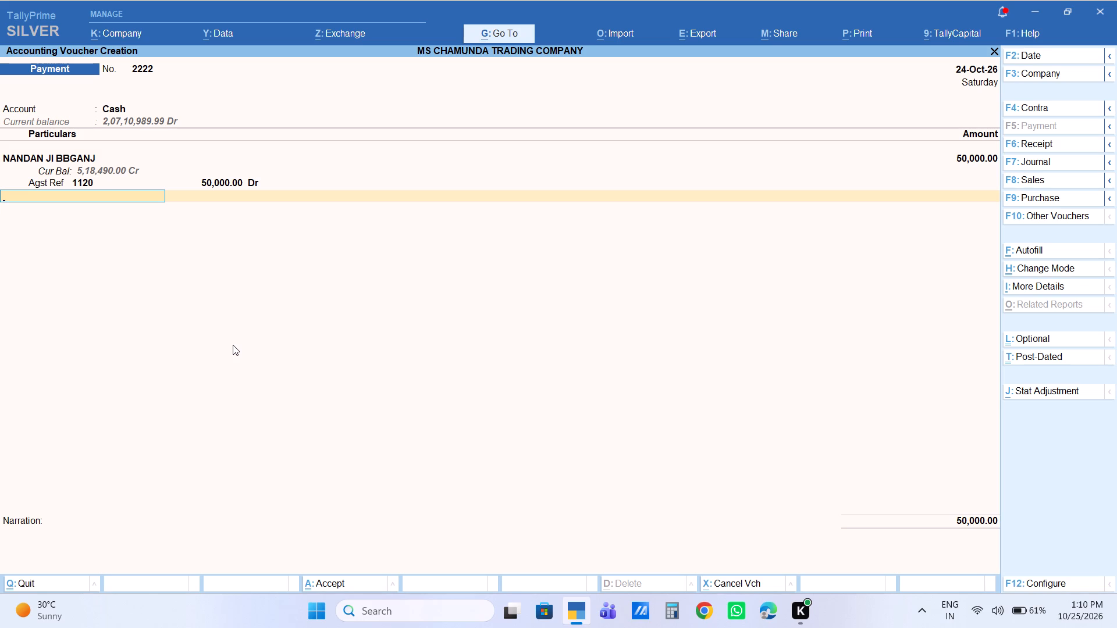
key("Return")
key("Return")
key("Return")
key("Return")
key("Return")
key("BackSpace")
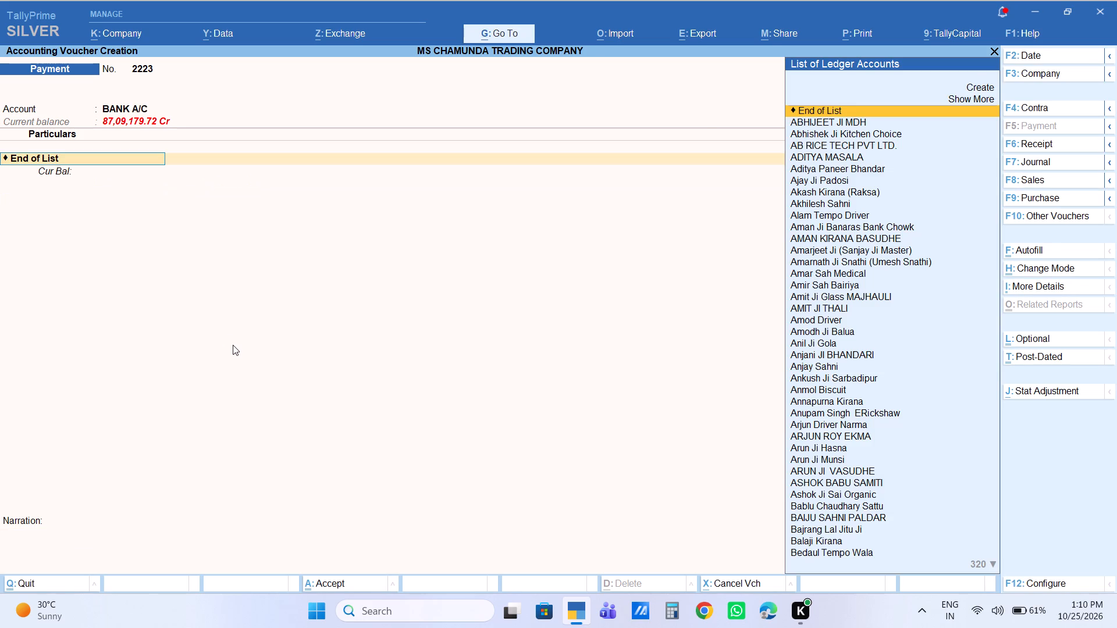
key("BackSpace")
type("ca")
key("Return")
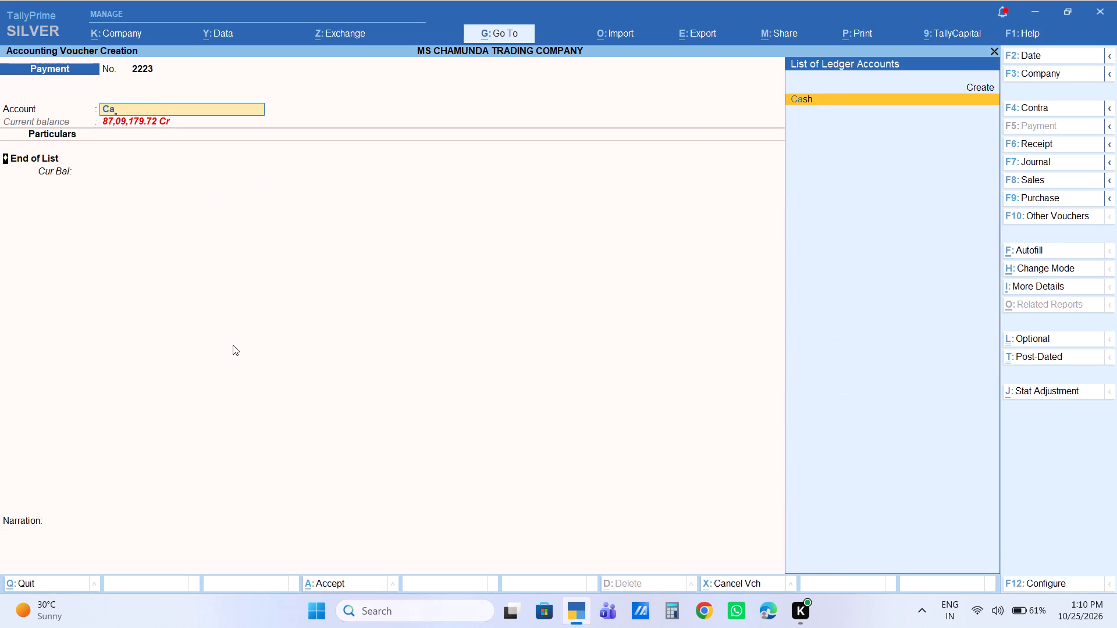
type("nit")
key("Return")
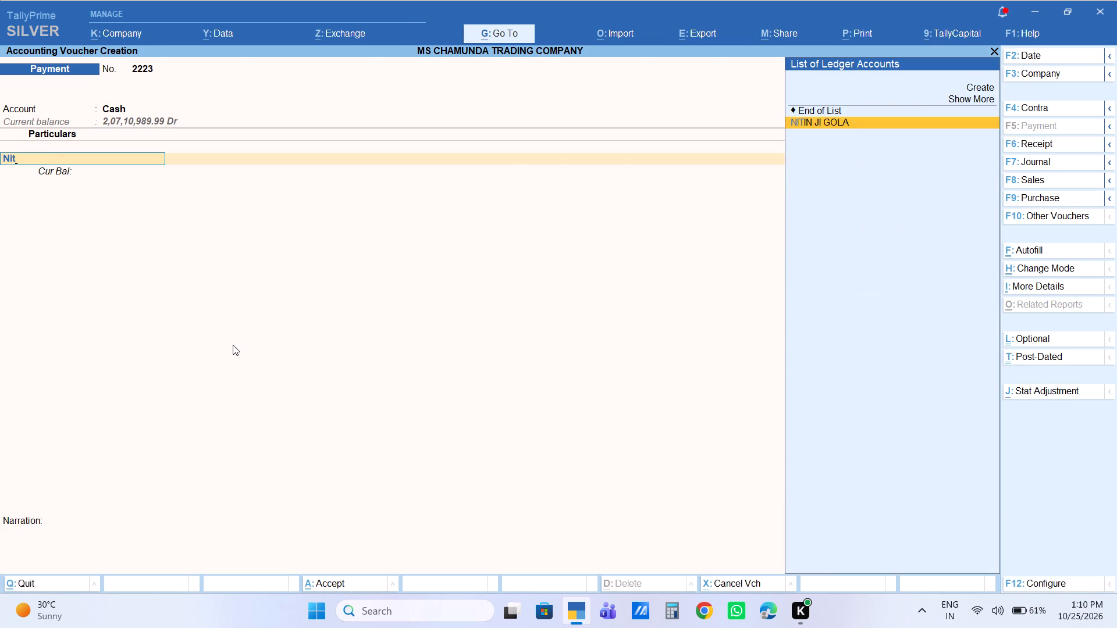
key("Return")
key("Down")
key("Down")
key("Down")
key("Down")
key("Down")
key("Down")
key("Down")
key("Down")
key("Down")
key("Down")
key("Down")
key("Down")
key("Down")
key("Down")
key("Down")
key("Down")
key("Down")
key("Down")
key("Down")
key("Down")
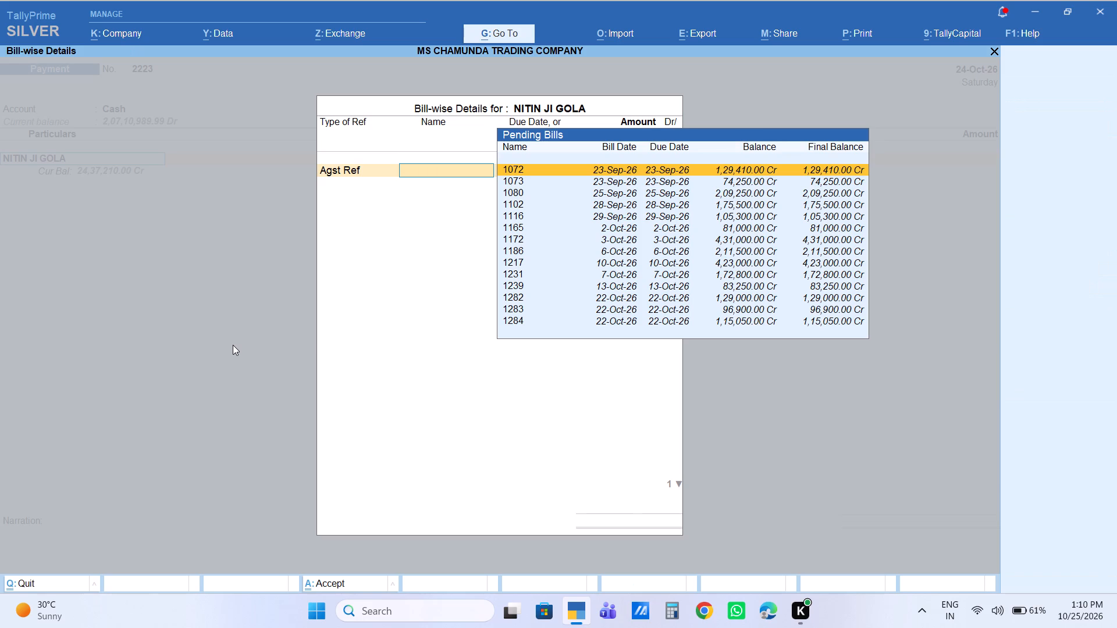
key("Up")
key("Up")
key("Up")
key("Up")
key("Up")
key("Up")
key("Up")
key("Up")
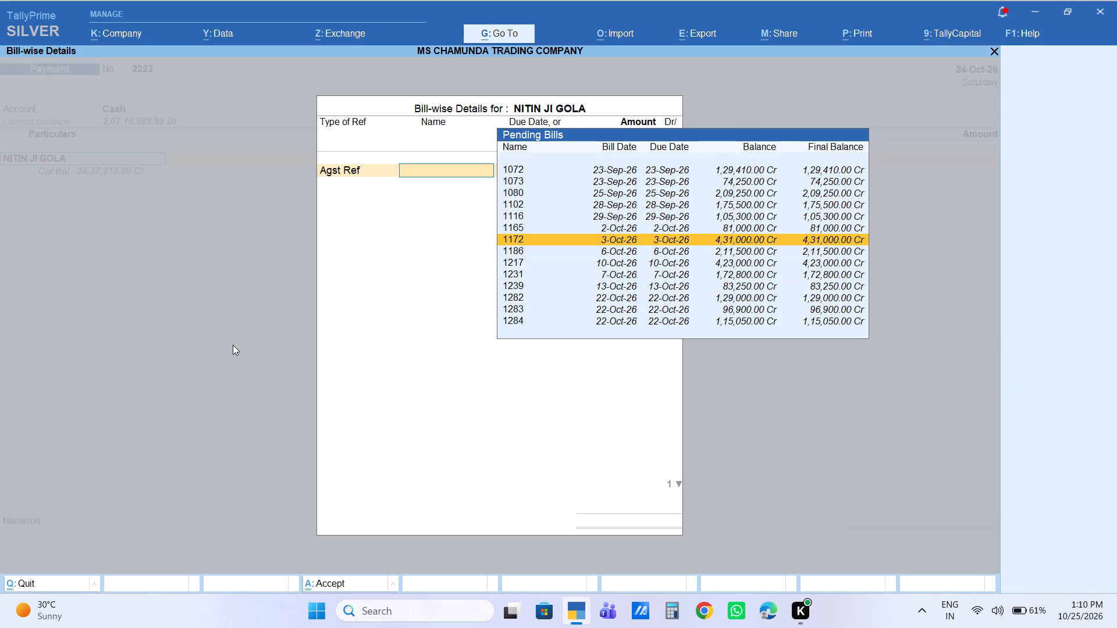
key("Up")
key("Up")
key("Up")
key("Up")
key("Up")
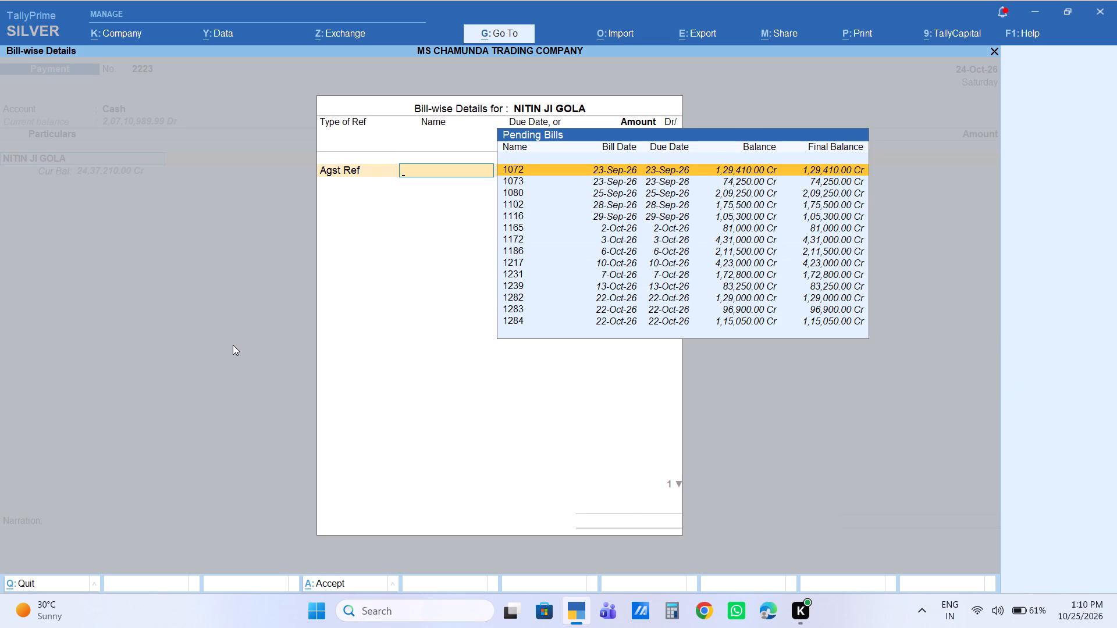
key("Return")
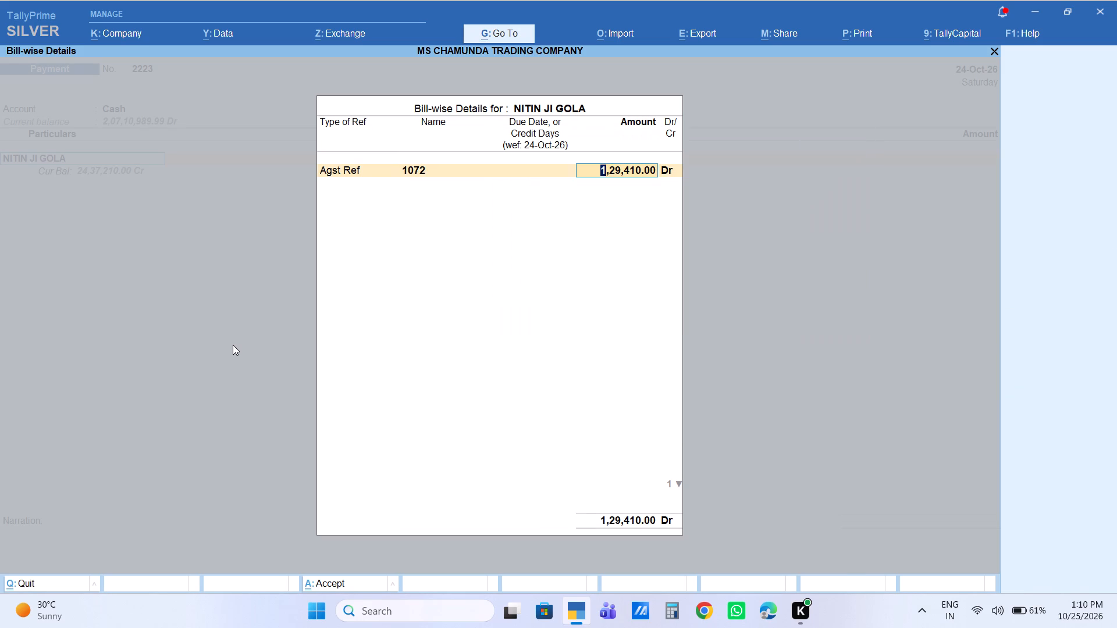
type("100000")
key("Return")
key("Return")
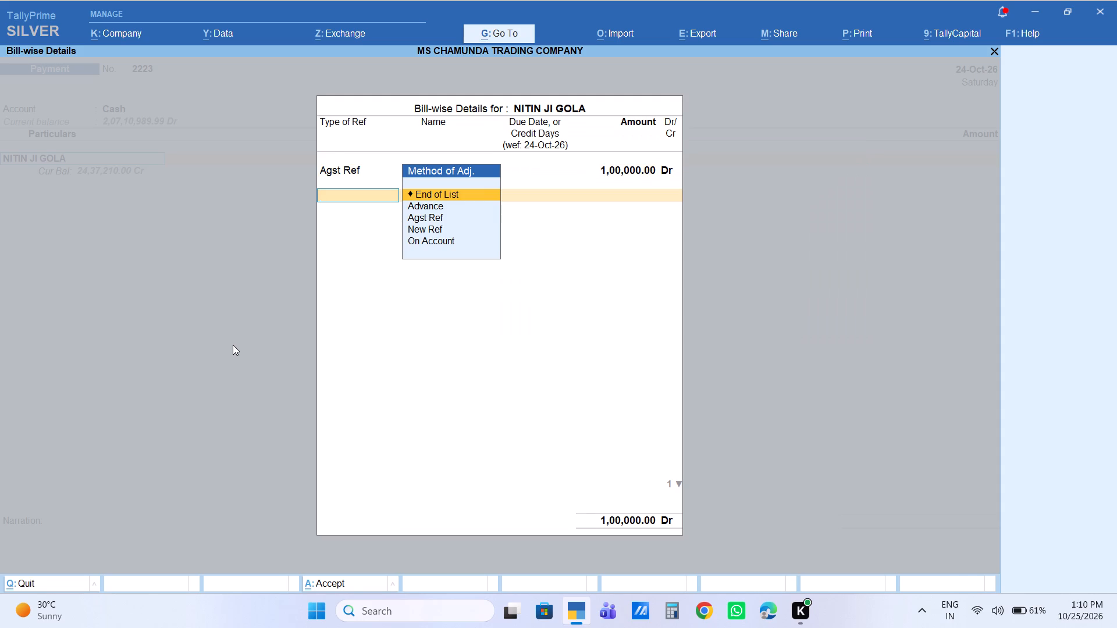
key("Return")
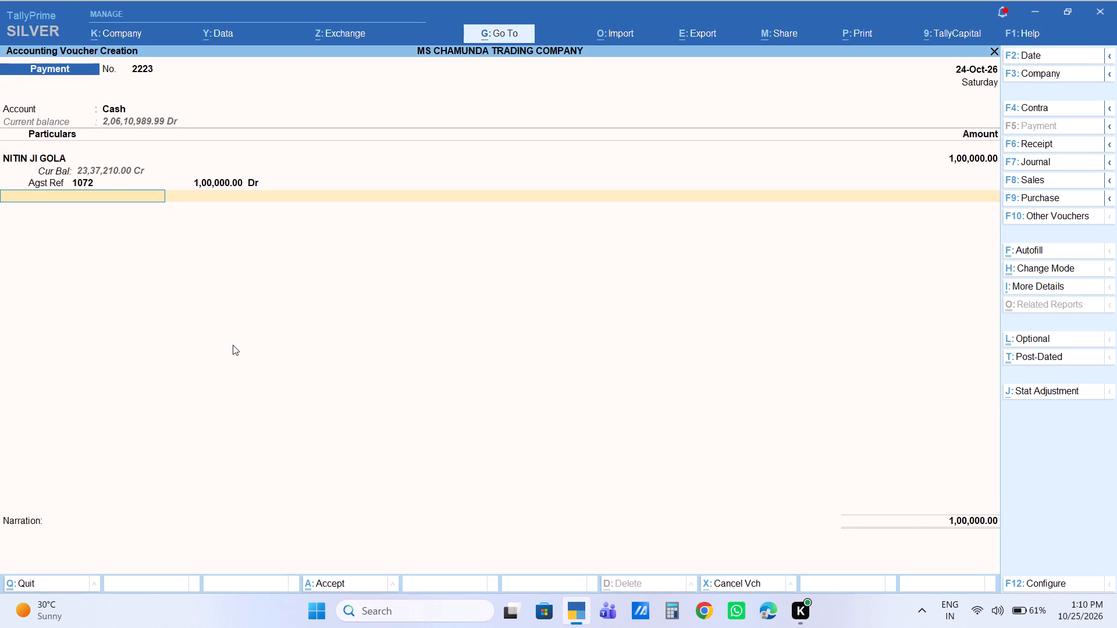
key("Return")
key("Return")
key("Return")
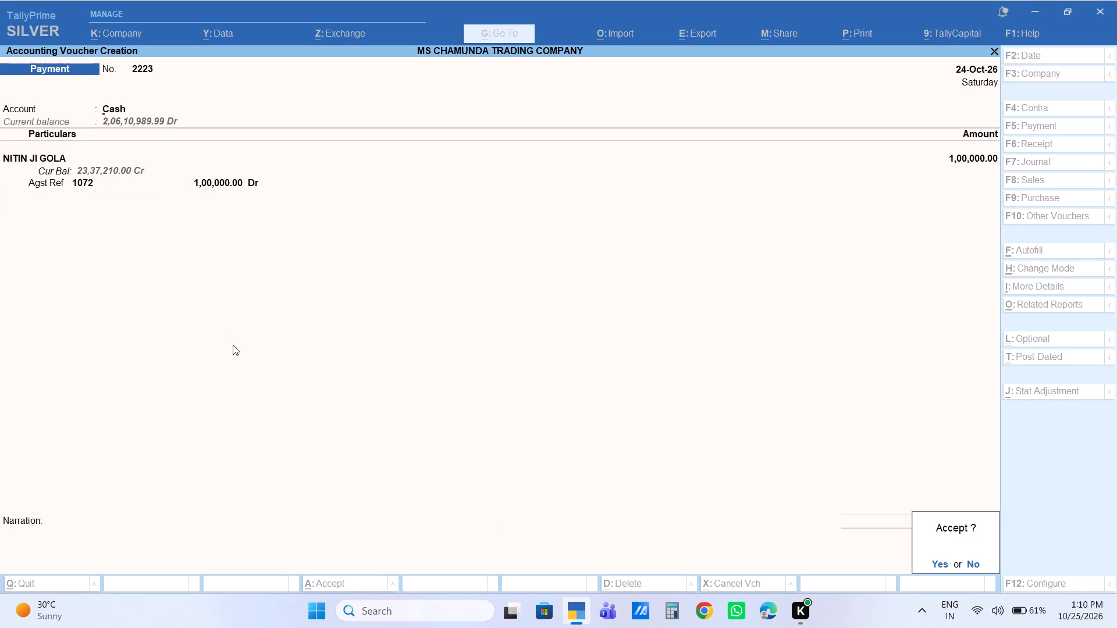
Set the next payment voucher's account to Cash and look up the particulars ledgers matching "kanhai".
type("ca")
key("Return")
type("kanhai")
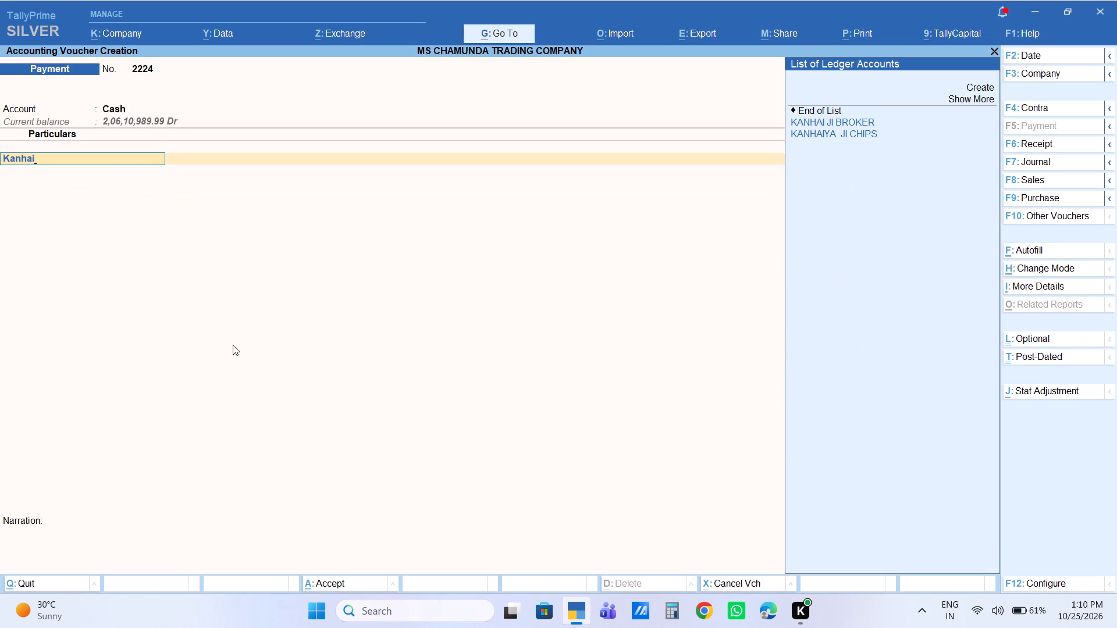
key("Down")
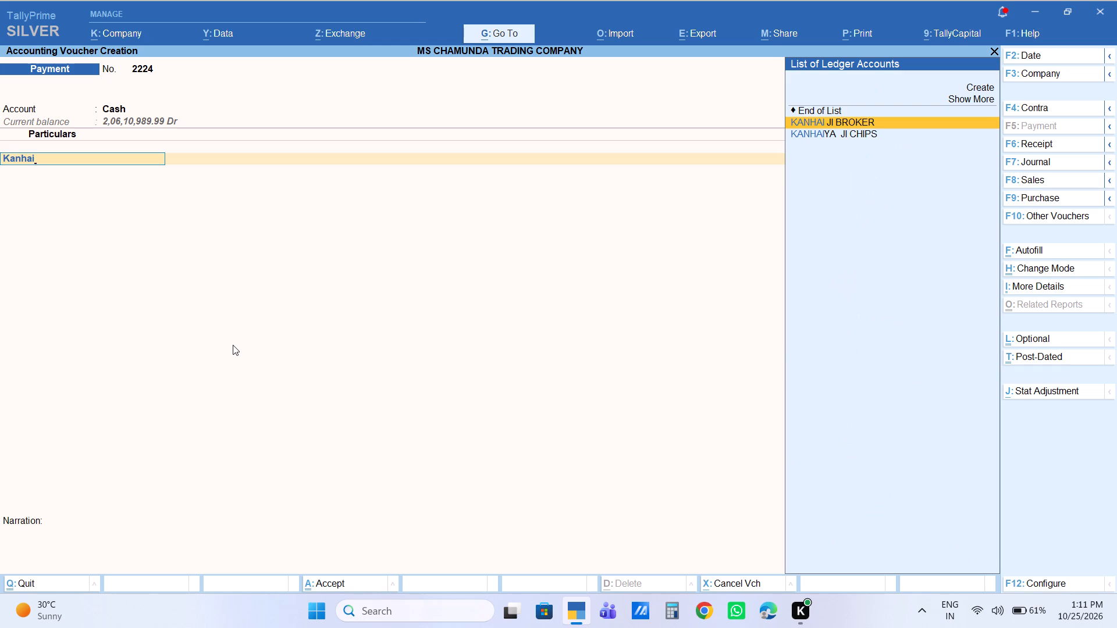
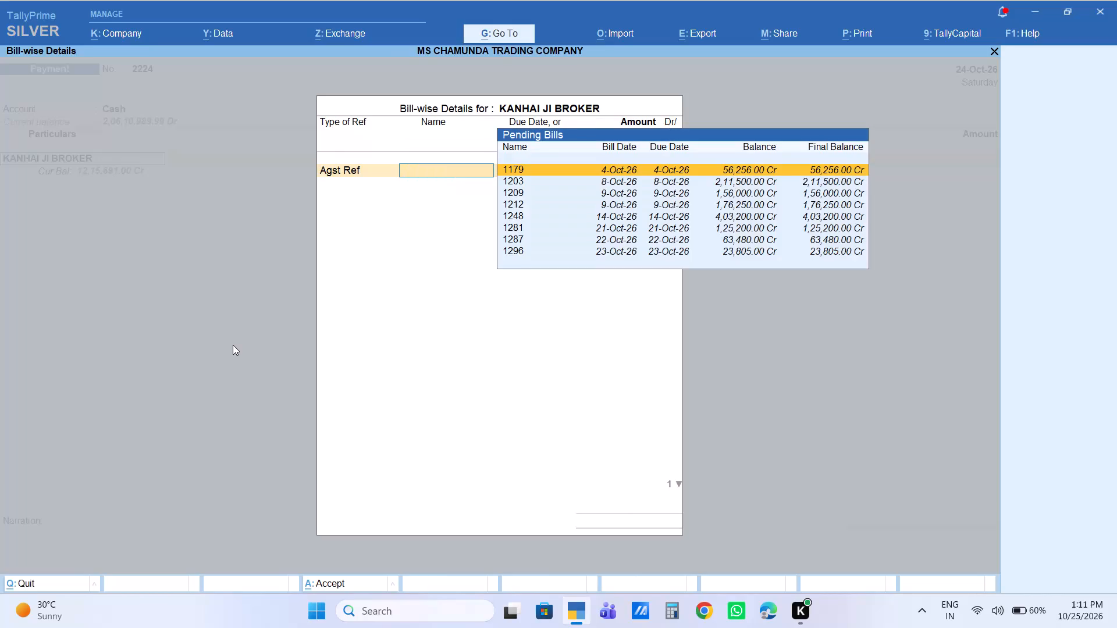
Look through KANHAI JI BROKER's list of pending bills from the oldest to the most recent and back.
key("Down")
key("Down")
key("Down")
key("Down")
key("Down")
key("Down")
key("Down")
key("Down")
key("Down")
key("Down")
key("Down")
key("Down")
key("Down")
key("Up")
key("Up")
key("Up")
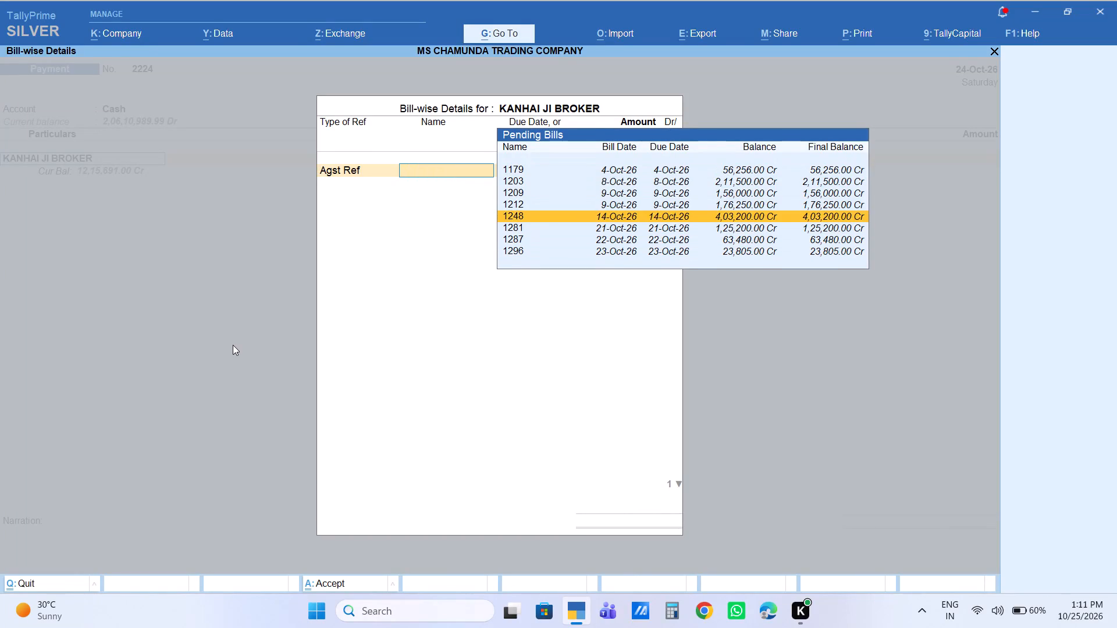
key("Up")
key("Up")
key("Up")
key("Up")
Allocate 56,256 Dr of the Cash payment against KANHAI JI BROKER's pending bill 1179.
key("Return")
key("Return")
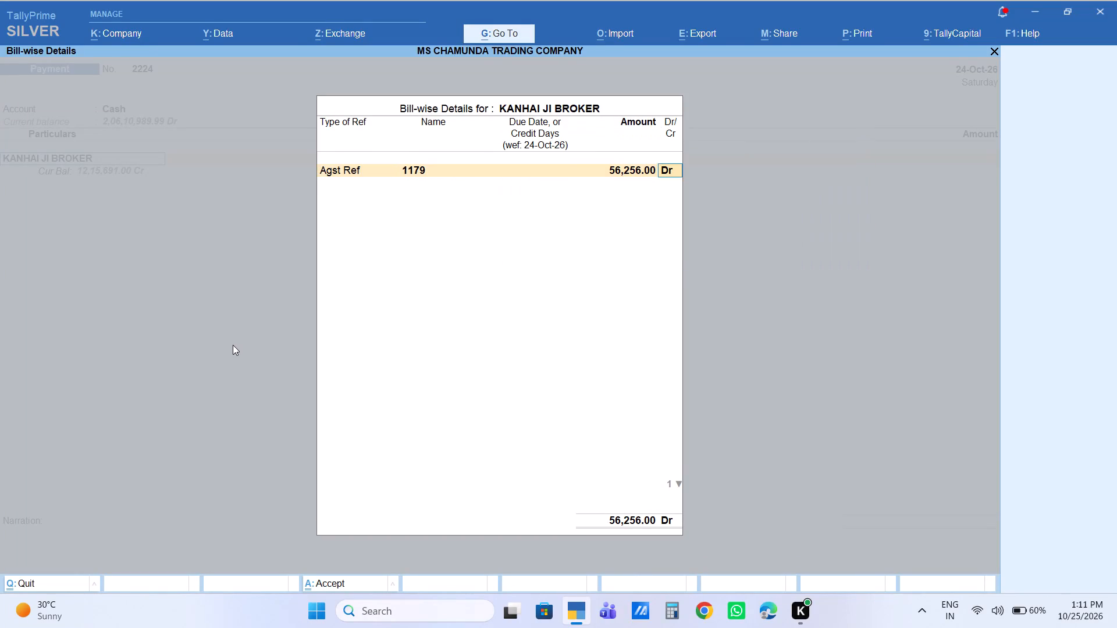
key("Return")
Add a second Agst Ref allocation for KANHAI JI BROKER against pending bill 1203.
key("Down")
key("Down")
key("Return")
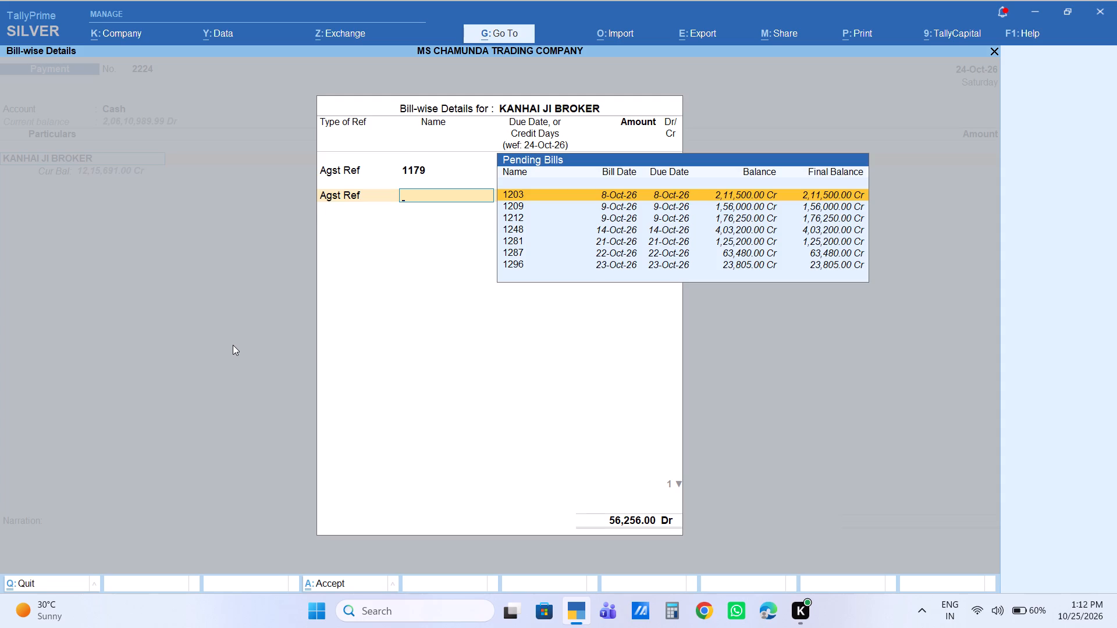
key("Return")
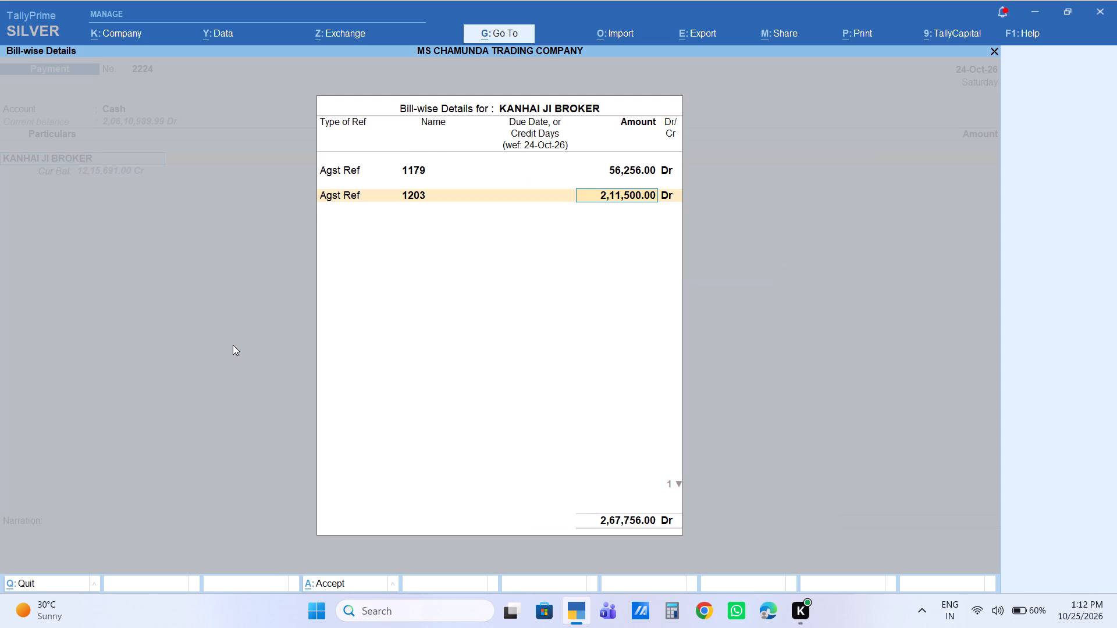
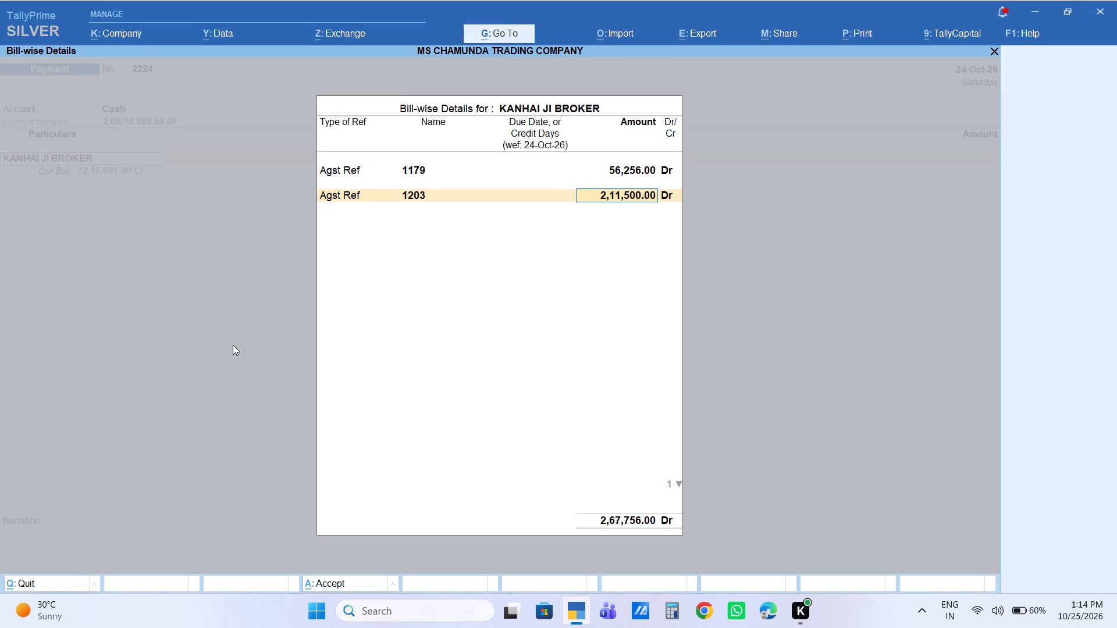
Set KANHAI JI BROKER's allocation against bill 1203 to 43,744 Dr and save the Cash payment voucher without narration.
key("4")
key("3")
type("744")
key("Return")
key("Return")
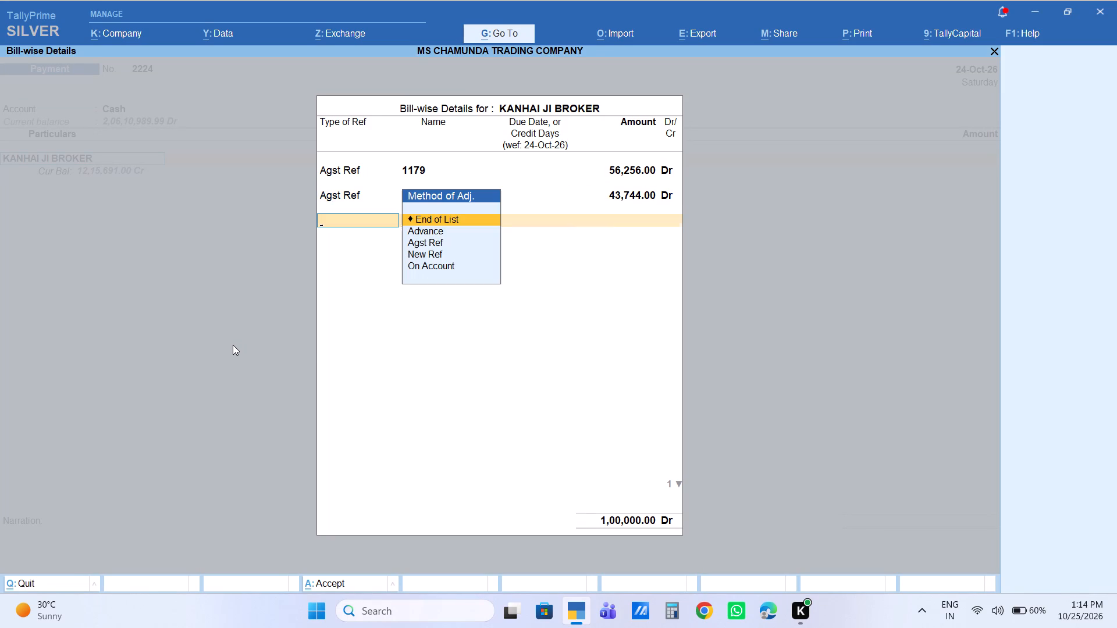
key("Return")
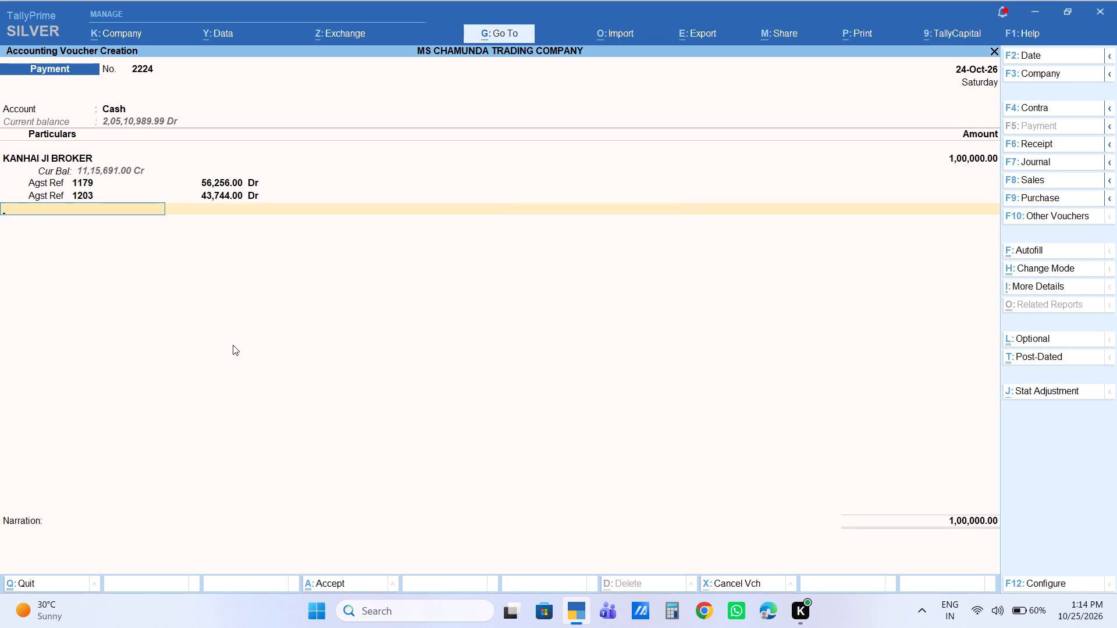
key("Return")
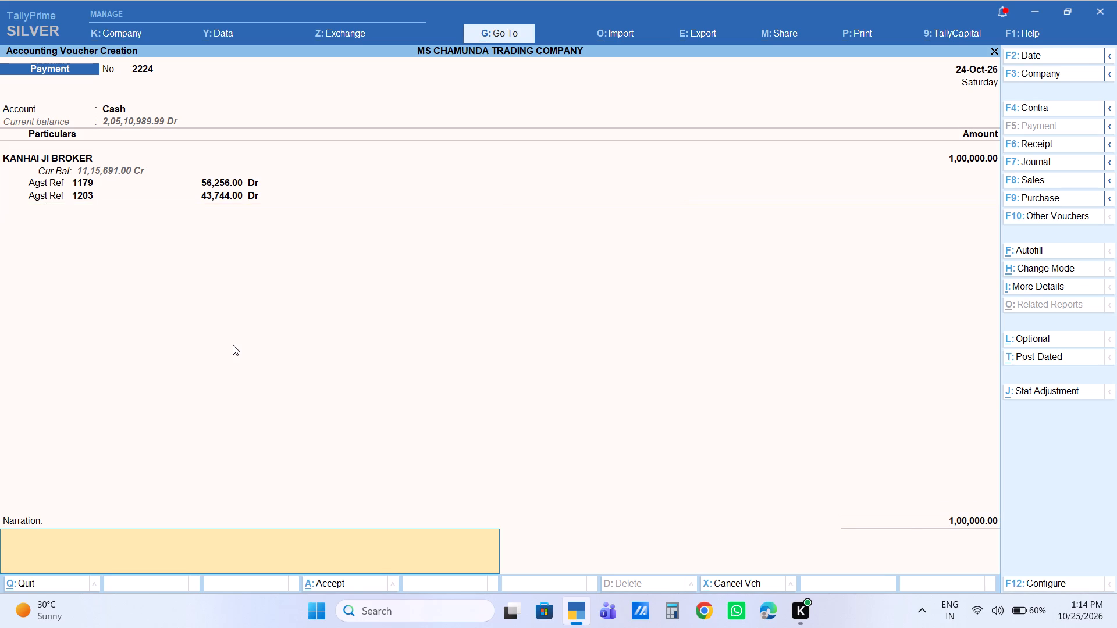
key("Return")
key("Return")
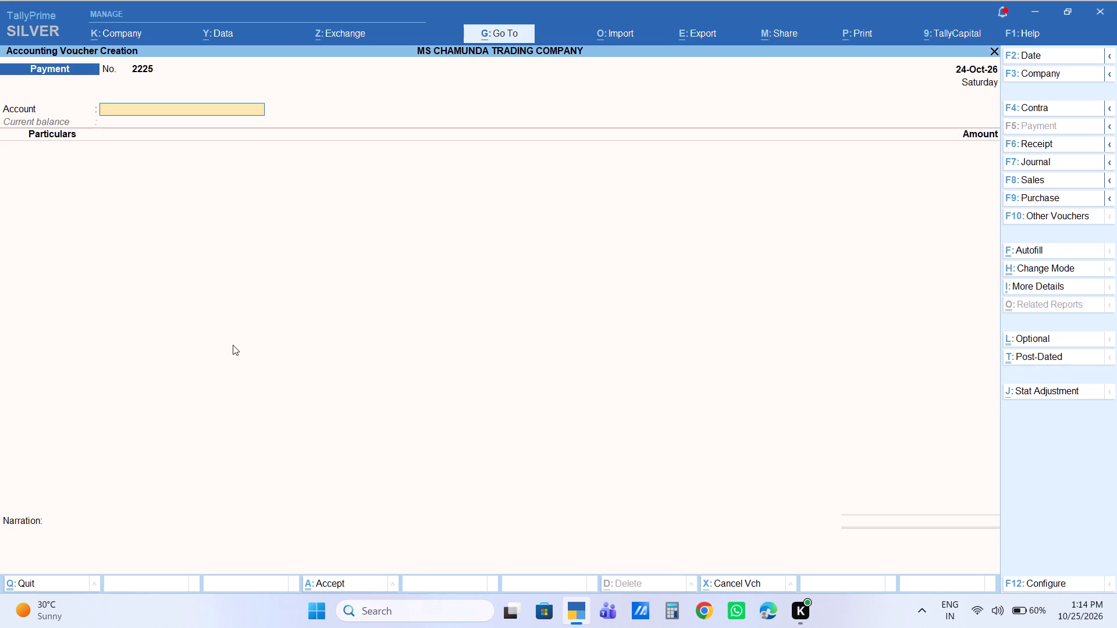
Record a 50,000 Cash payment to Jagarnath Bhandar as Agst Ref to pending bill 1137 and save the voucher.
type("ca")
key("Return")
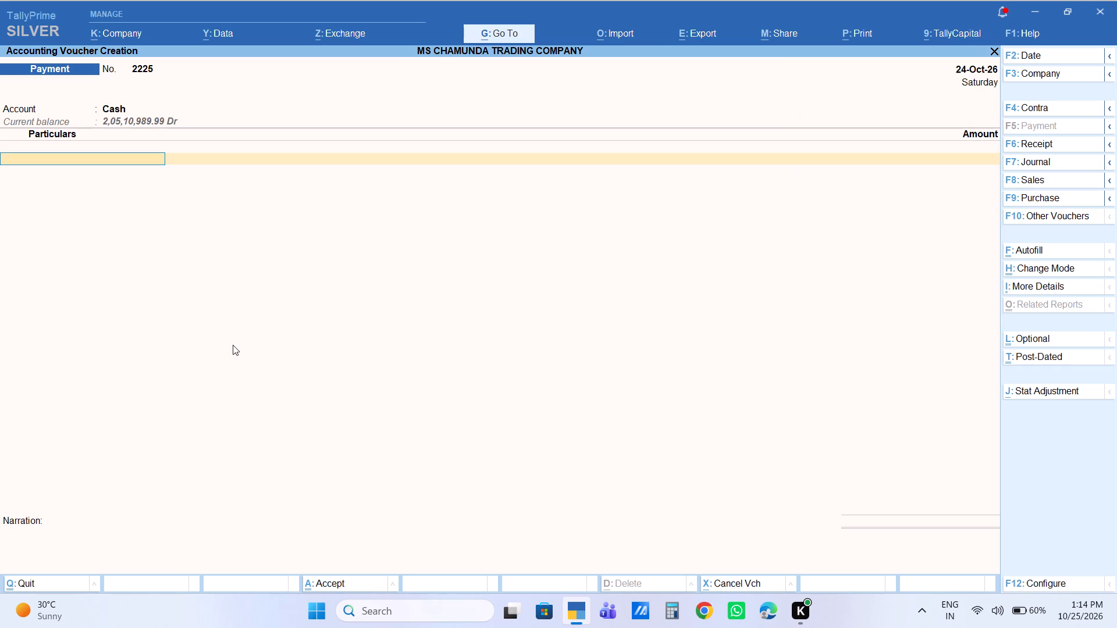
type("ja")
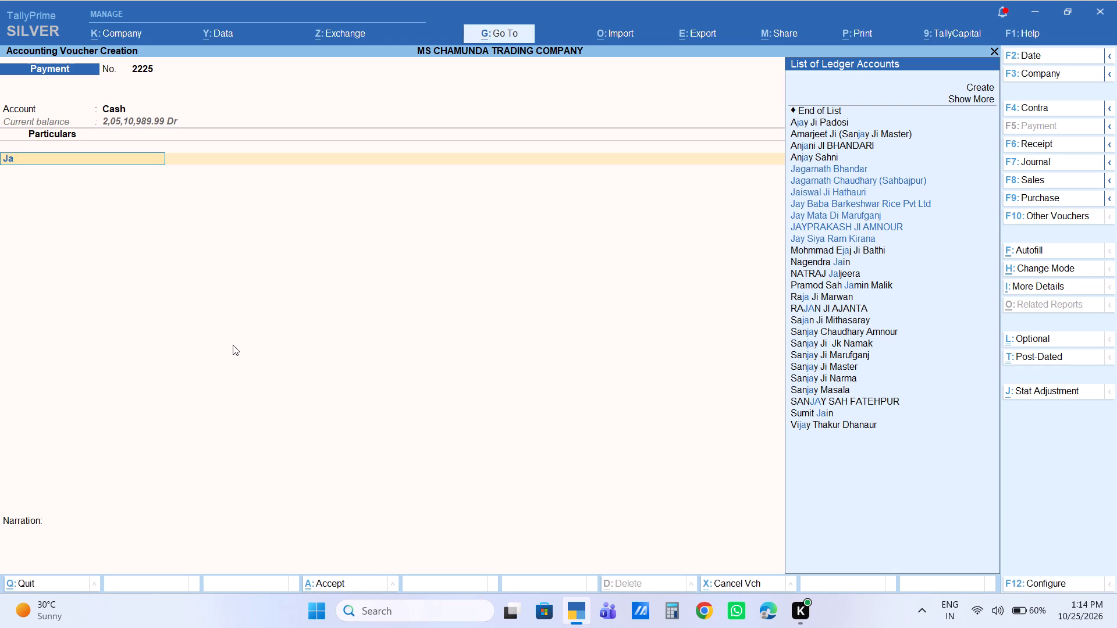
type("ga")
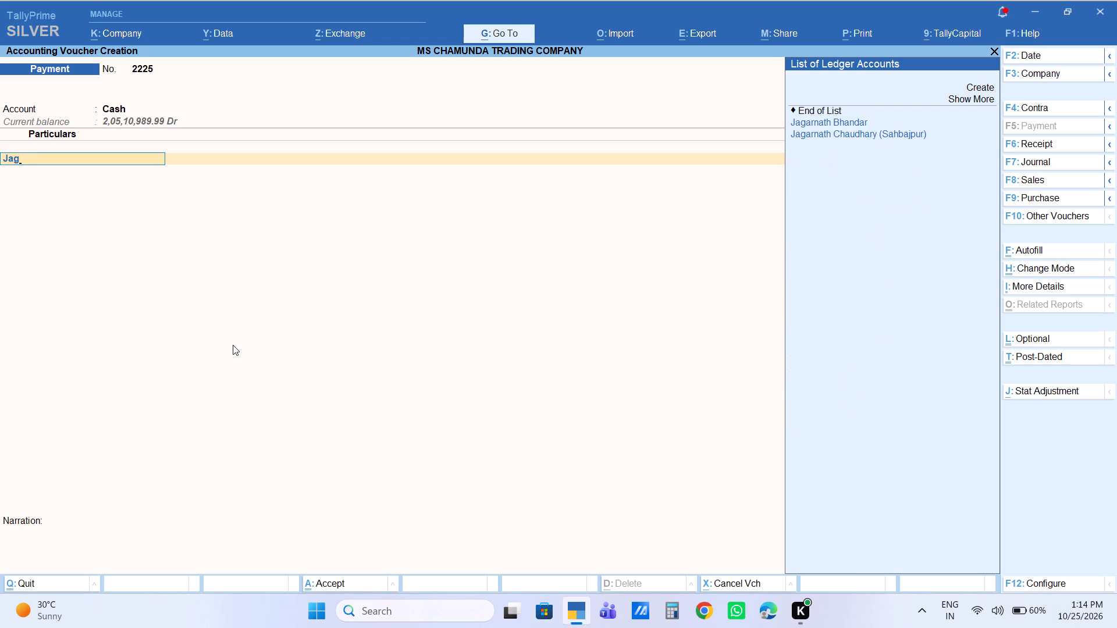
key("Down")
key("Return")
key("Return")
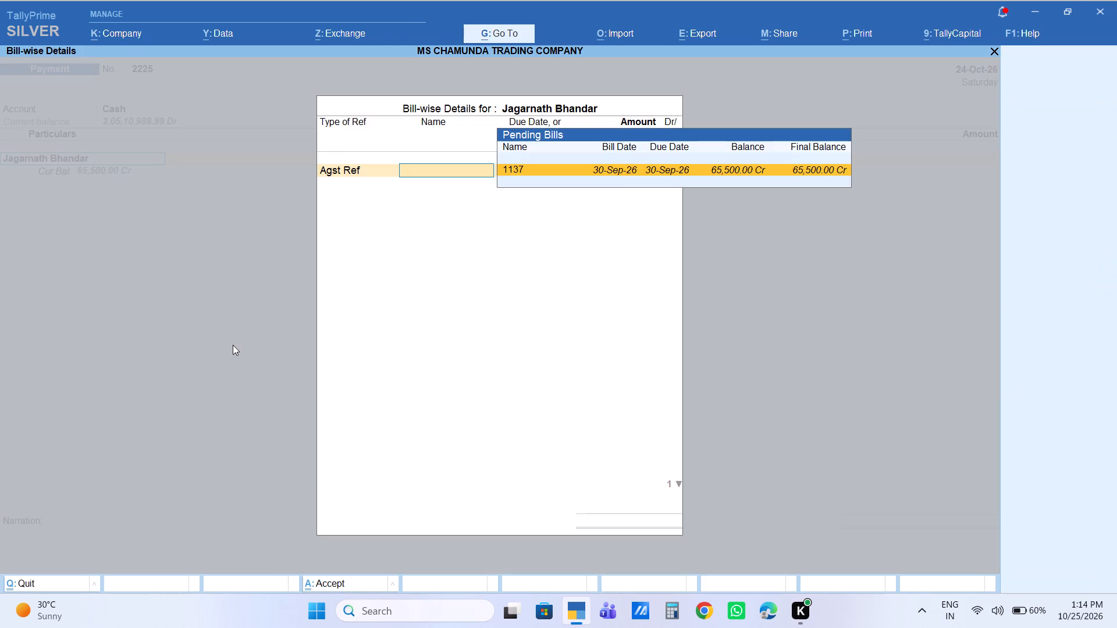
key("Return")
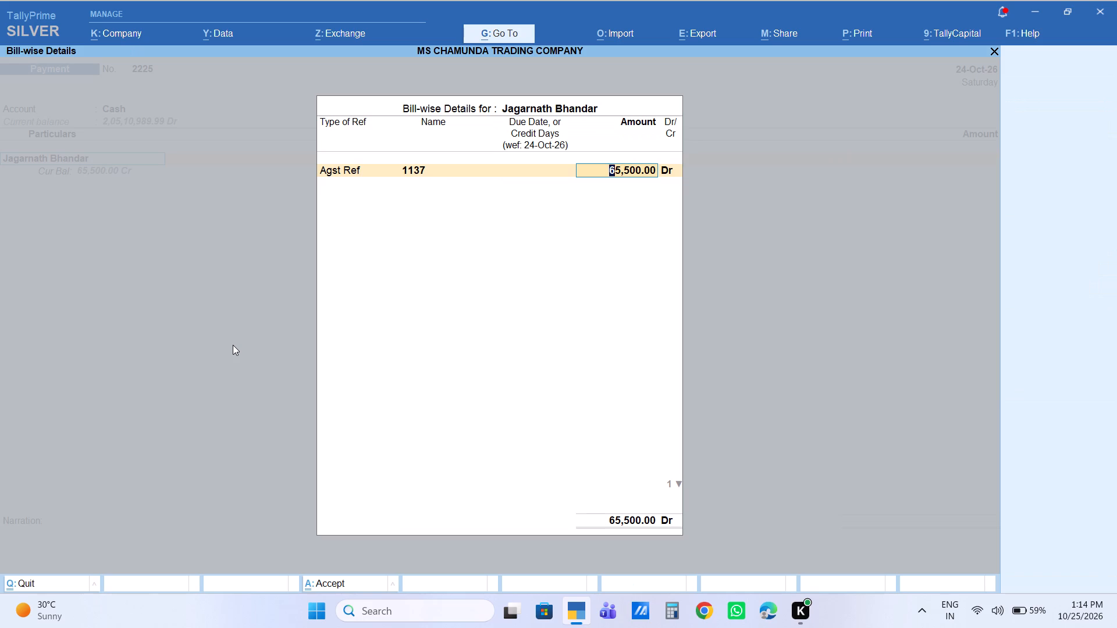
type("50000")
key("Return")
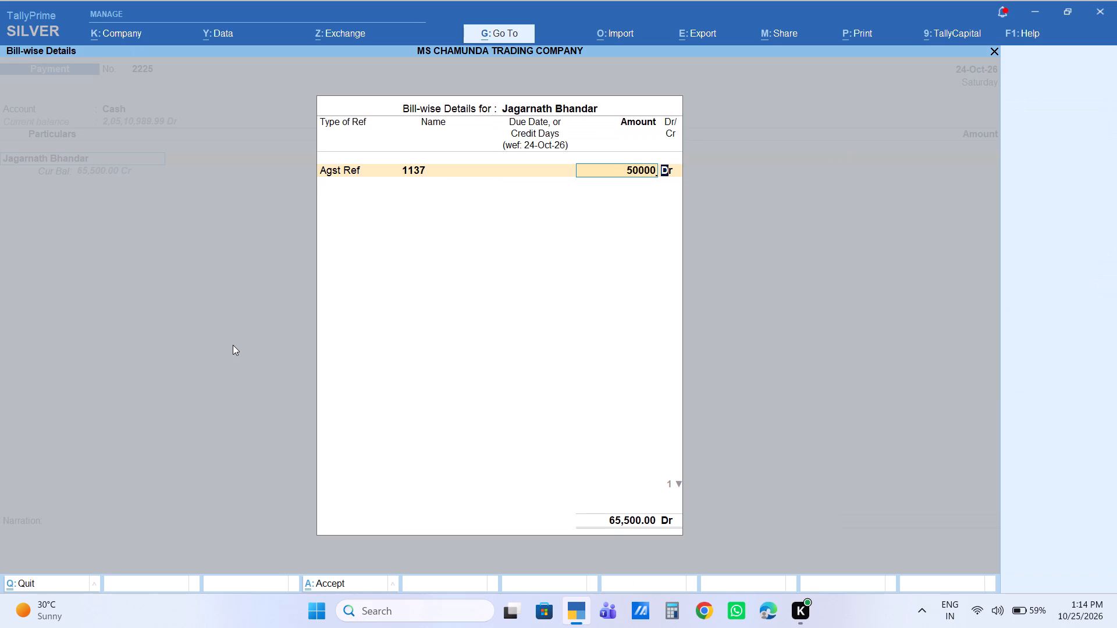
key("Return")
key("Return")
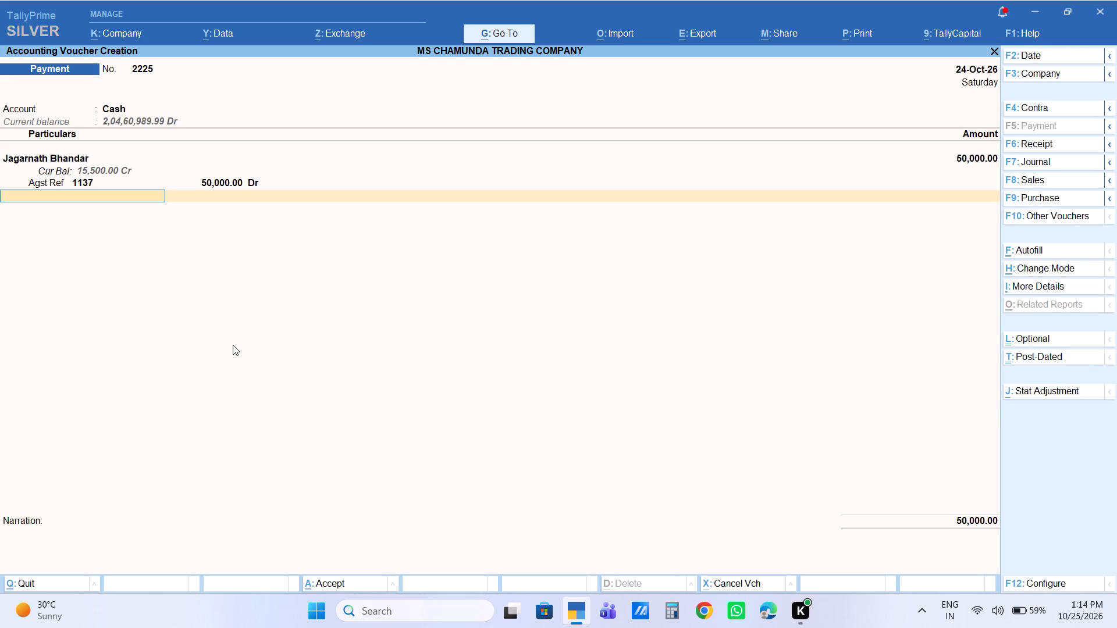
key("Return")
key("Return")
key("Return")
key("Return")
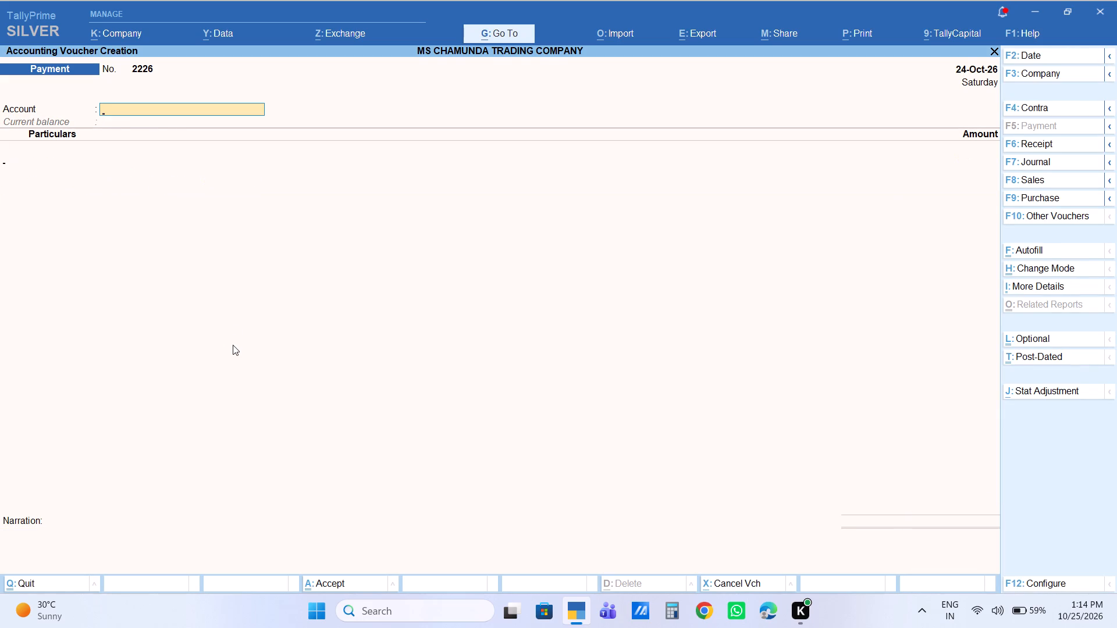
key("BackSpace")
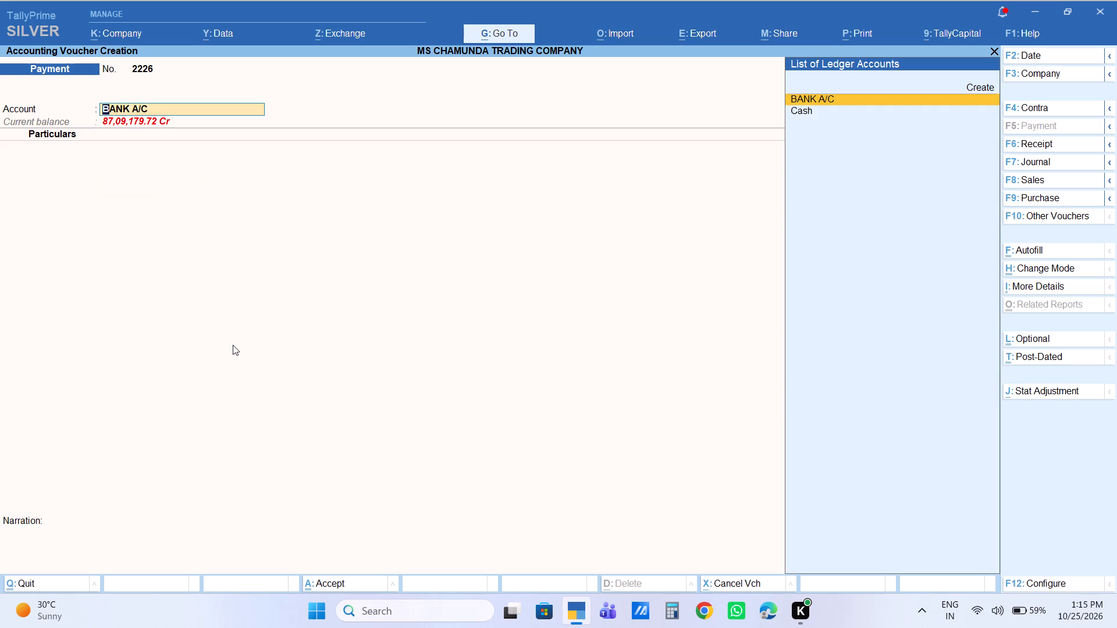
Record a 10,000 Cash payment to Manjit Masala as Agst Ref to pending bill 709 and save the voucher.
type("ca")
key("Return")
type("manjit")
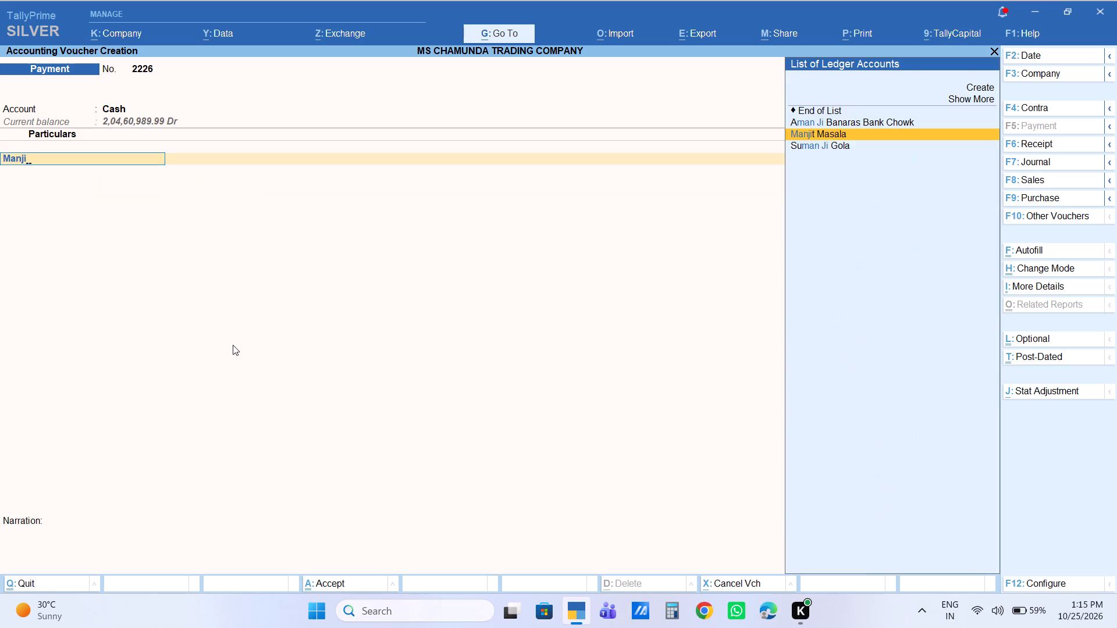
key("Return")
key("Return")
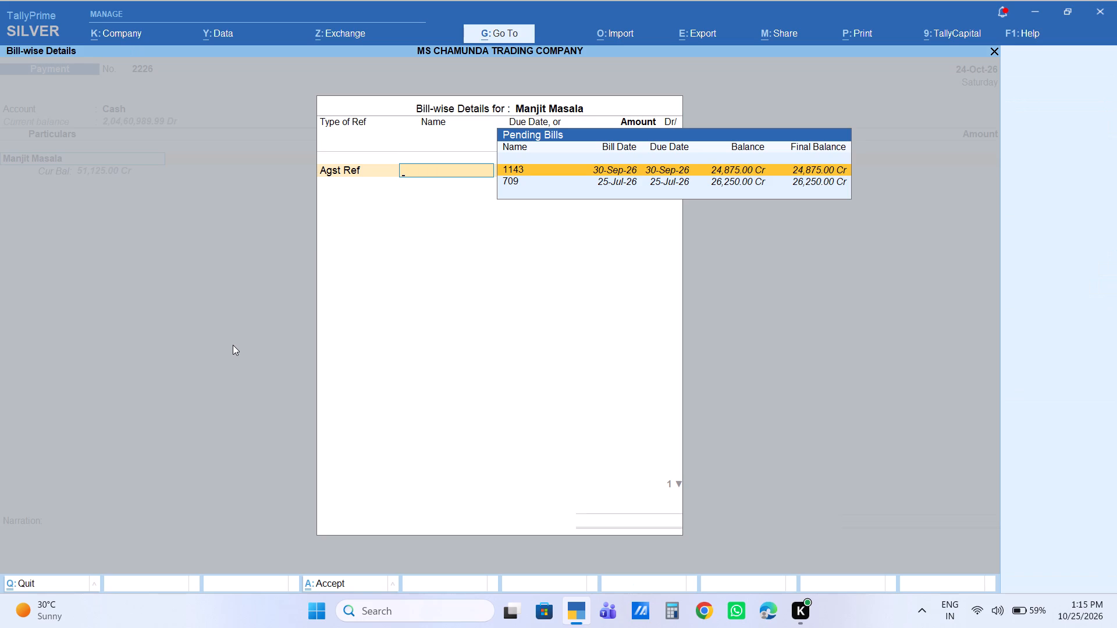
key("Down")
key("Return")
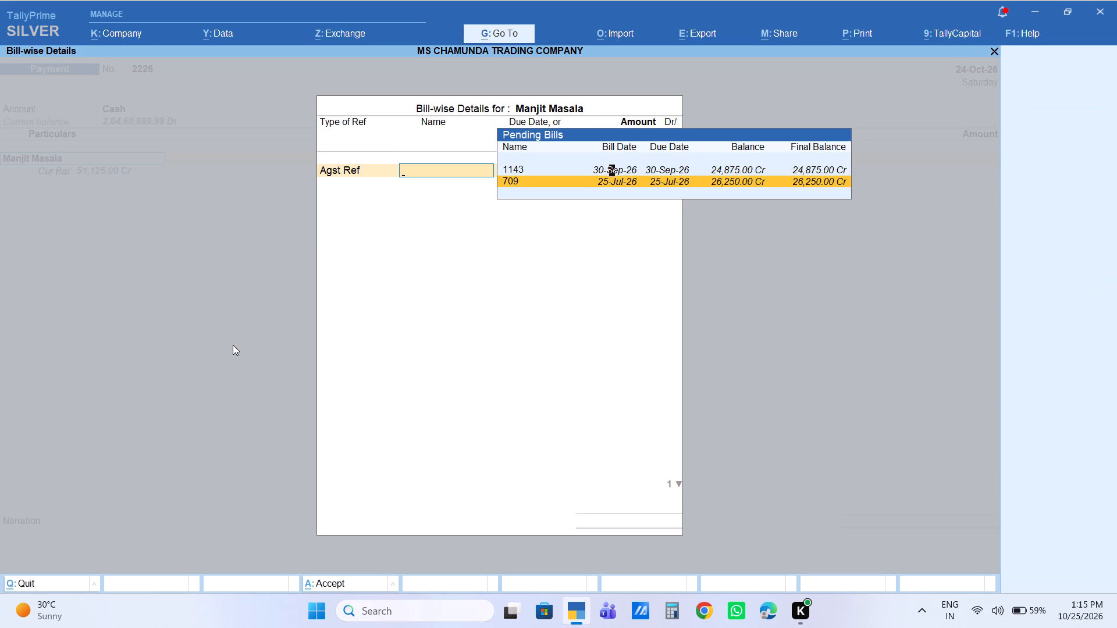
type("10000")
key("Return")
key("Return")
key("Return")
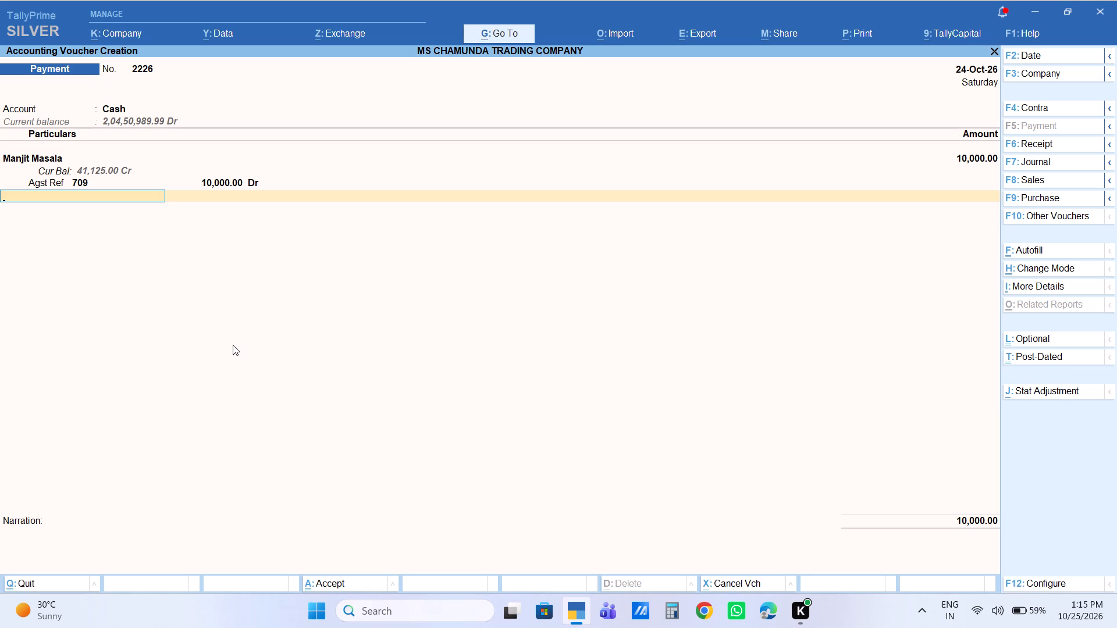
key("Return")
key("Return")
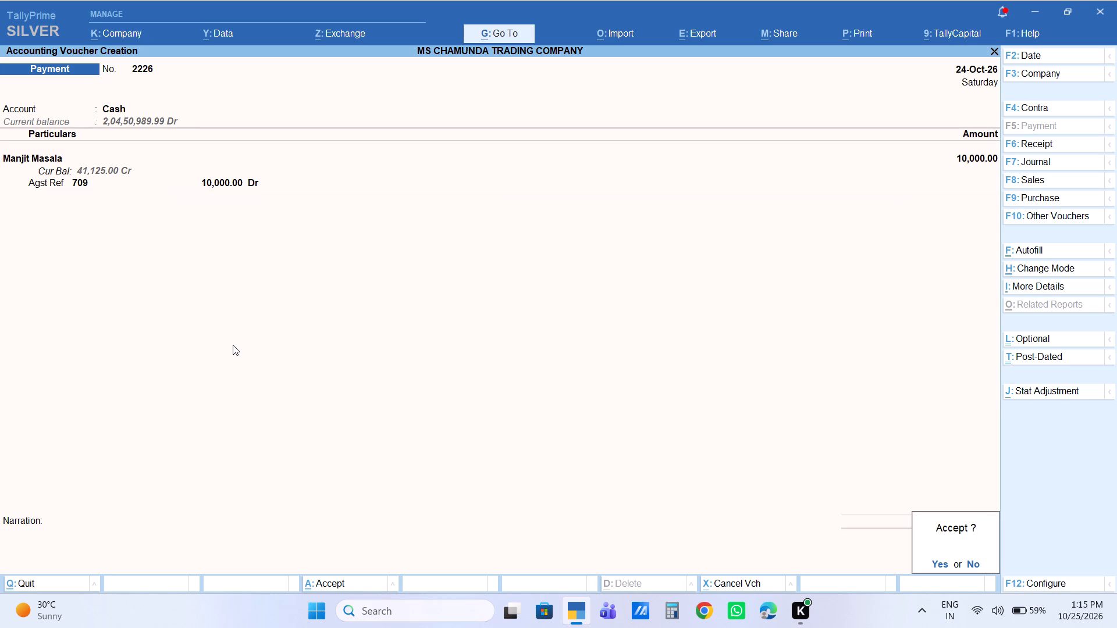
key("Return")
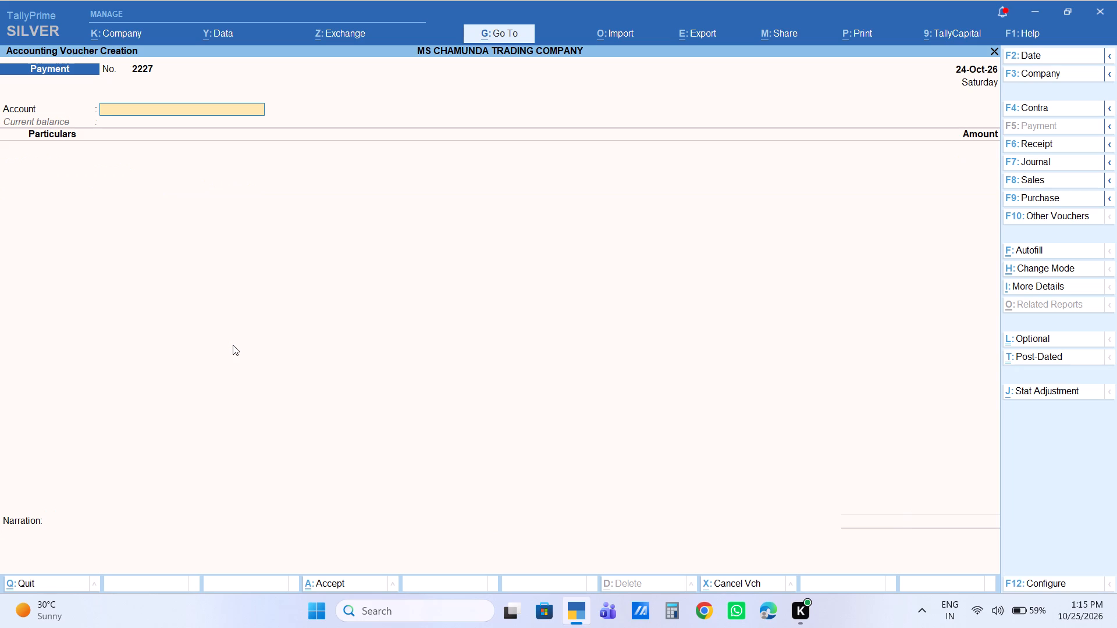
type("ca")
key("Return")
type("lalb")
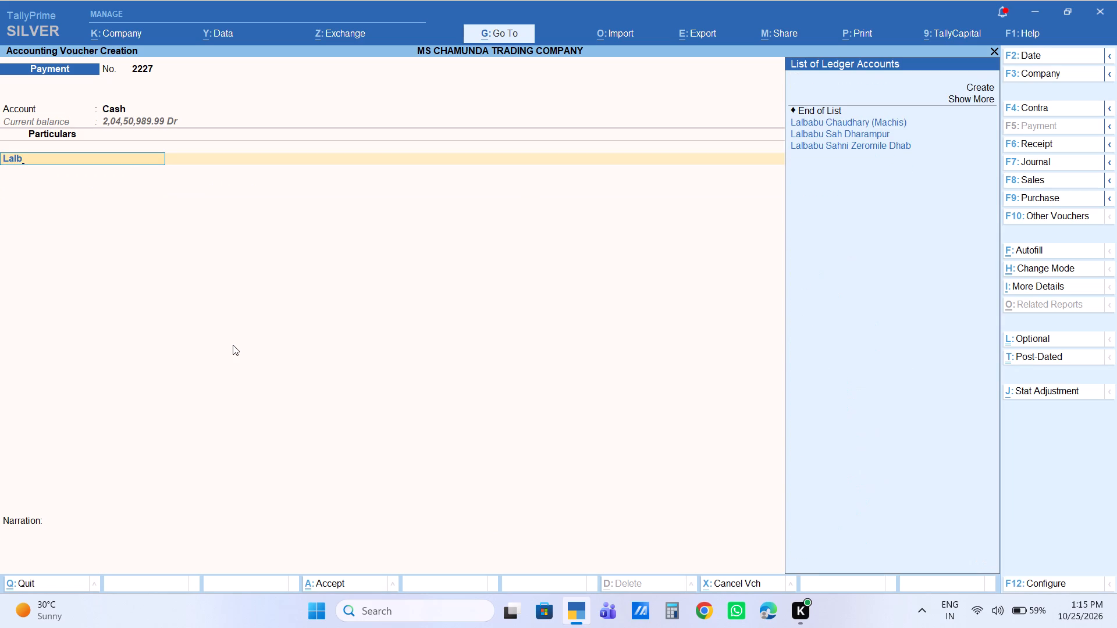
key("Down")
key("Return")
key("Return")
key("Return")
key("Return")
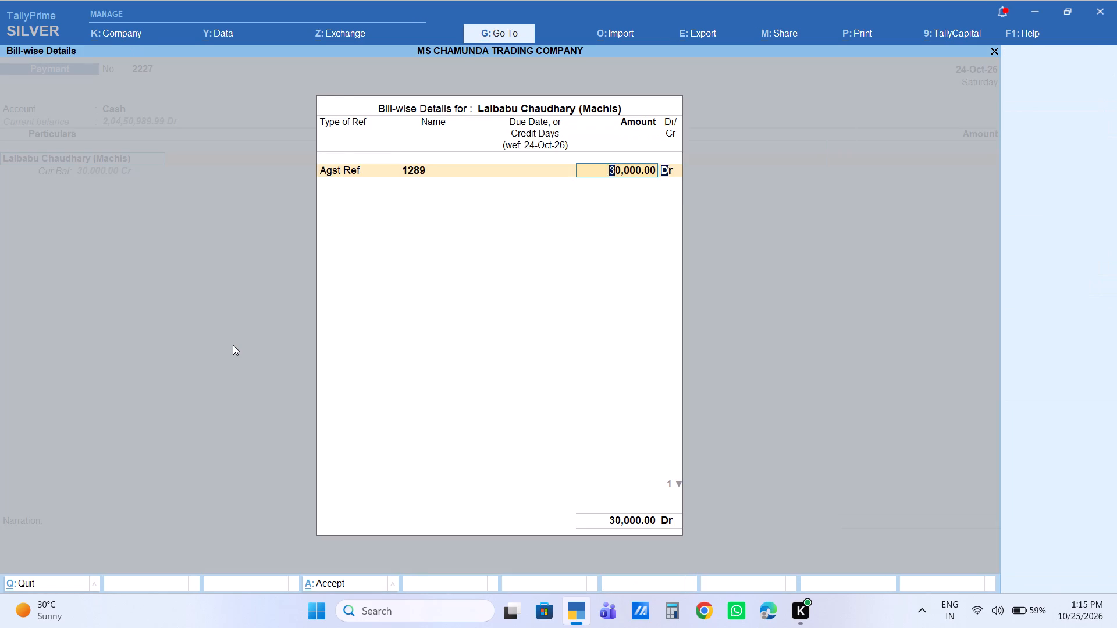
key("Return")
key("Return")
key("Return")
type("no duea")
key("BackSpace")
key("s")
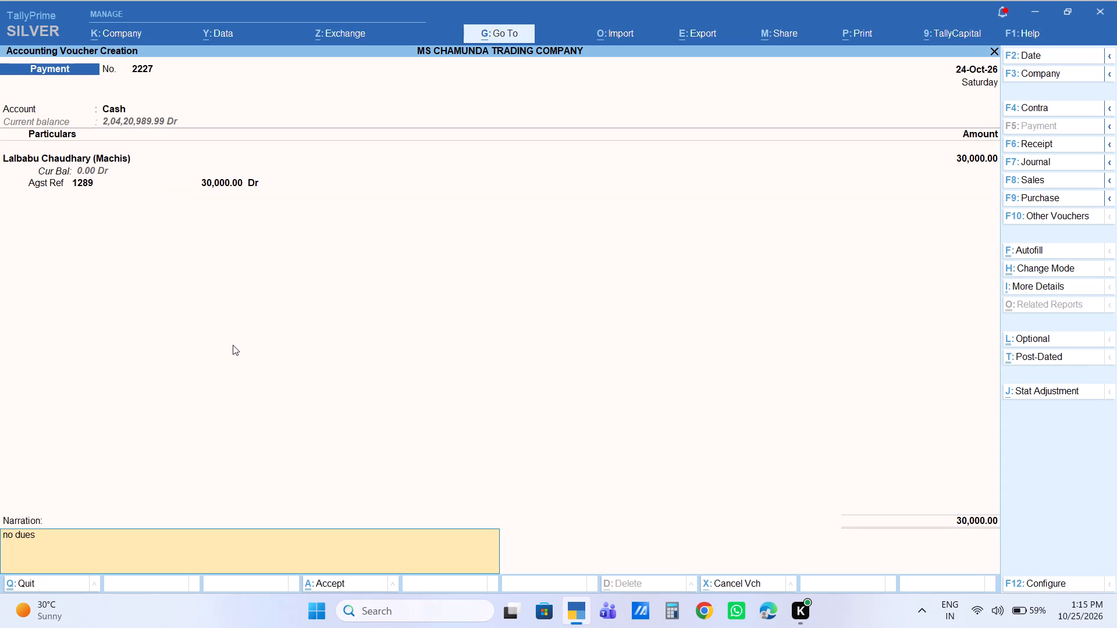
key("Return")
key("Return")
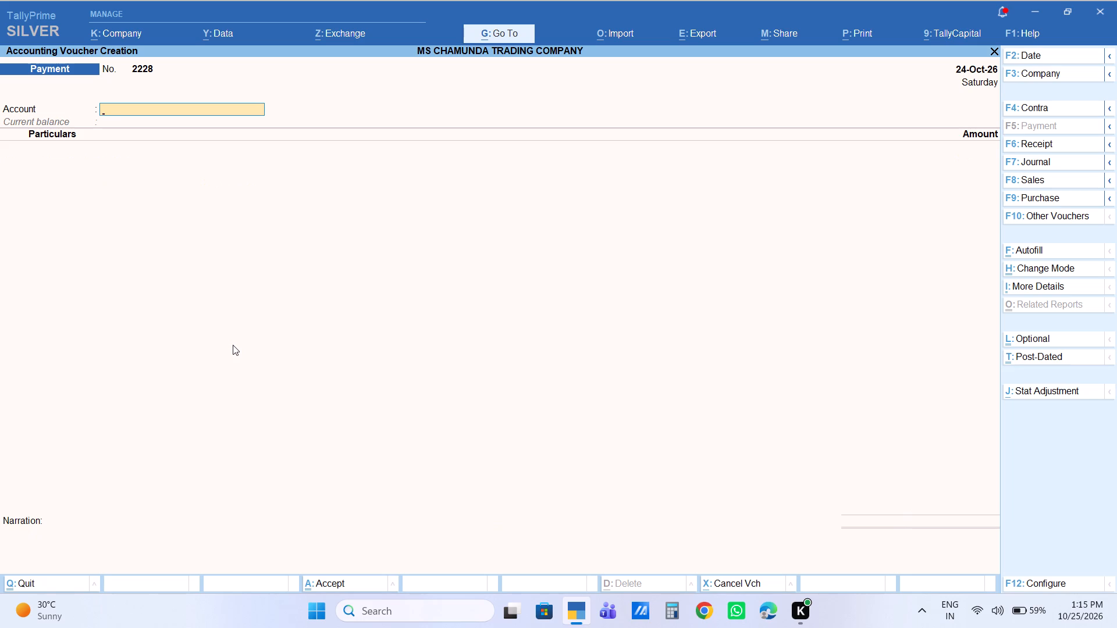
type("ca")
key("Return")
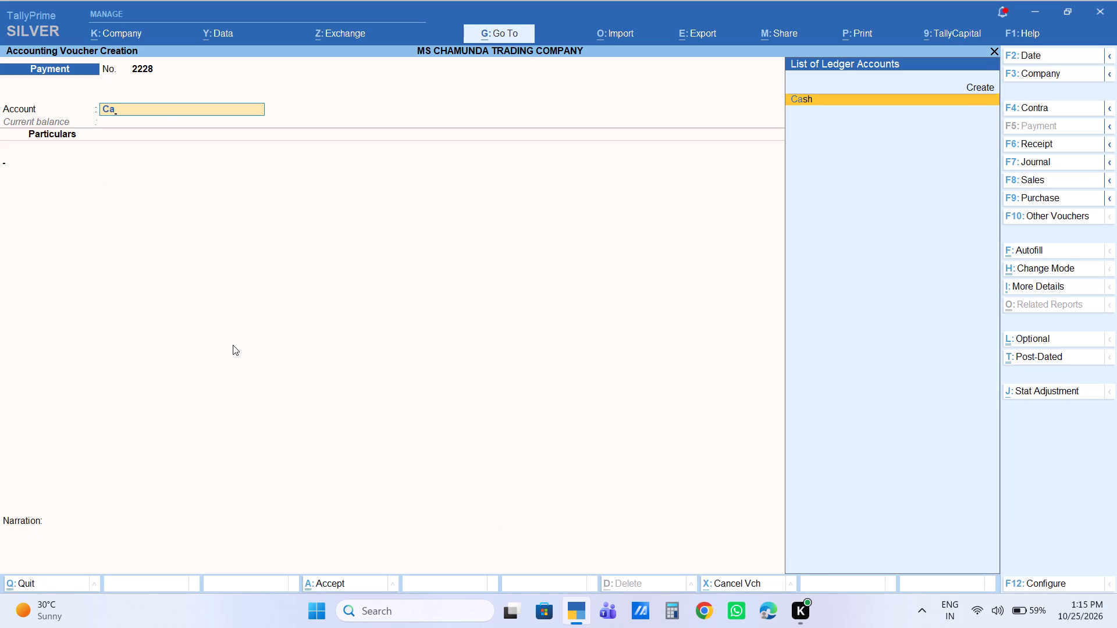
type("rajesh")
key("Down")
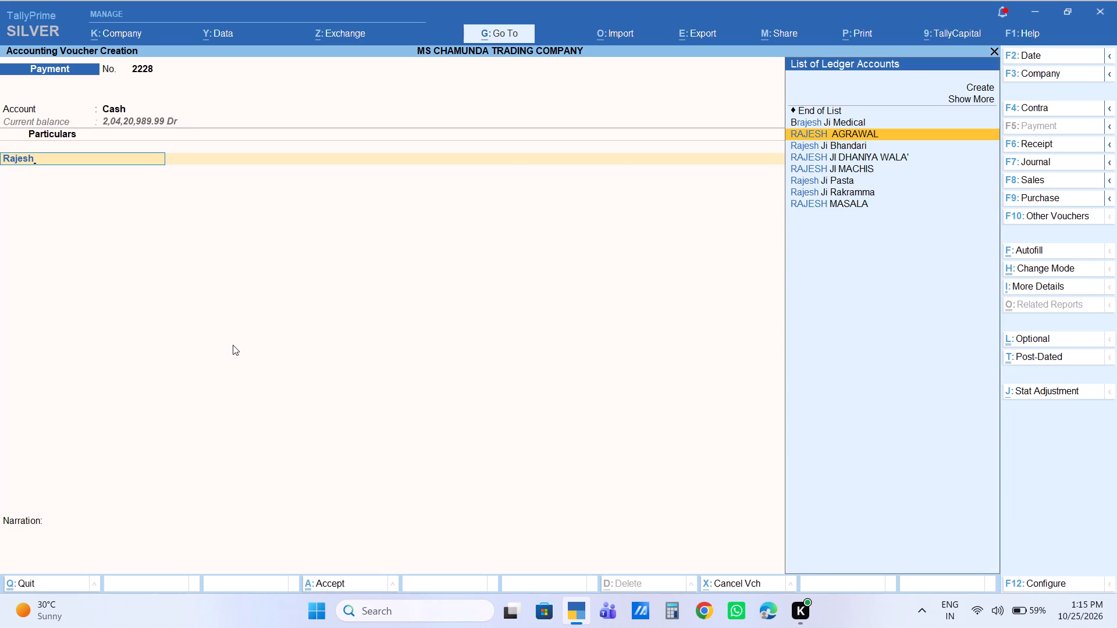
key("Return")
key("Return")
key("Return")
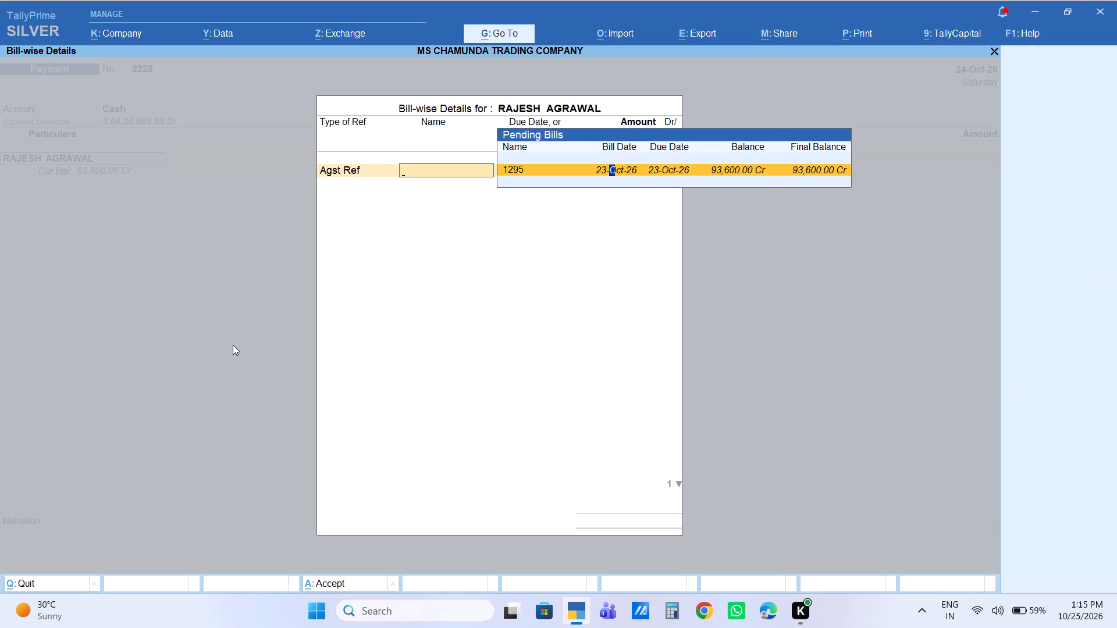
key("Return")
key("Return")
key("Return")
key("Return")
type("nodues")
key("Return")
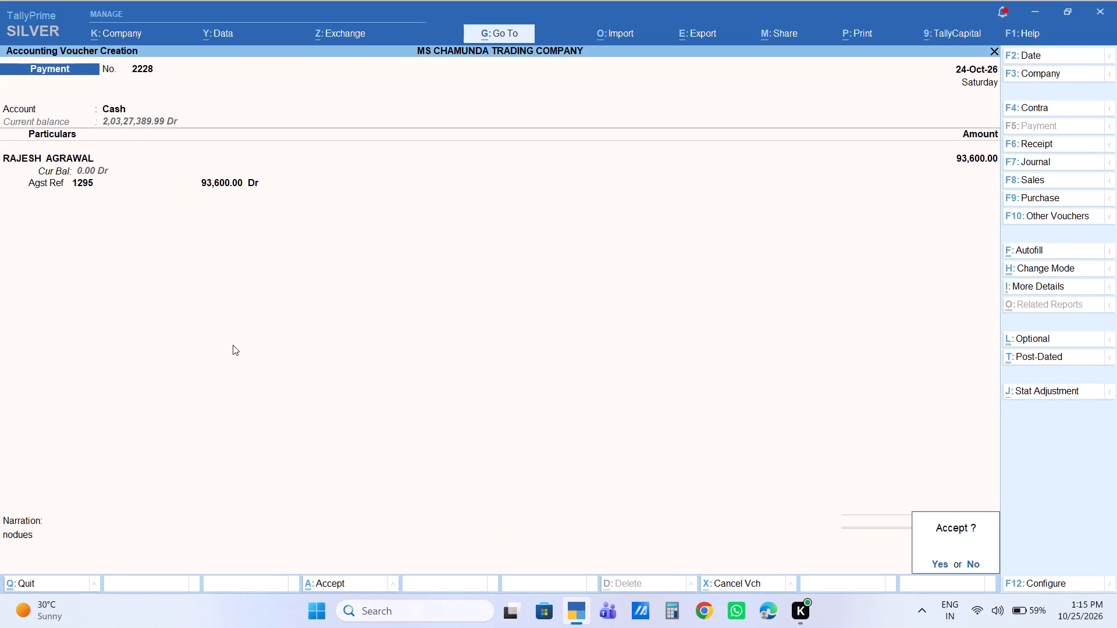
key("Return")
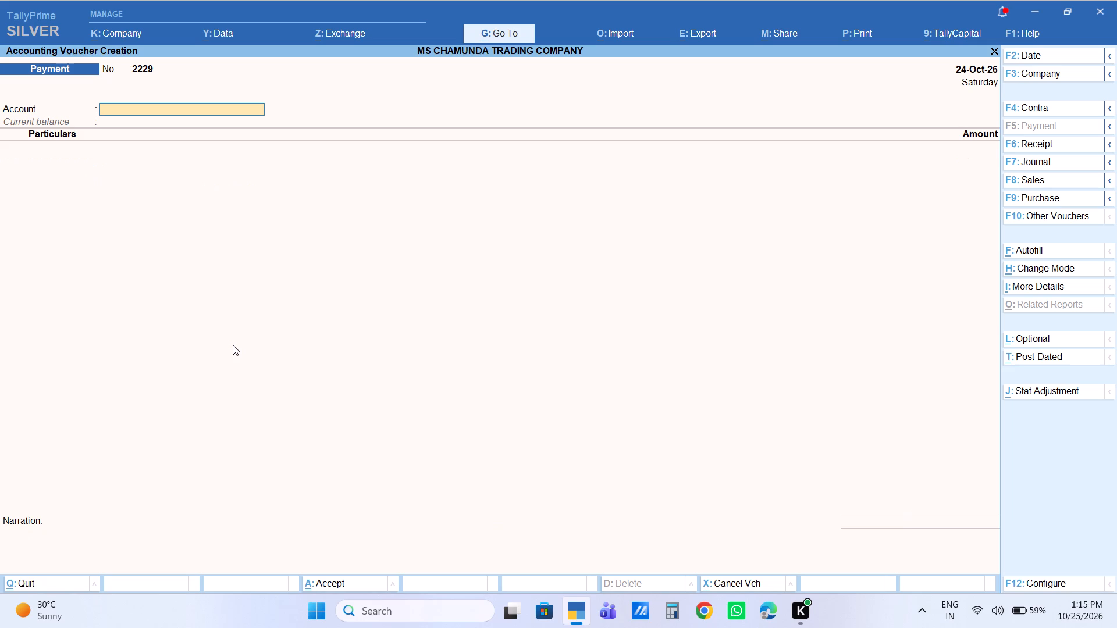
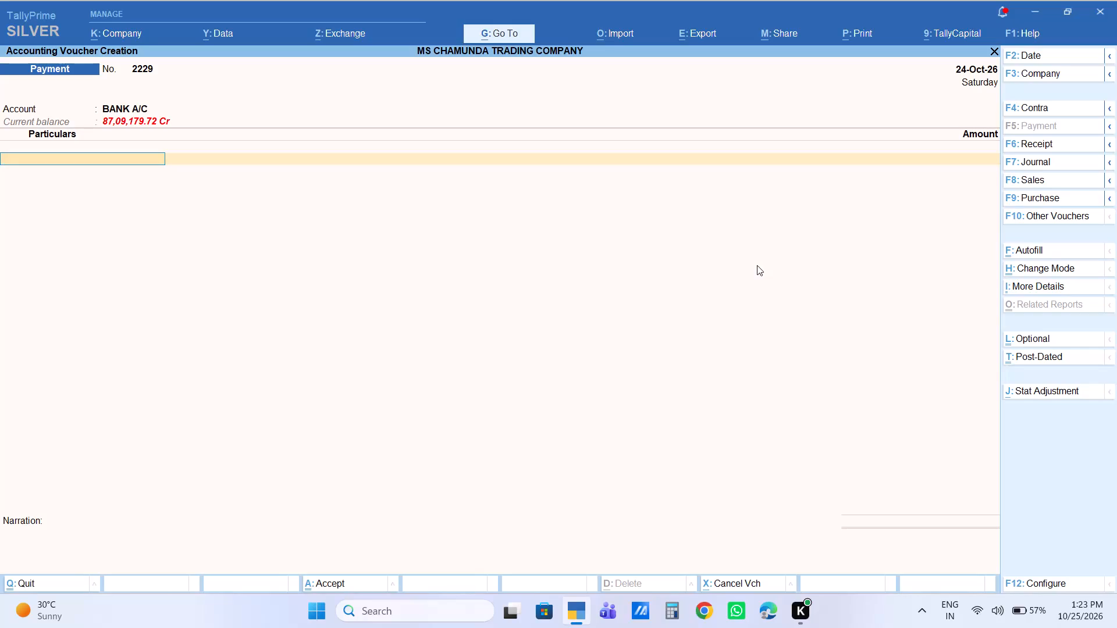
Start a sales voucher with Cash as the party account and SALES as the sales ledger.
key("F8")
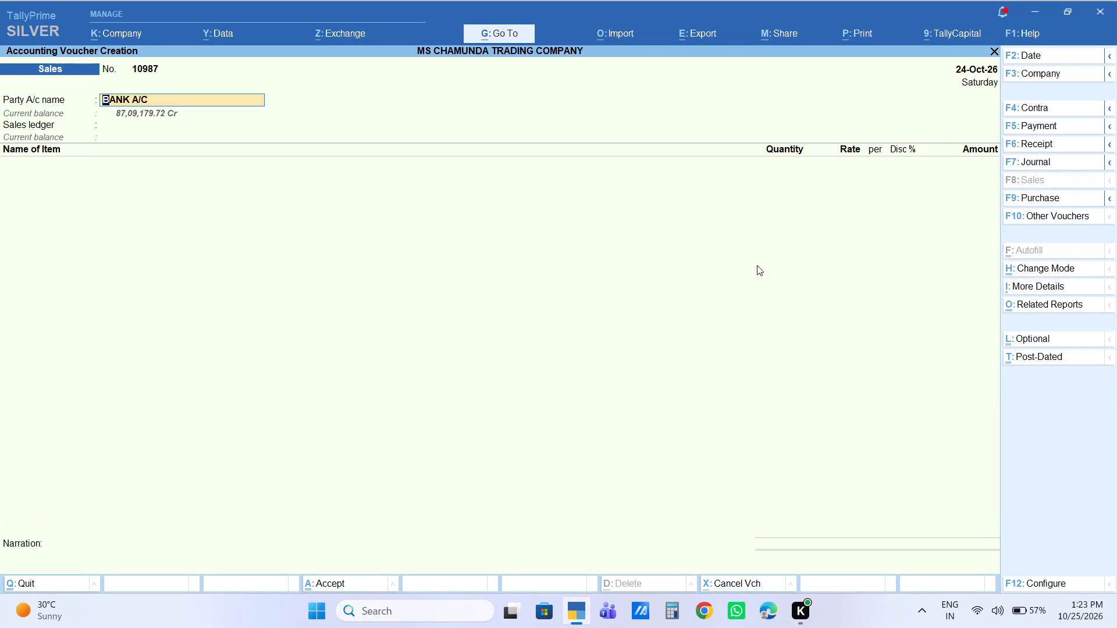
type("cas")
key("Return")
key("Return")
key("Return")
key("Return")
key("Return")
key("Return")
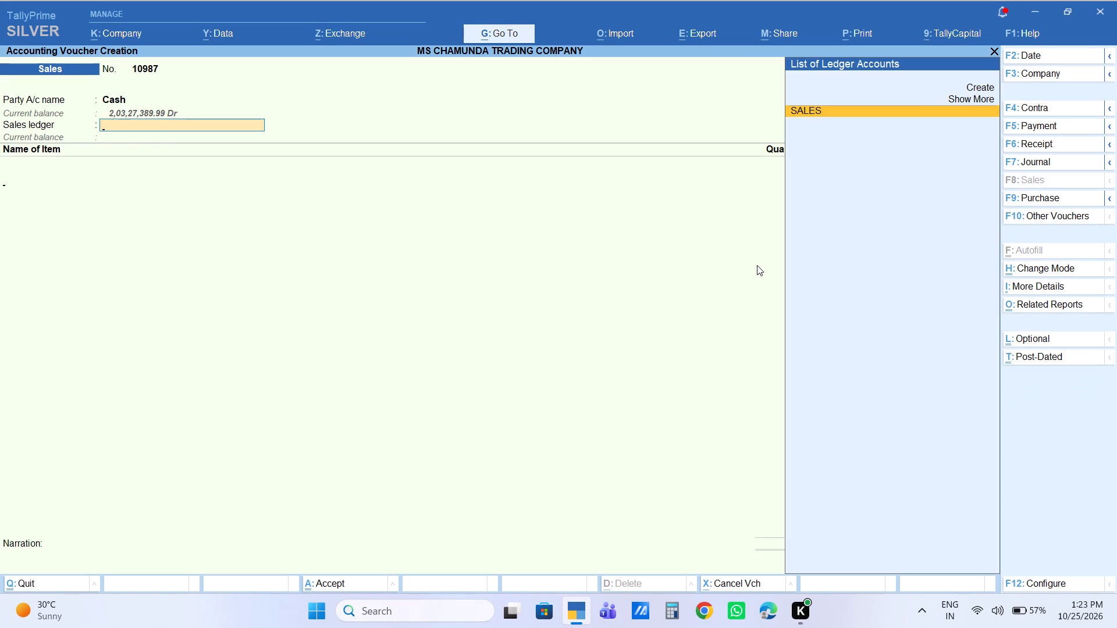
Add the stock item L MISHRI Cutting with a quantity of 10 KG at a rate of 70.00.
type("mishr")
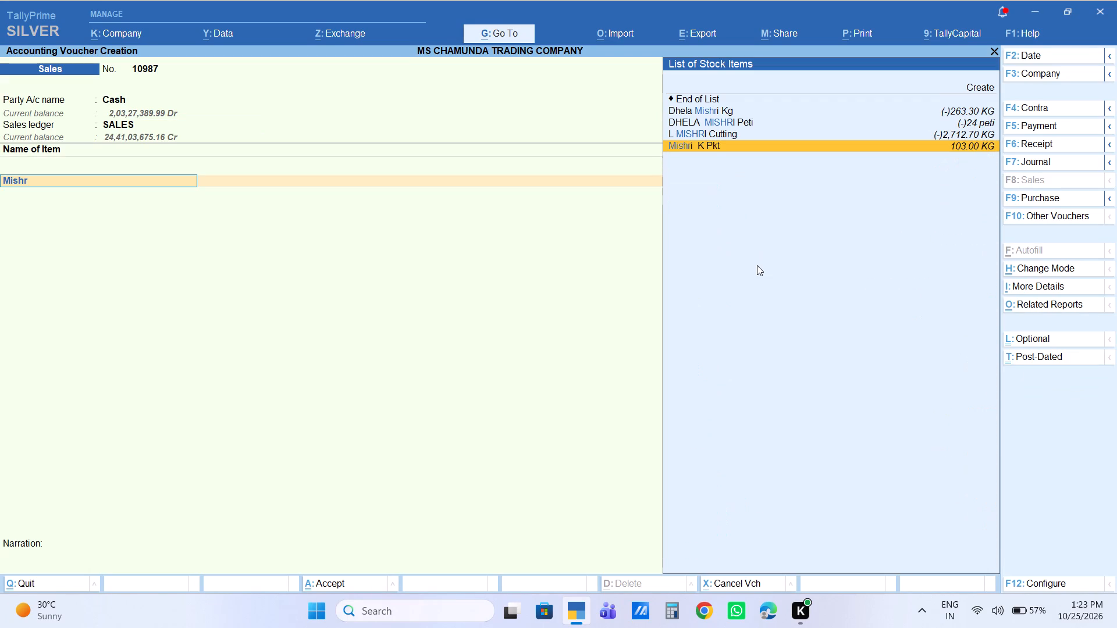
key("Up")
key("Return")
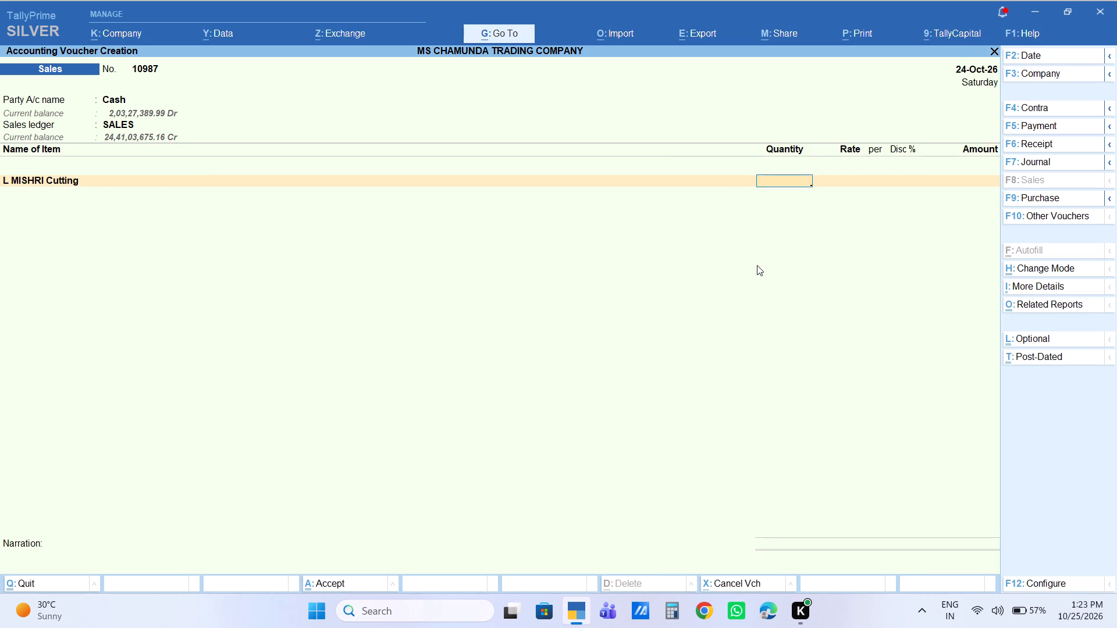
type("10")
key("Return")
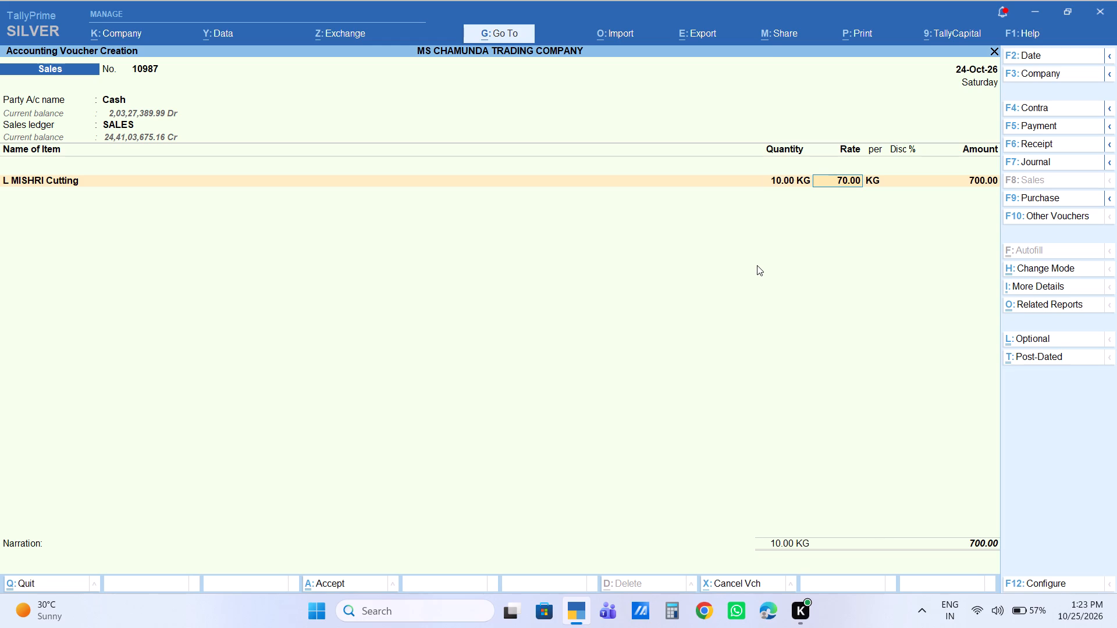
key("Return")
key("Return")
key("Return")
key("Return")
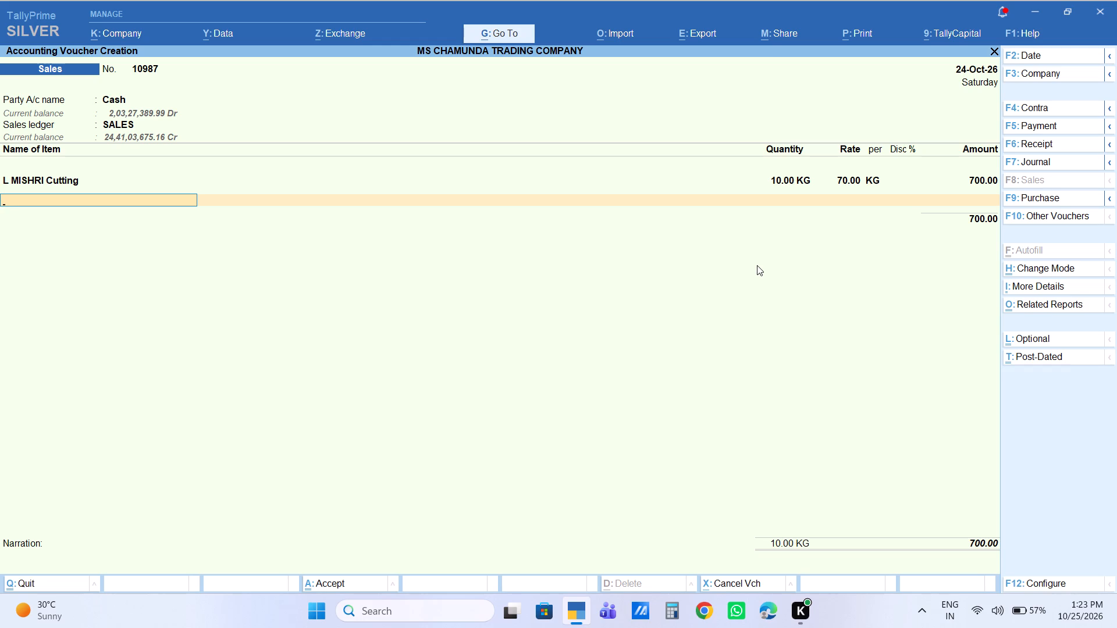
Add the stock item PANI GLASS Tower with a quantity of 2 peti and an amount of 1,860.
type("towe")
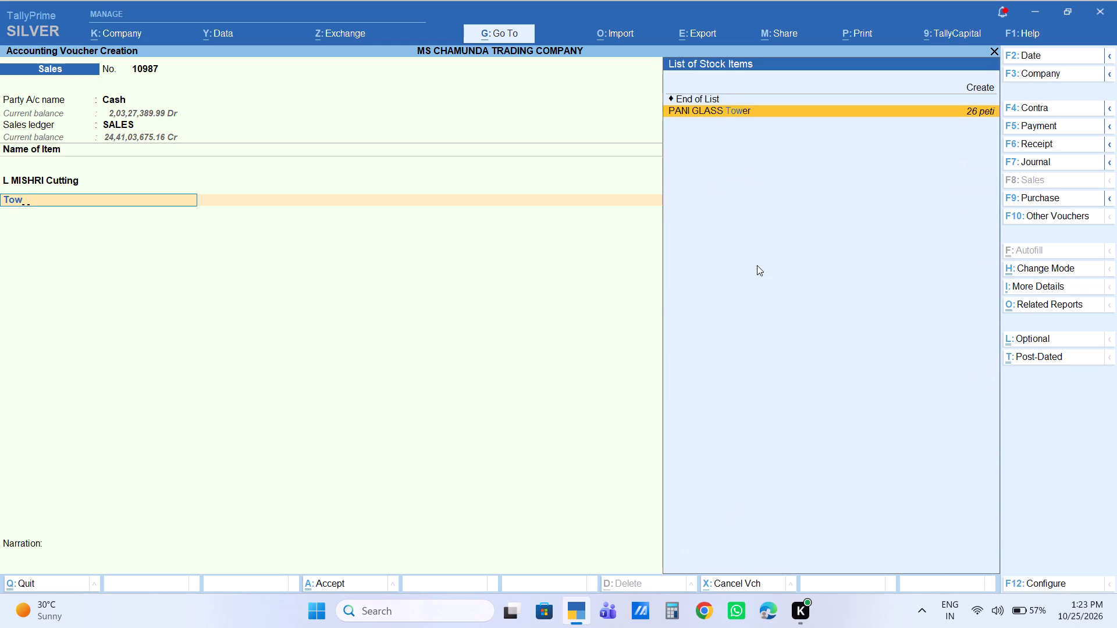
key("Return")
key("2")
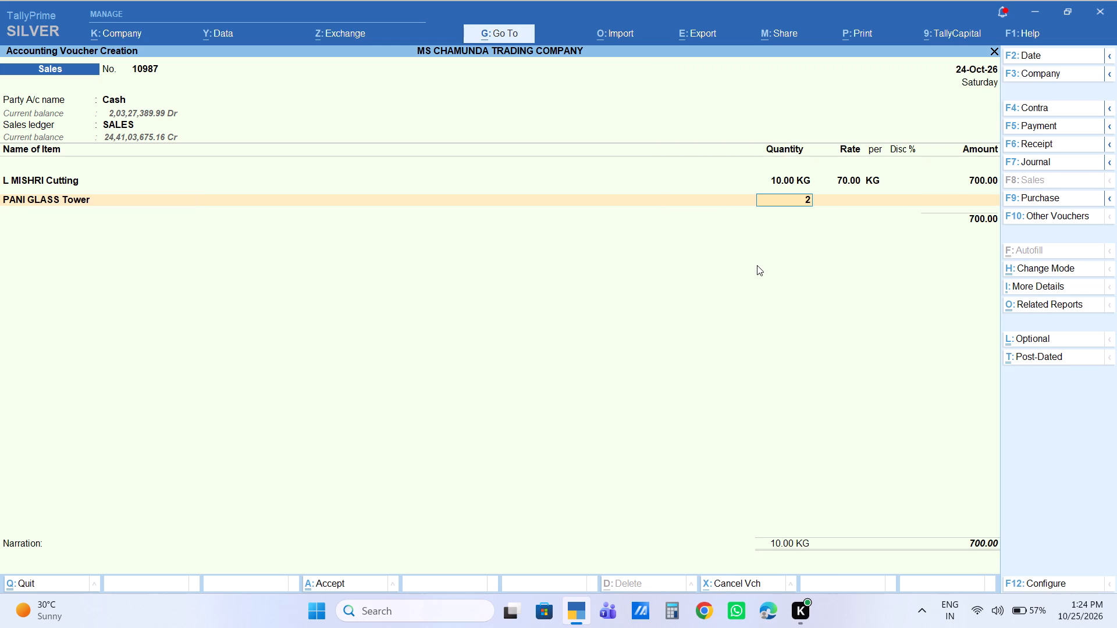
key("Return")
key("Return")
key("Return")
key("Return")
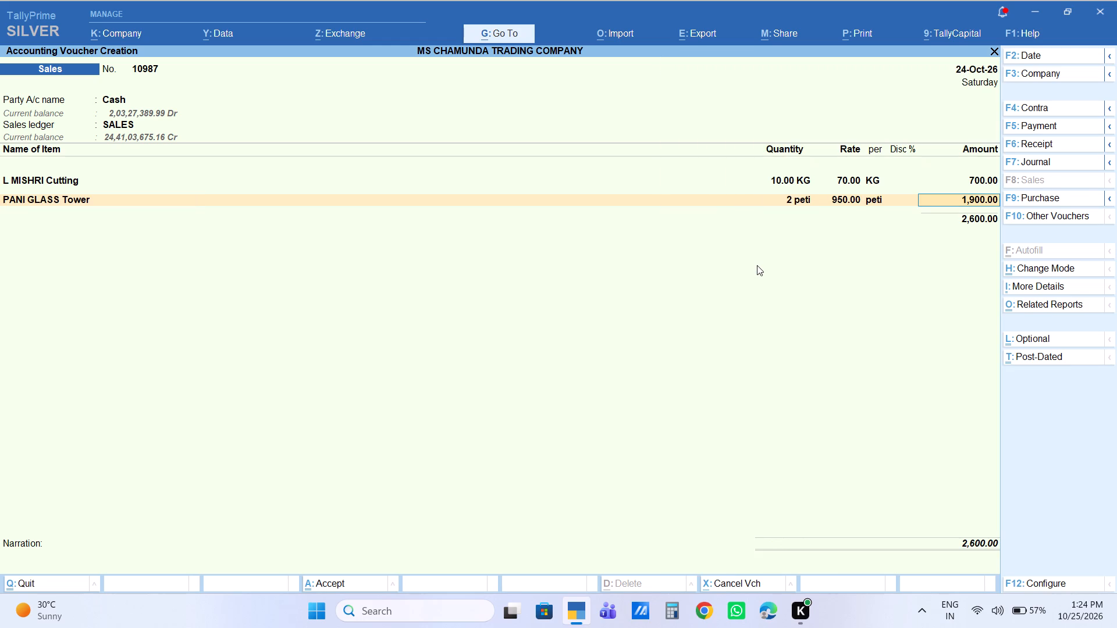
type("1860")
key("Return")
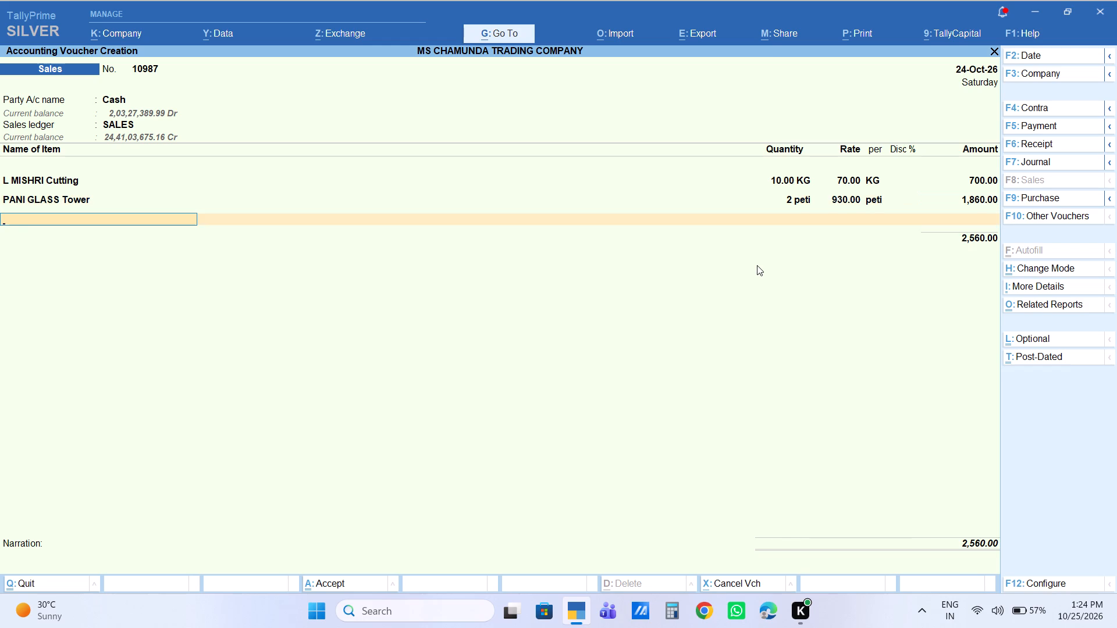
Add the stock item SALONI 500ML PETI with a quantity of 10 peti at a rate of 3,440.
type("saloni500")
key("Down")
key("Down")
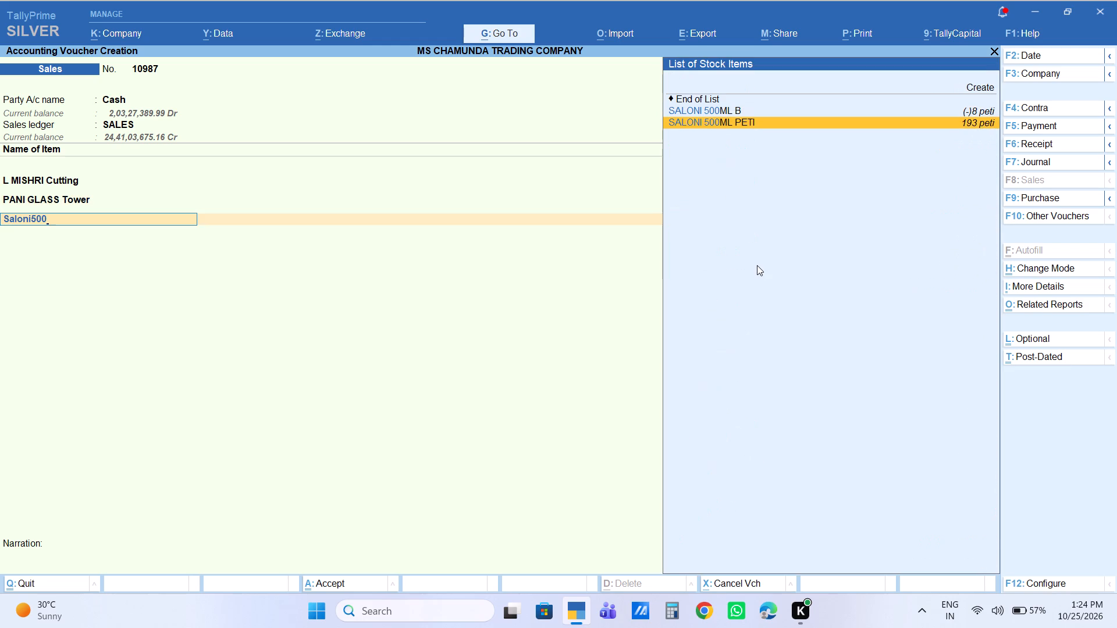
key("Return")
type("10")
key("Return")
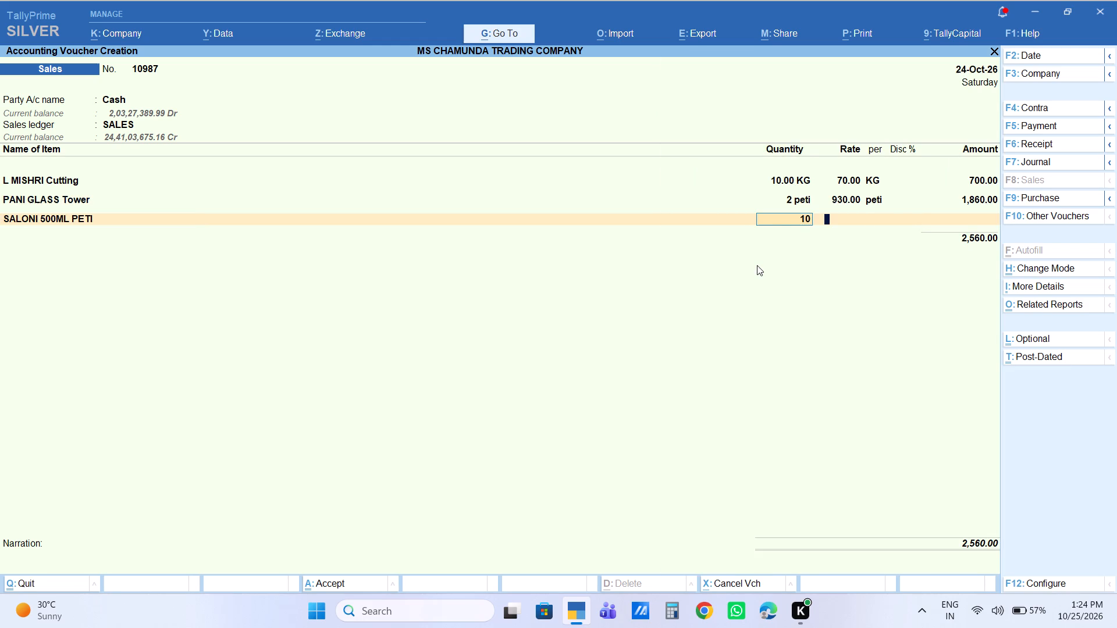
type("3440")
key("Return")
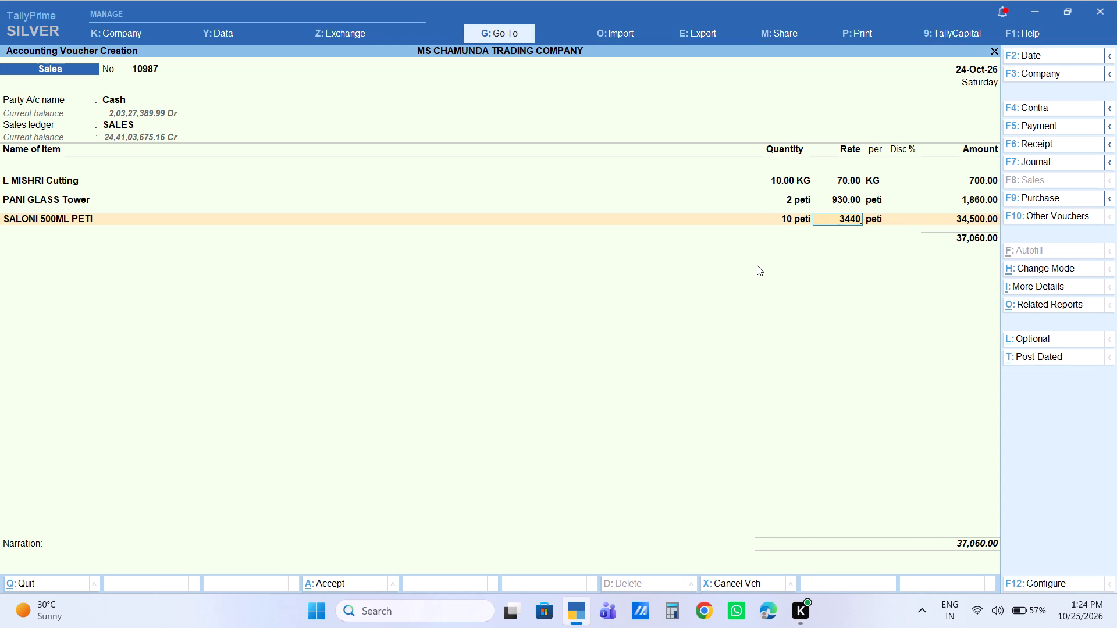
key("Return")
key("Return")
key("Return")
Add the stock item Maharaja Loose with a quantity of 22 KG and an amount of 1,144.
type("mahara")
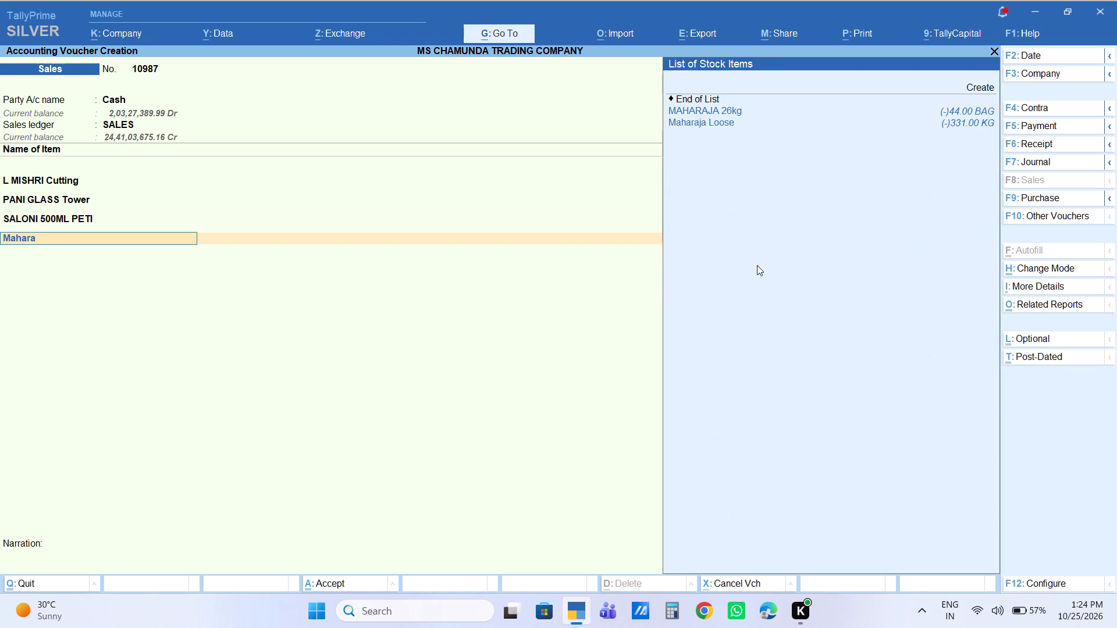
key("Down")
key("Down")
key("Return")
key("2")
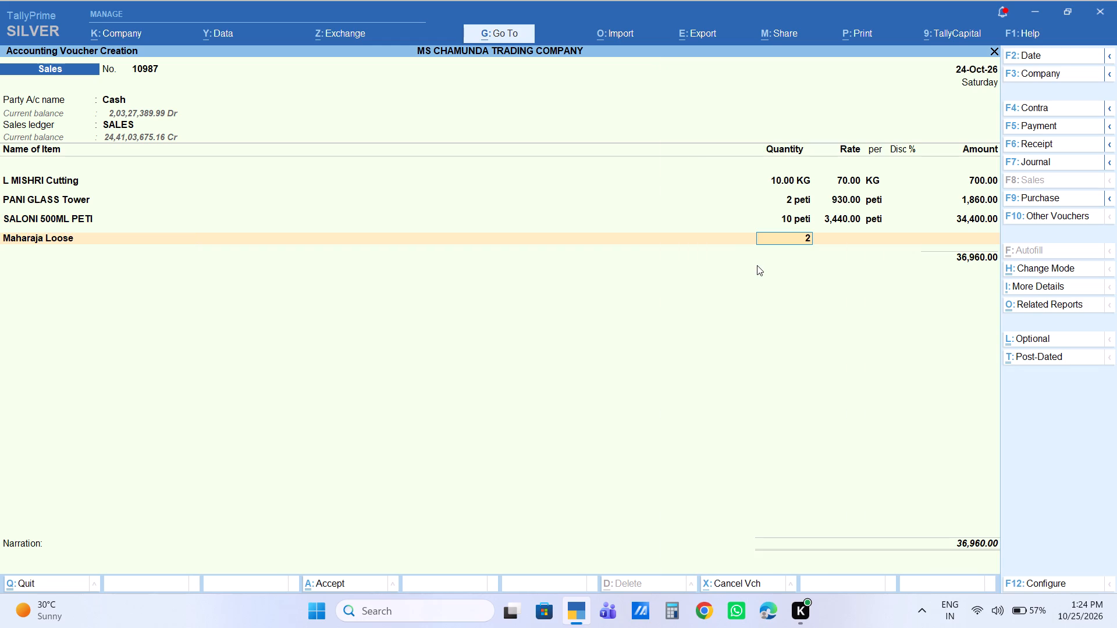
key("2")
key("Return")
key("Return")
key("Return")
key("Return")
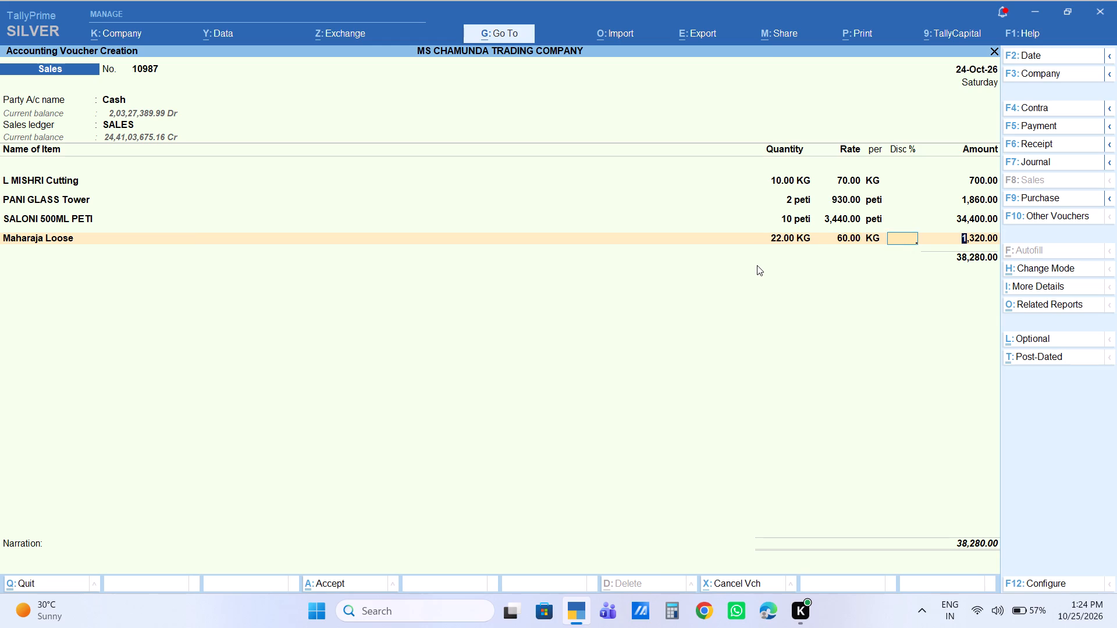
type("1144")
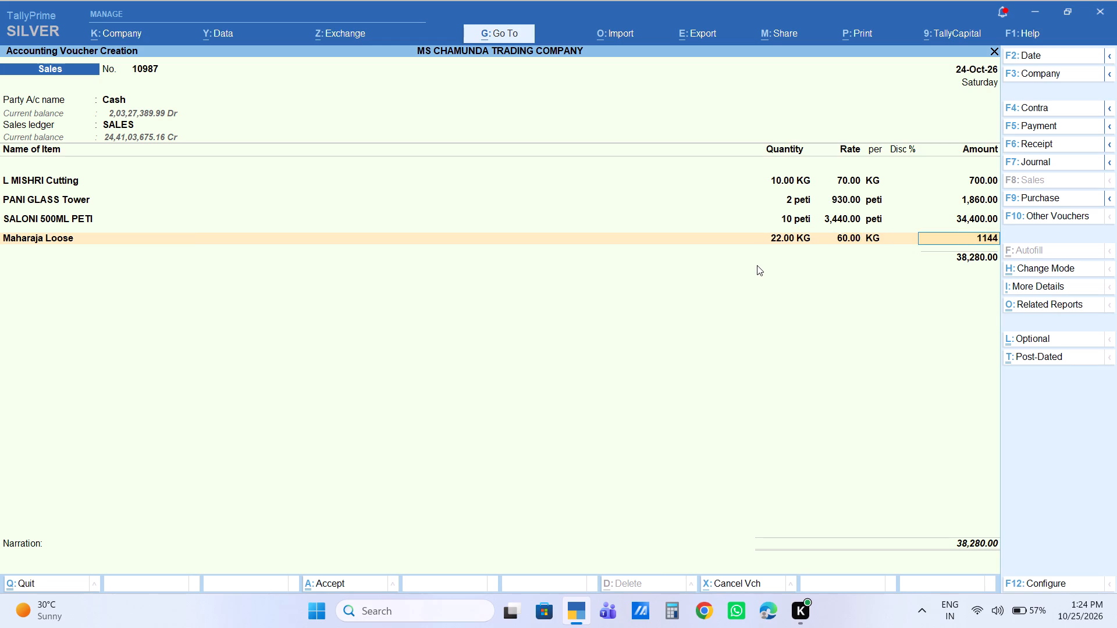
key("Return")
End the item list and add a Labour Charge of 35 to the sales voucher.
key("Return")
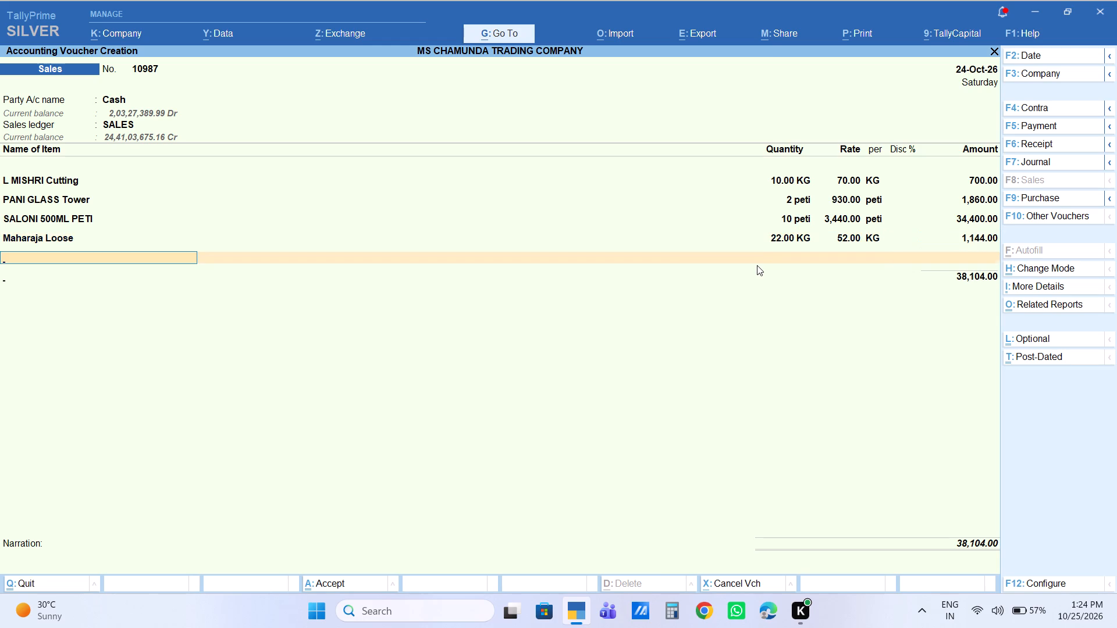
type("la")
key("Return")
key("Return")
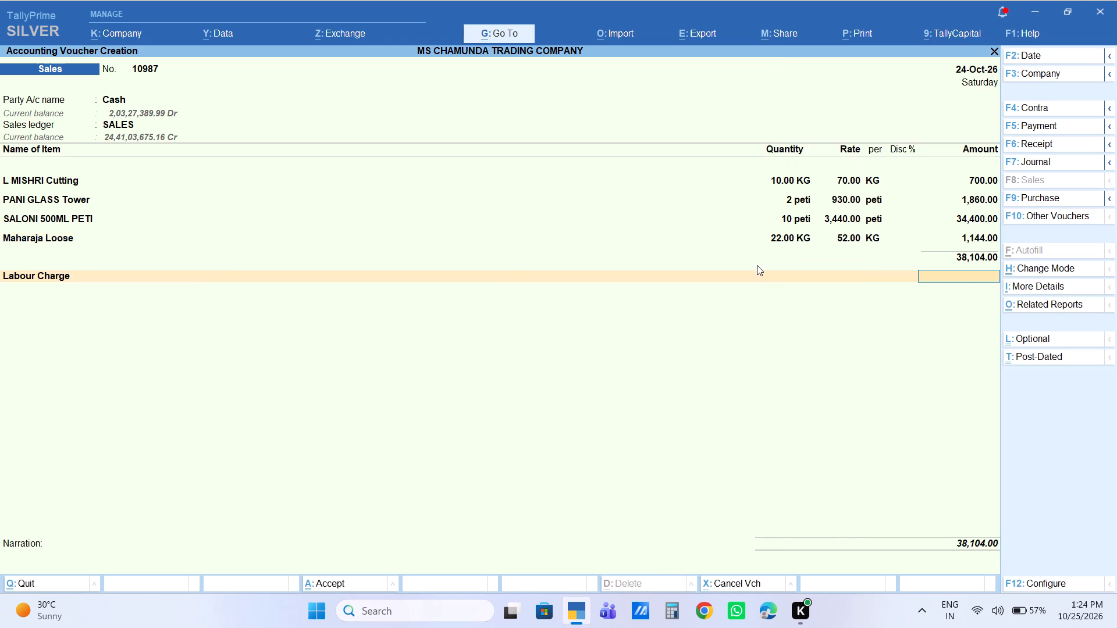
type("35")
key("Return")
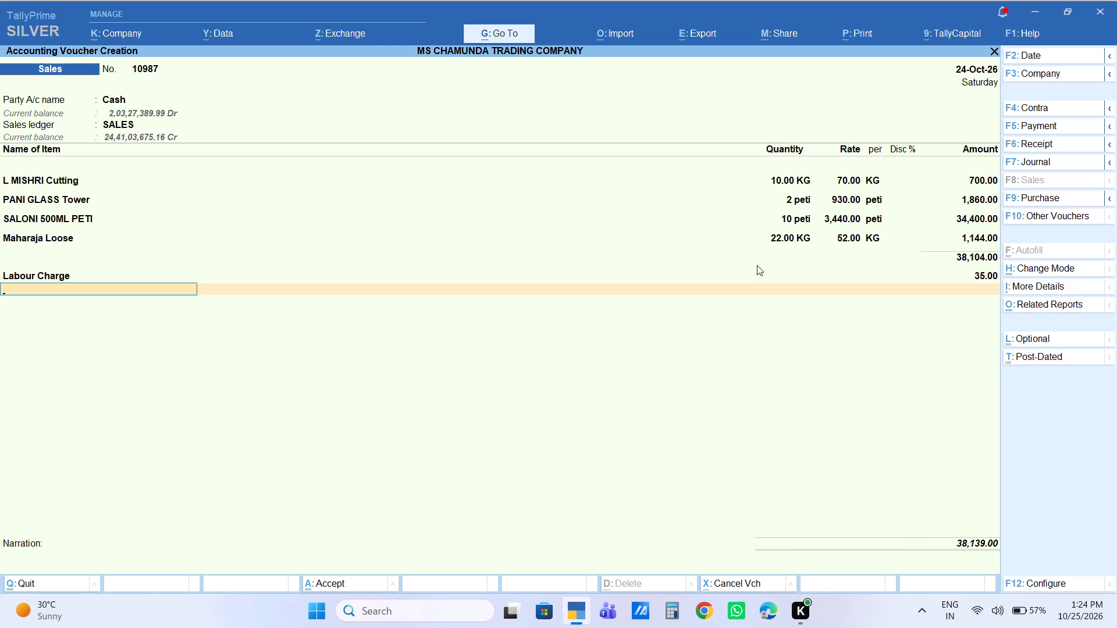
key("Return")
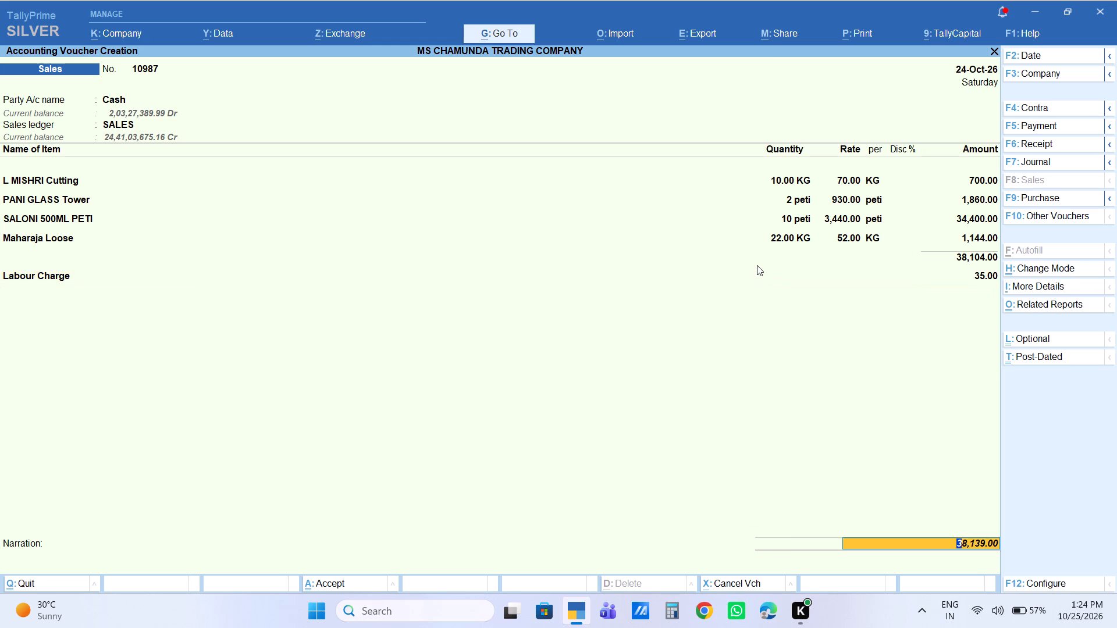
Return to the item list and add SALONI 1L PETI below Maharaja Loose with 5 peti and an amount of 15,125.
key("BackSpace")
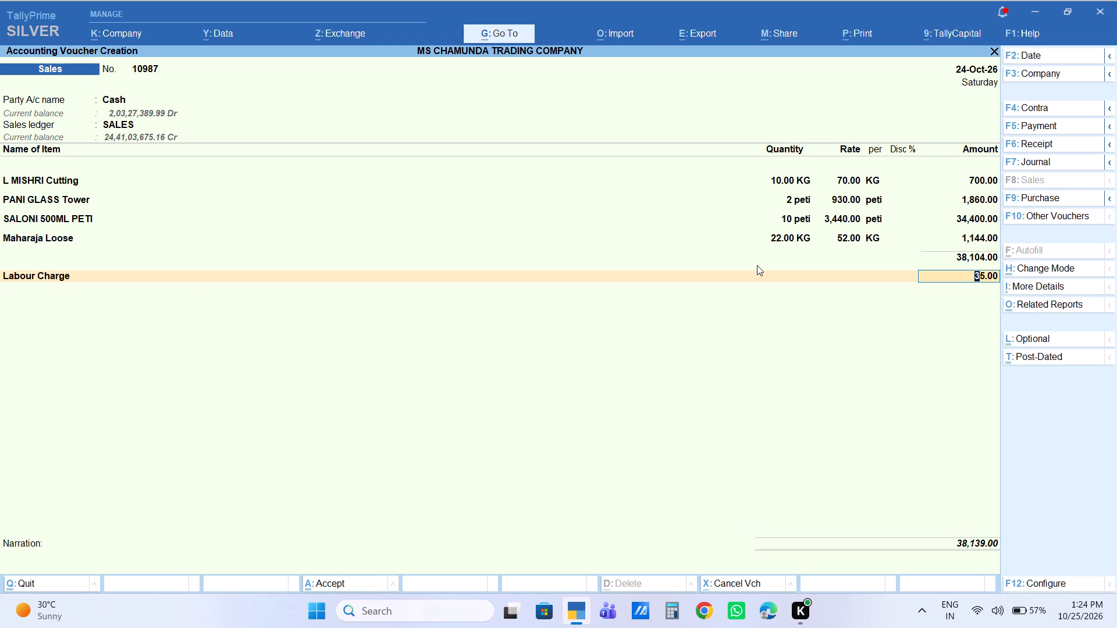
key("BackSpace")
key("BackSpace")
key("BackSpace")
key("Return")
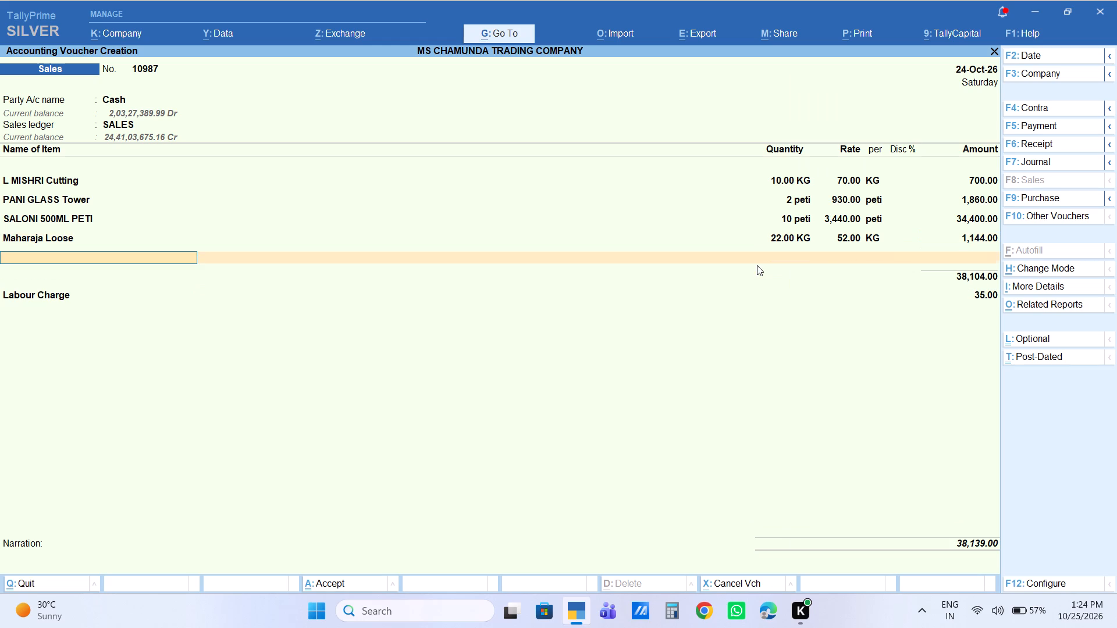
type("saloni1")
key("Down")
key("Down")
key("Down")
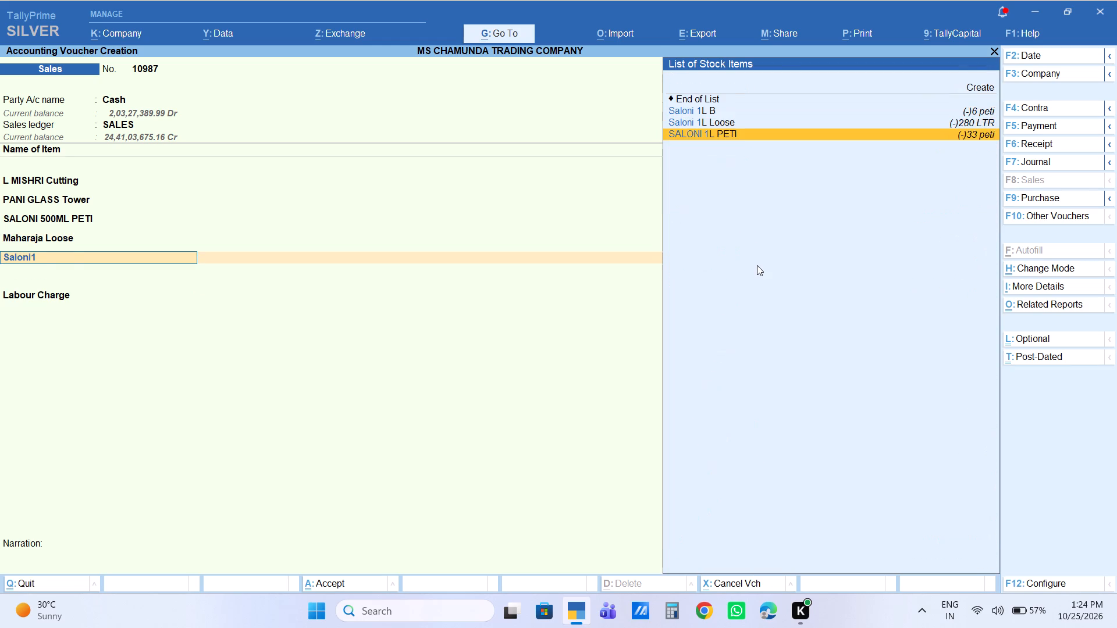
key("Return")
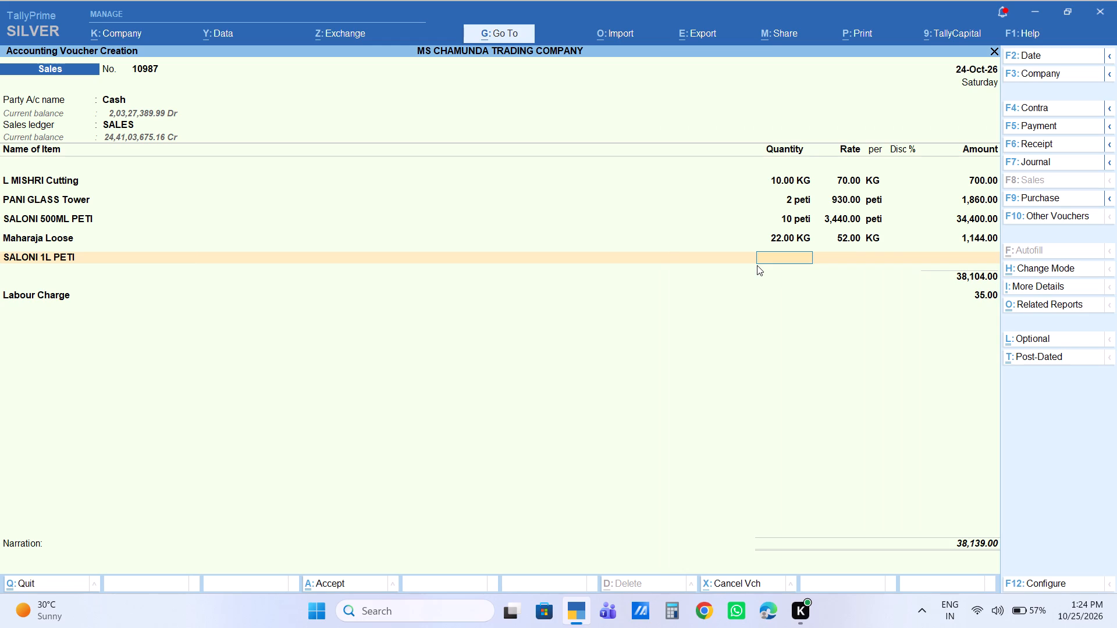
key("5")
key("Return")
key("Return")
key("Return")
key("Return")
type("15125")
key("Return")
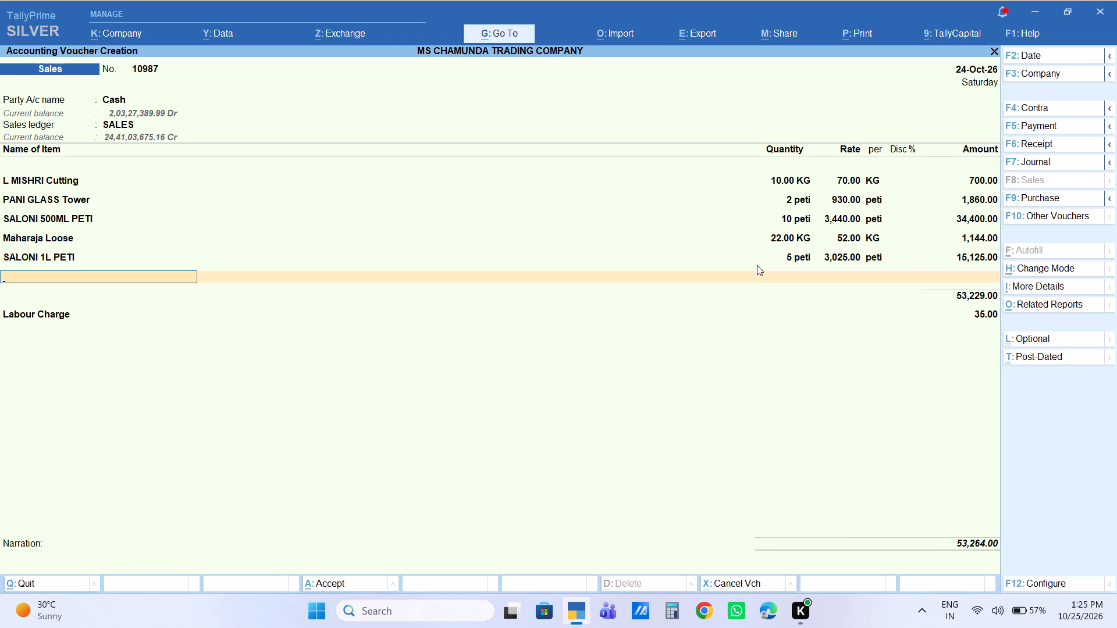
Add a LESS ledger entry of -100 below the Labour Charge and save the Cash sales voucher.
key("Return")
key("Return")
key("Return")
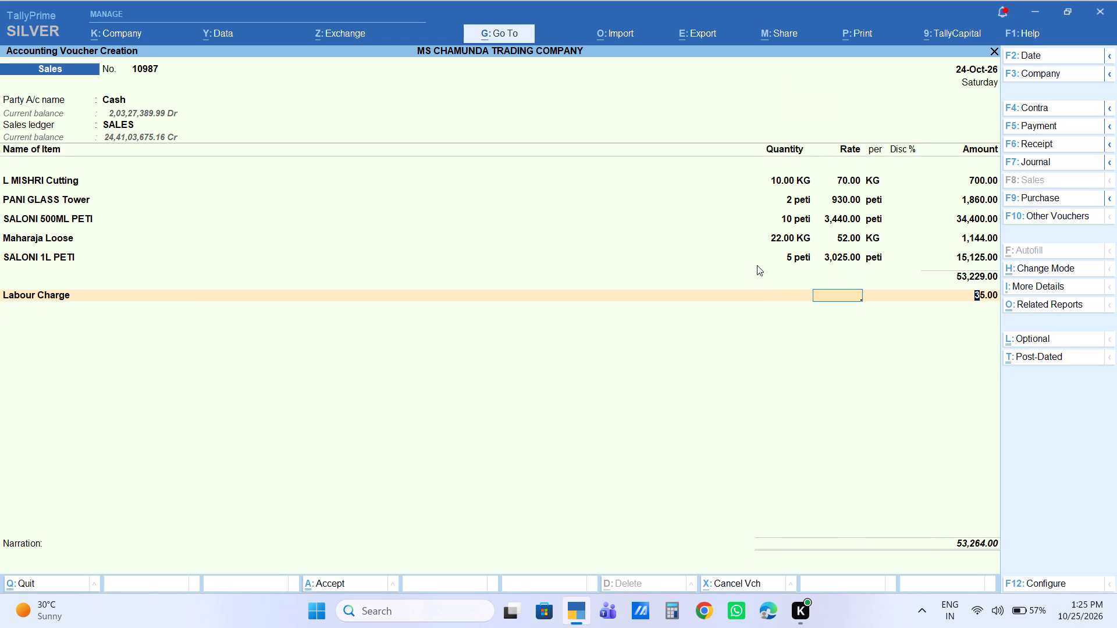
key("Return")
type("les")
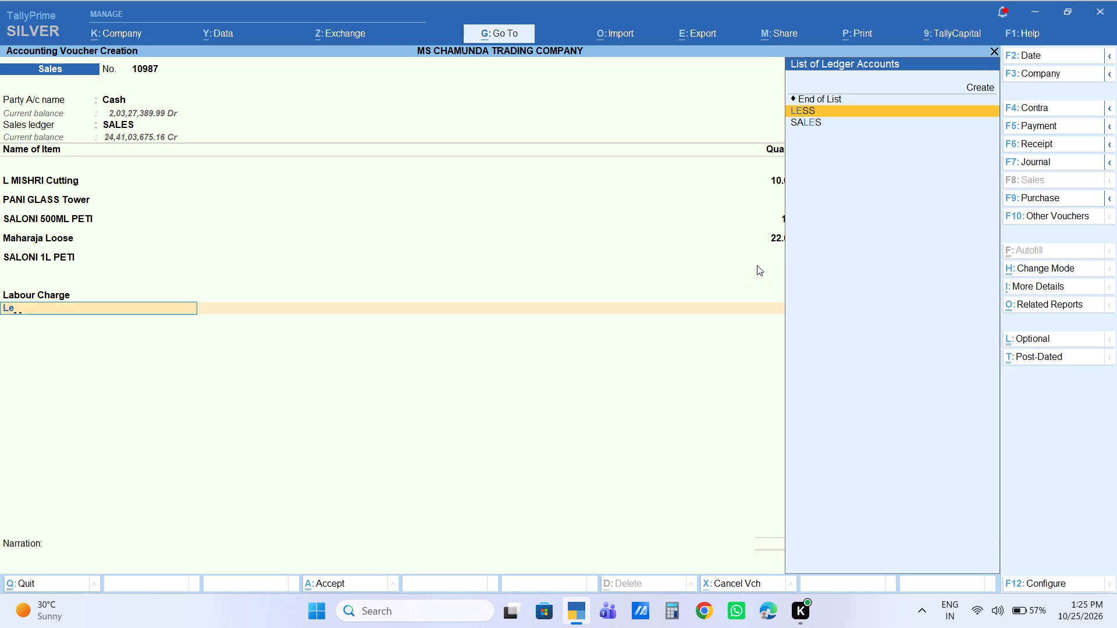
key("Return")
key("Return")
key("minus")
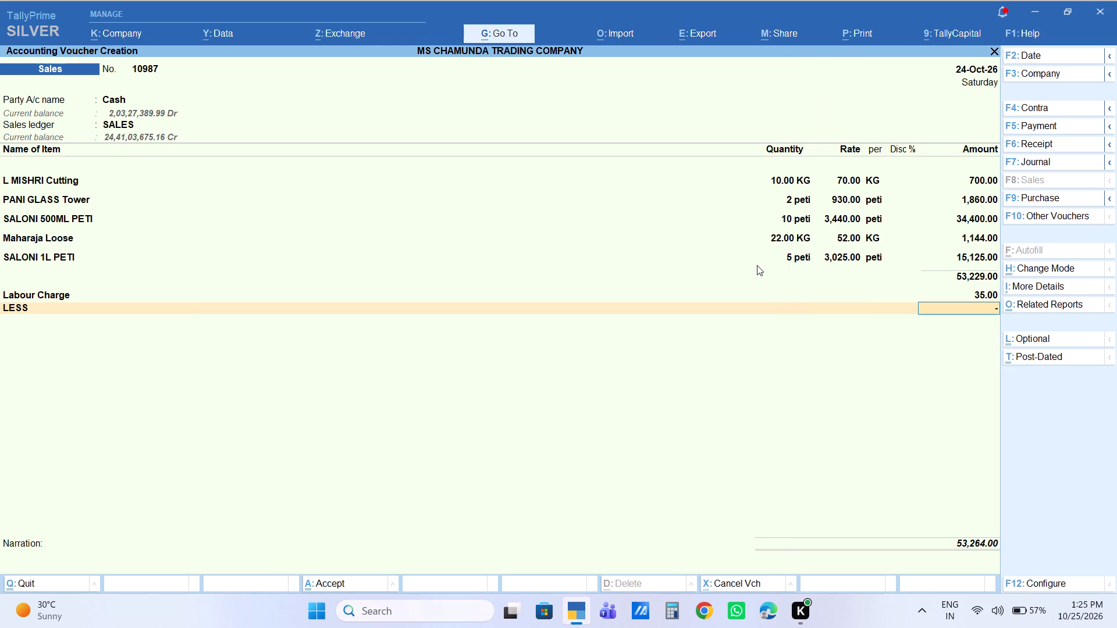
type("100")
key("Return")
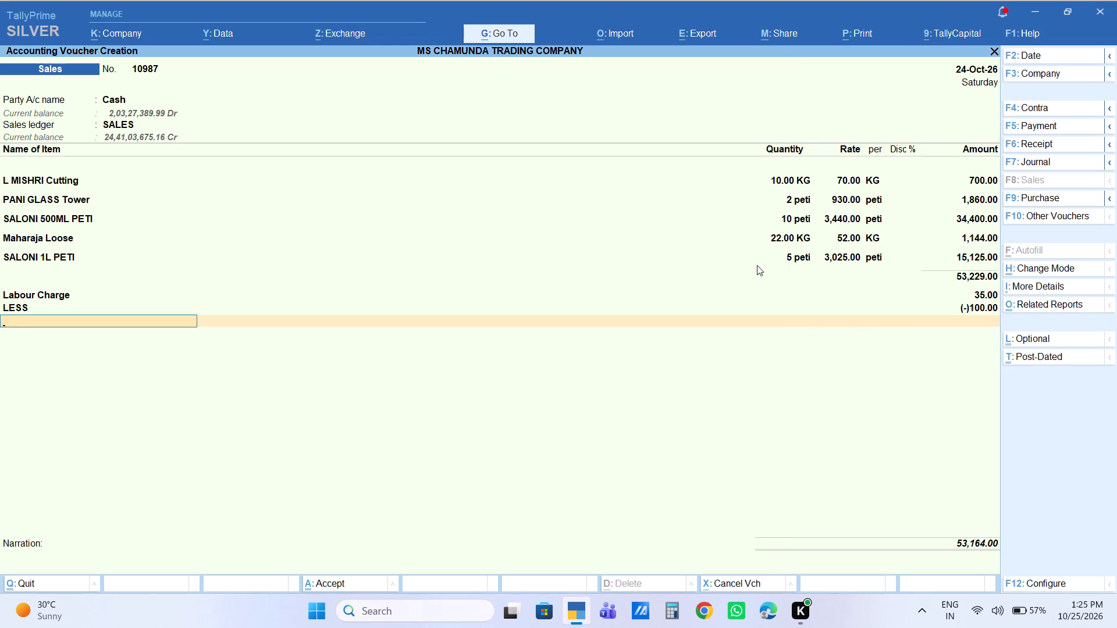
key("Return")
key("Return")
key("Return")
key("Return")
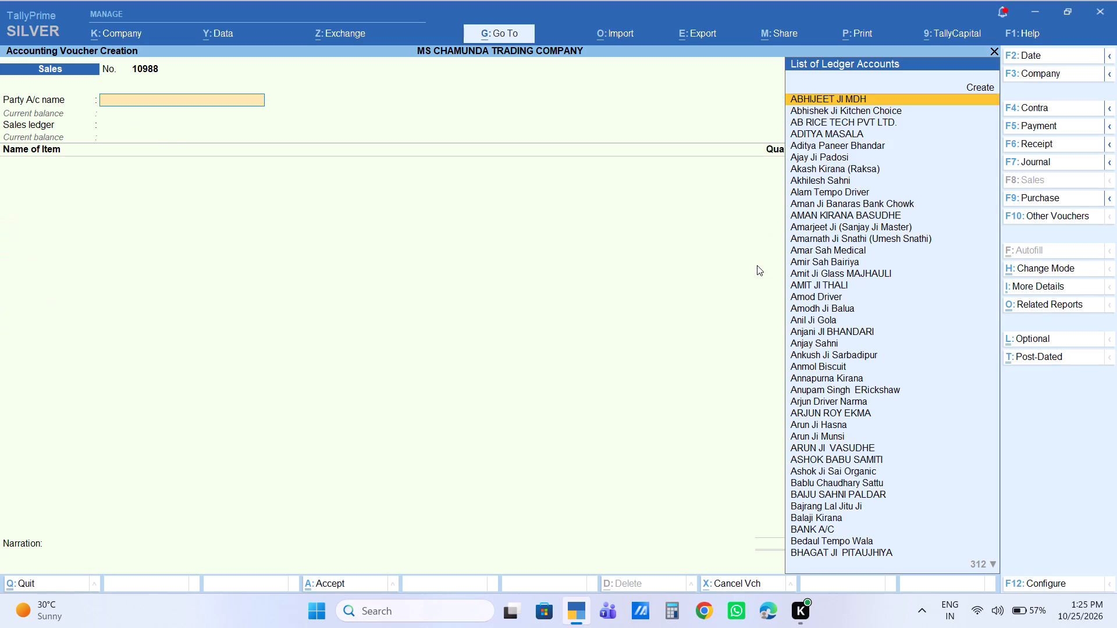
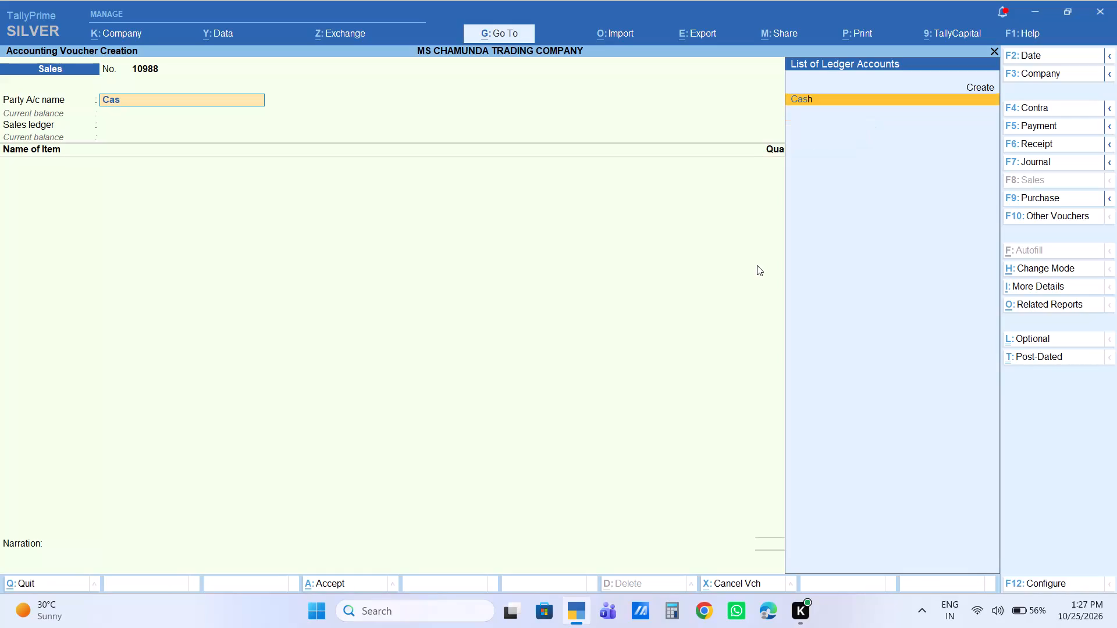
Select Cash as the party and SALES as the sales ledger for the new sales voucher, keeping the default party details.
key("Return")
key("Return")
key("Return")
key("Return")
key("Return")
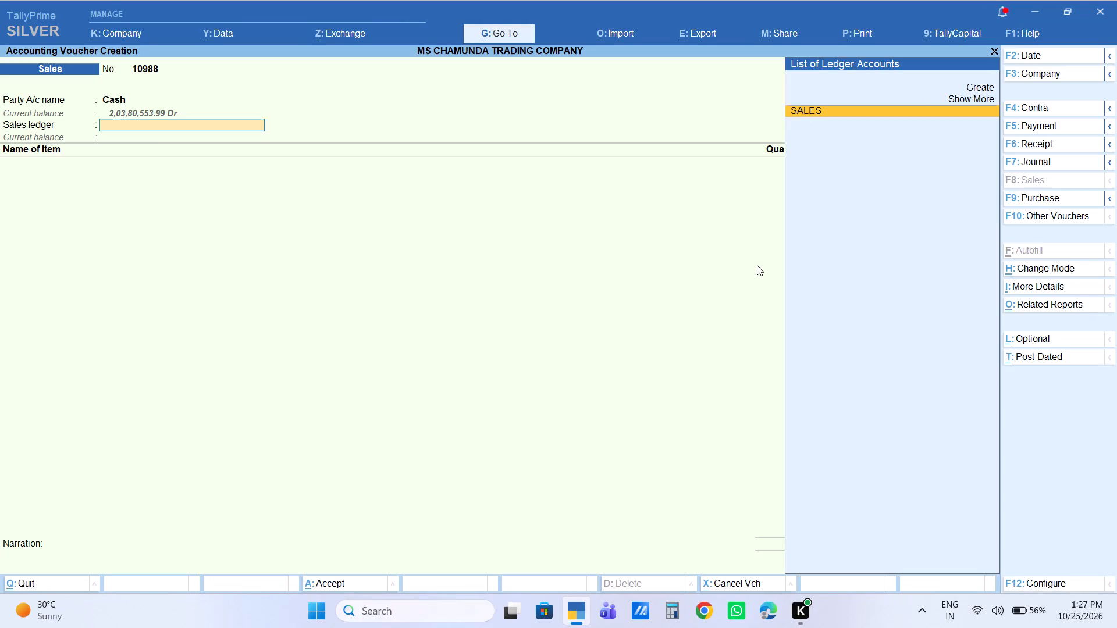
key("Return")
Add the stock item WHITE TIGER 26kg with a quantity of 2 BAG at the 1,560 rate.
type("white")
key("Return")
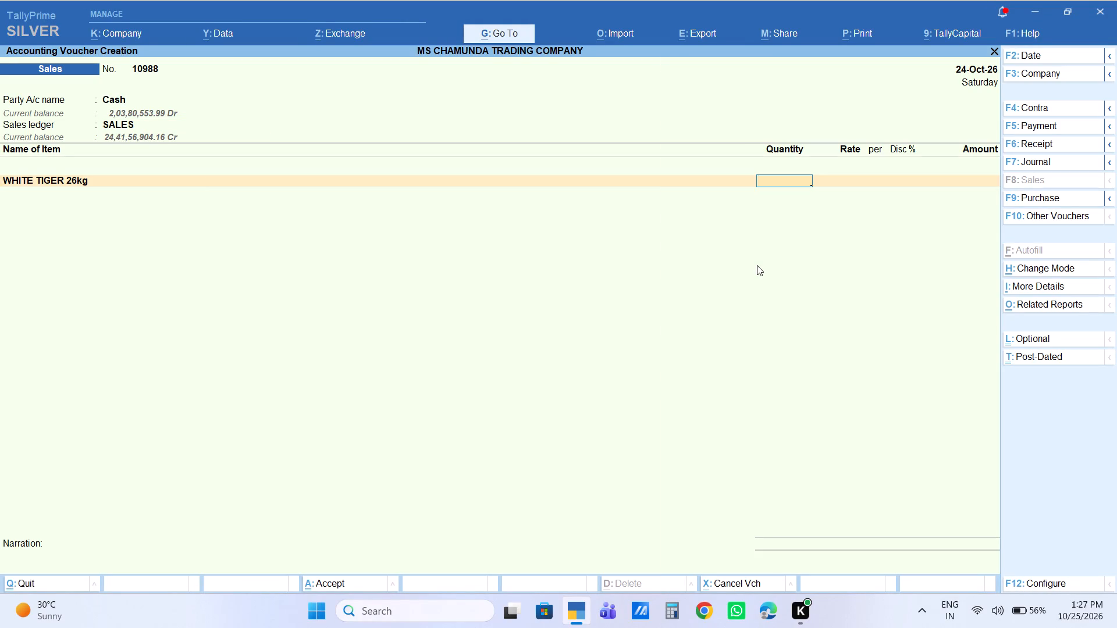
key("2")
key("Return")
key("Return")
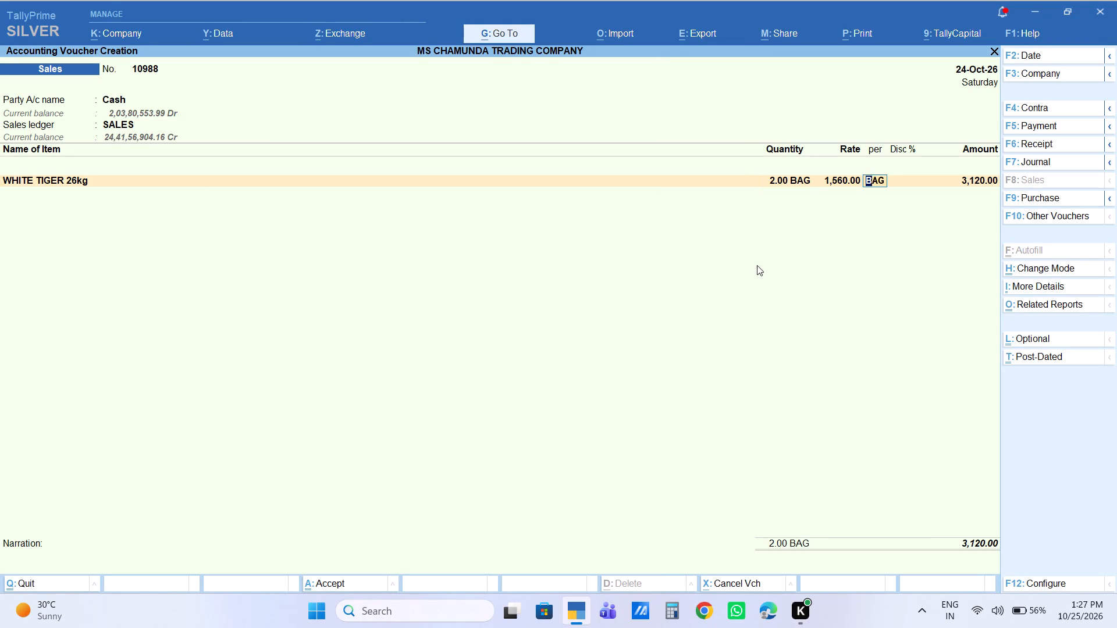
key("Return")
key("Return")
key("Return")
End the item list, add a Labour Charge of 5 and save the Cash sales voucher.
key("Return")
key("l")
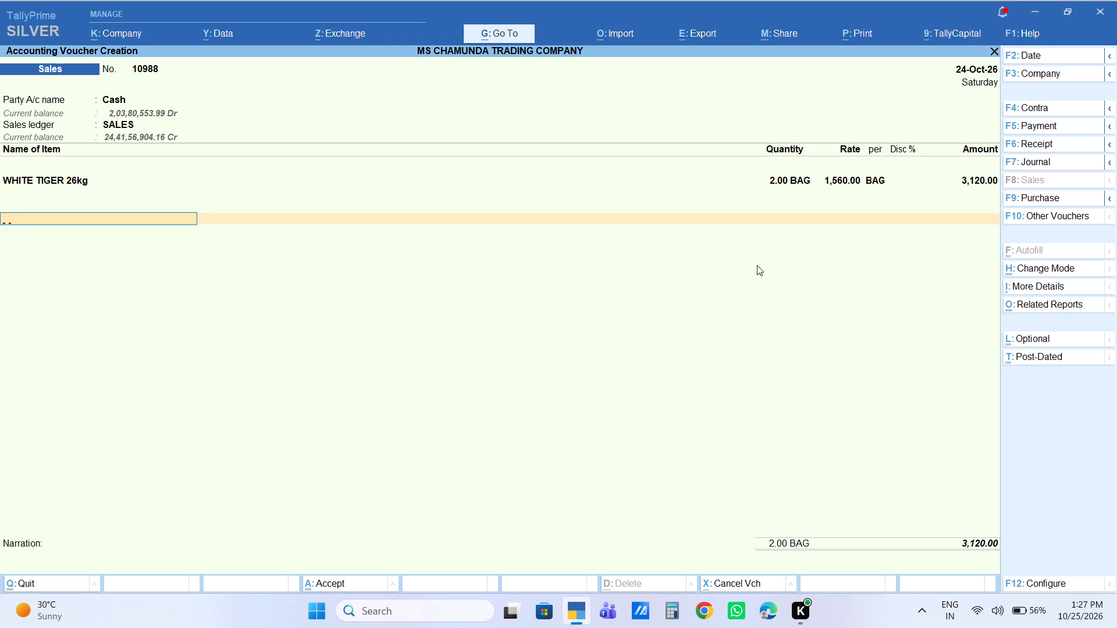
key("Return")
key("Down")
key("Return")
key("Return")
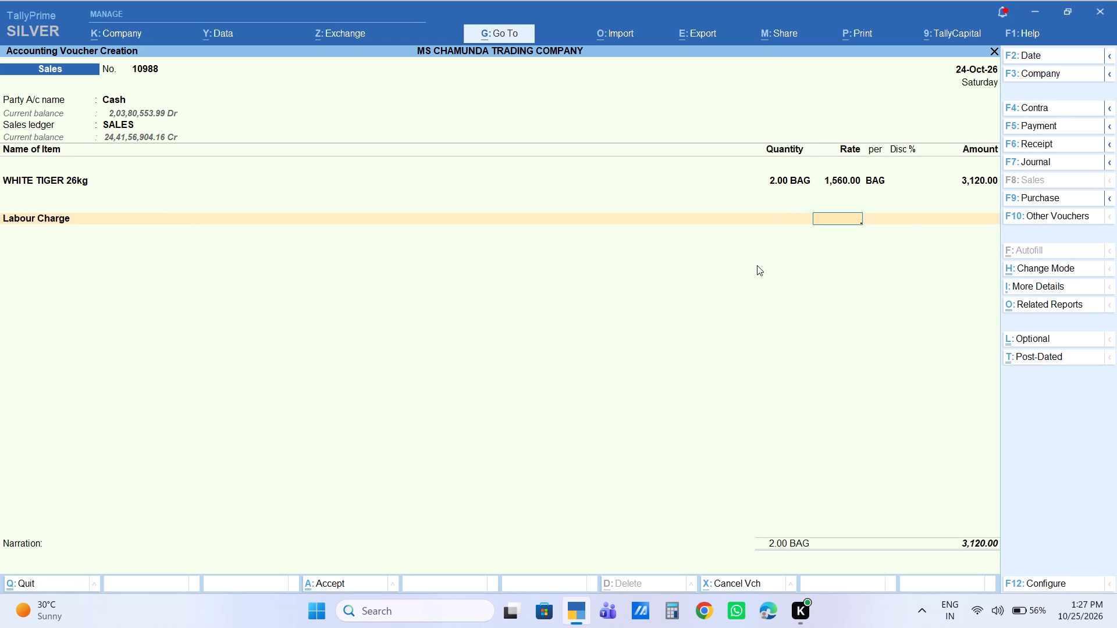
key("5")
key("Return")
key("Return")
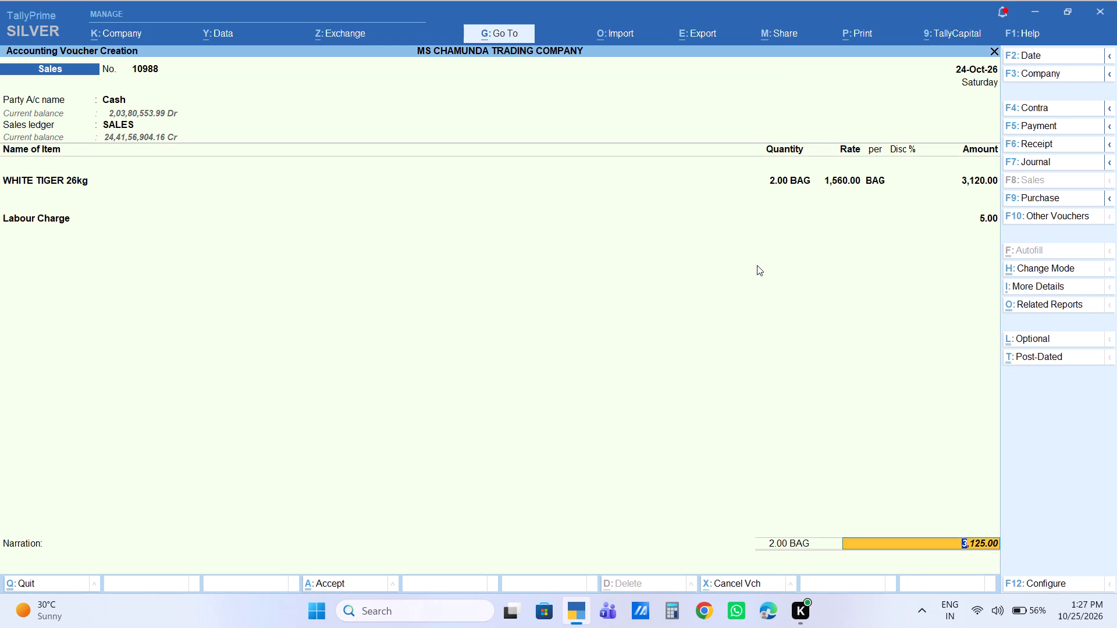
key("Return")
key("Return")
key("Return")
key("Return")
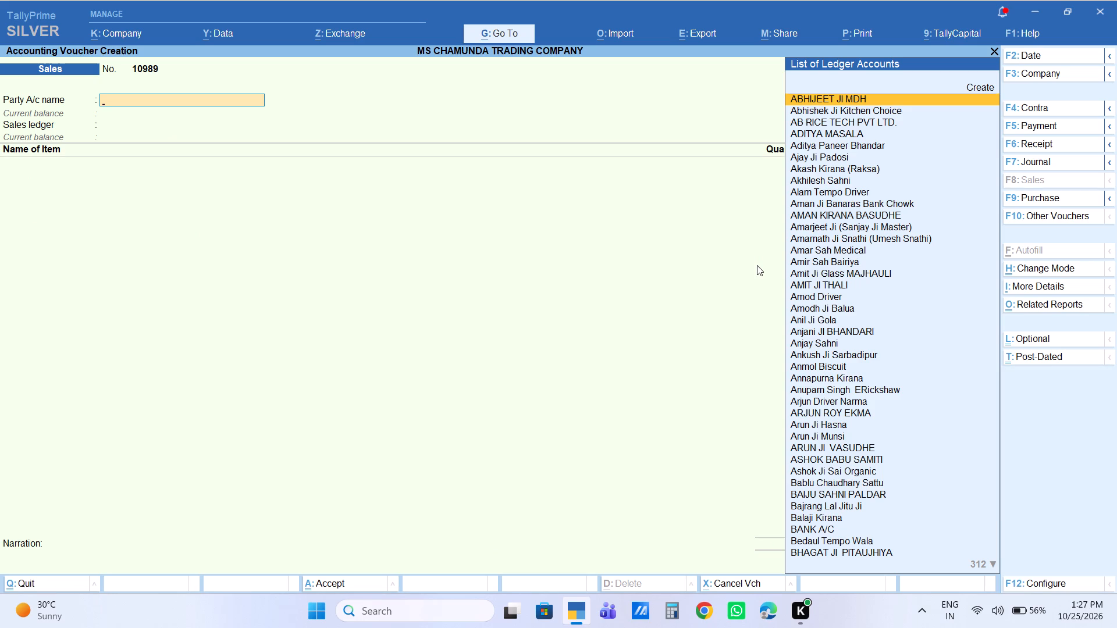
Date the new sales voucher 25-Oct-26 and select Cash as the party with SALES as the sales ledger.
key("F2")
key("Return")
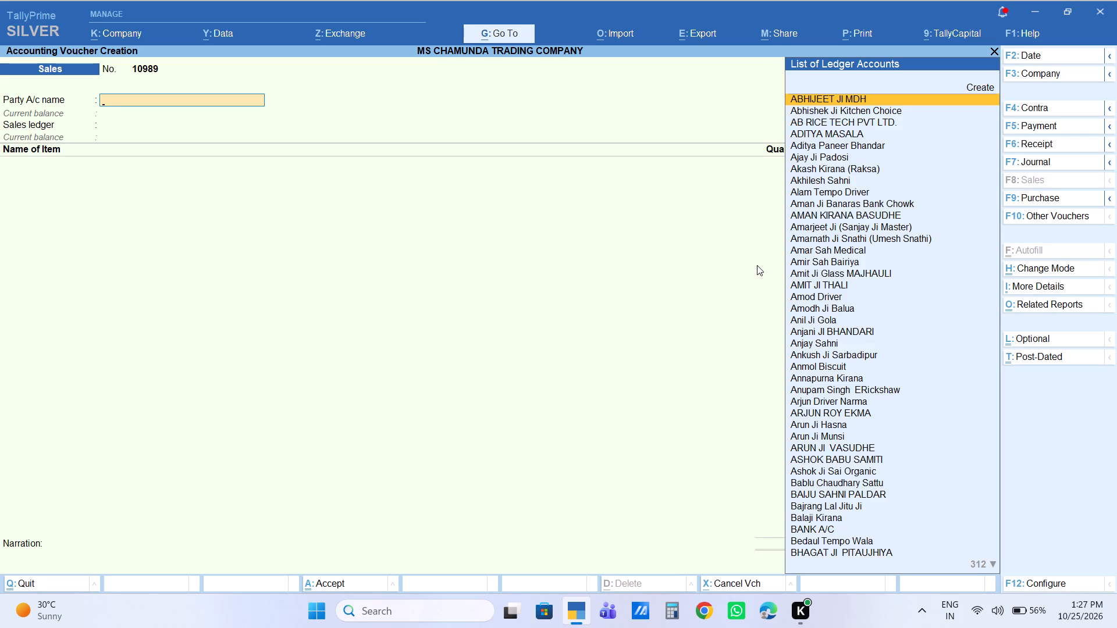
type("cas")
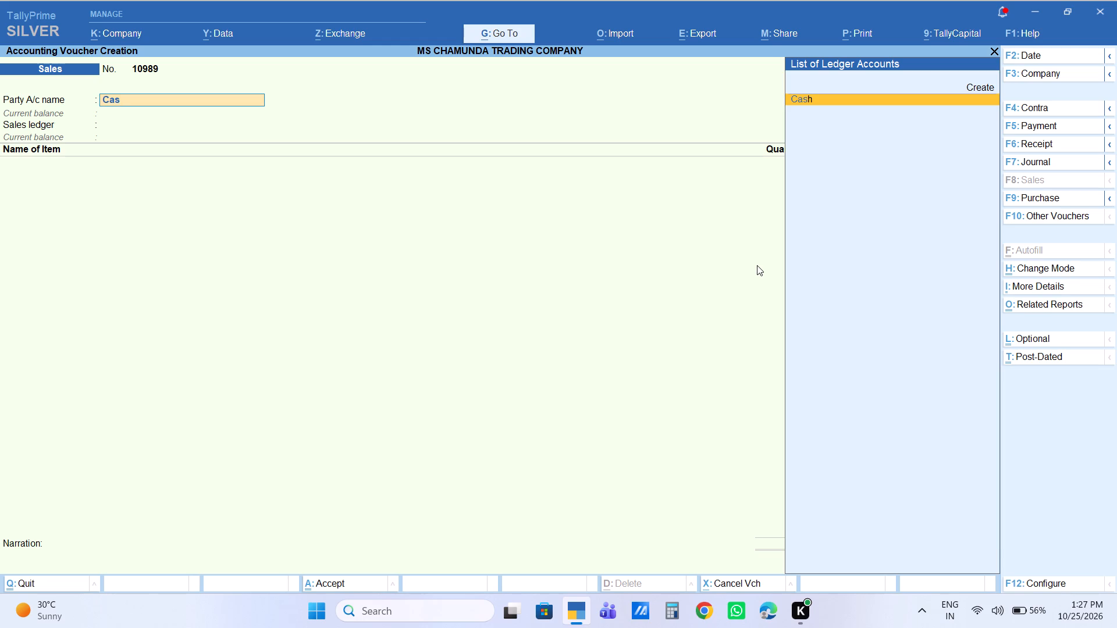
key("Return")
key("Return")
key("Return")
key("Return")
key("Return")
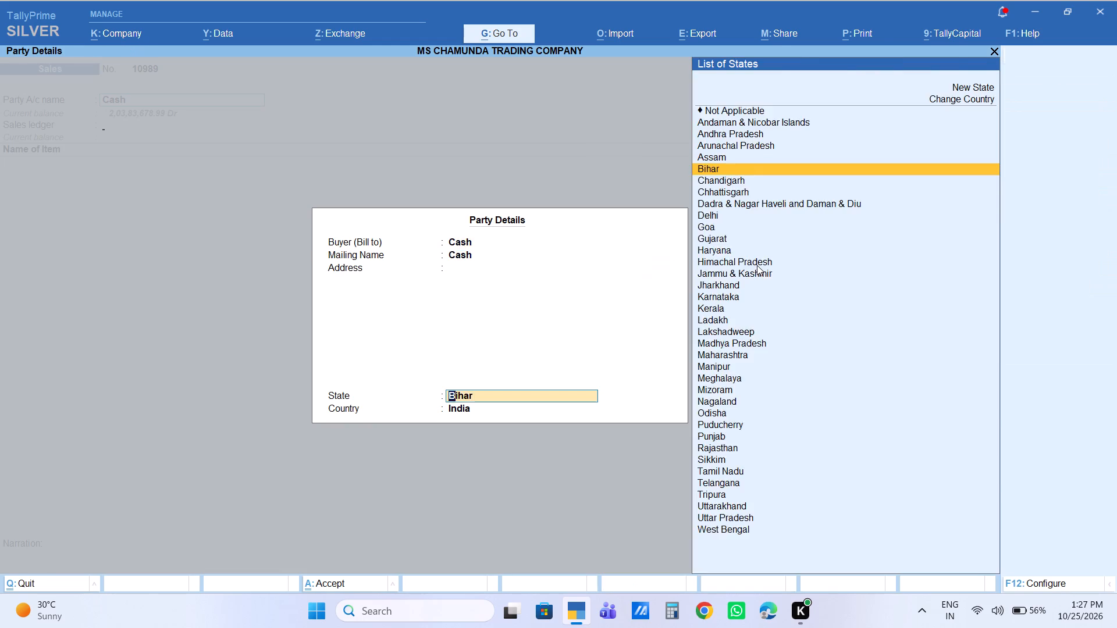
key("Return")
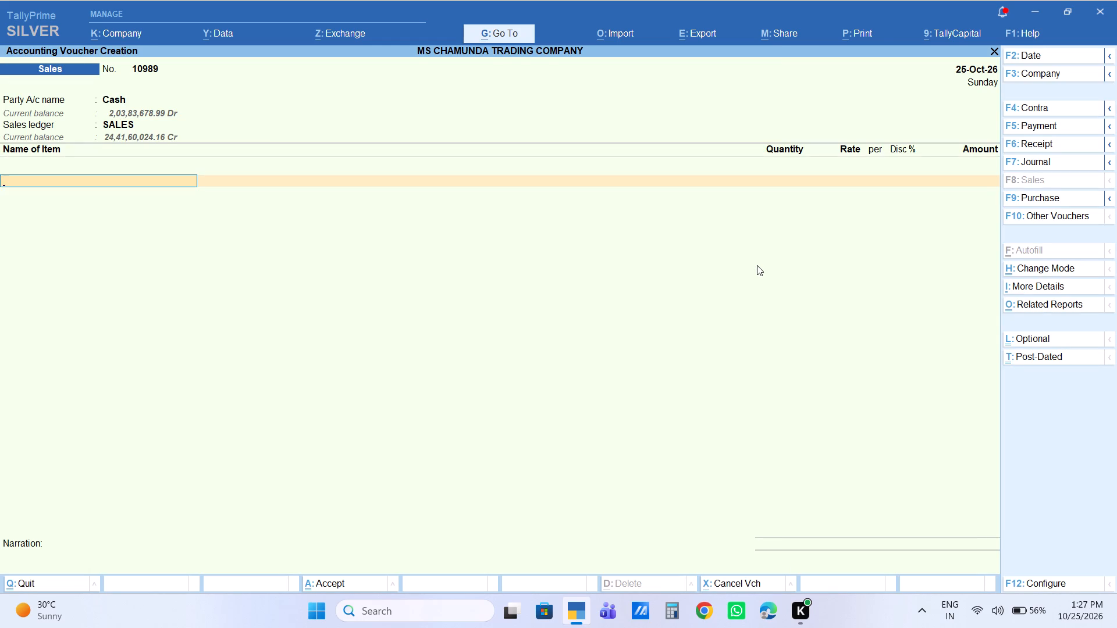
Reopen the Cash party details, enter the customer's name as a new Buyer (Bill to) party, and go back to the item list.
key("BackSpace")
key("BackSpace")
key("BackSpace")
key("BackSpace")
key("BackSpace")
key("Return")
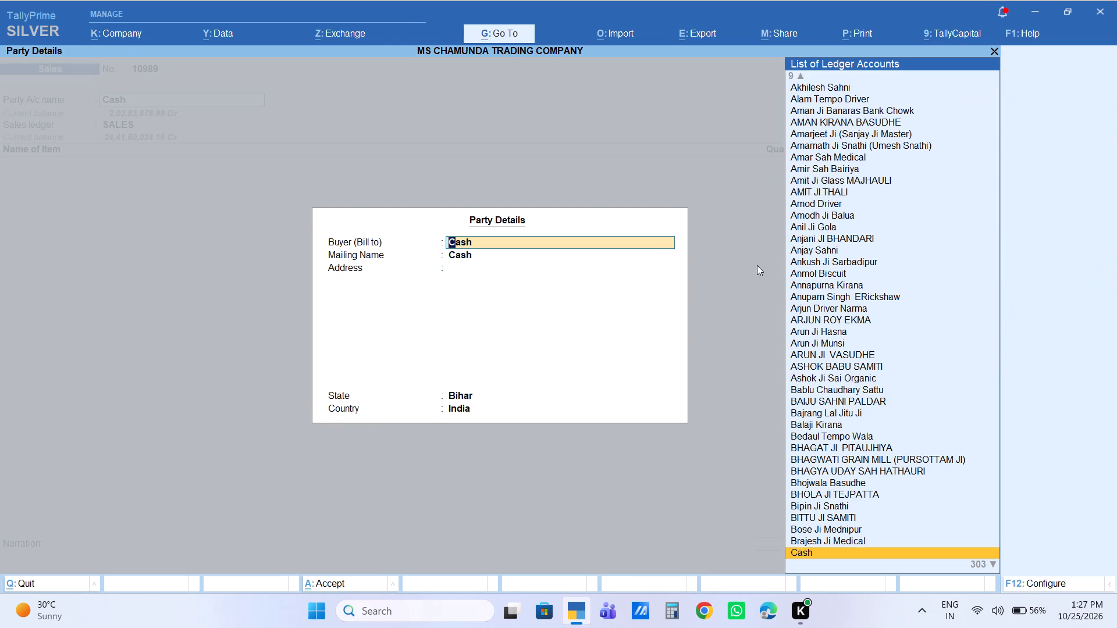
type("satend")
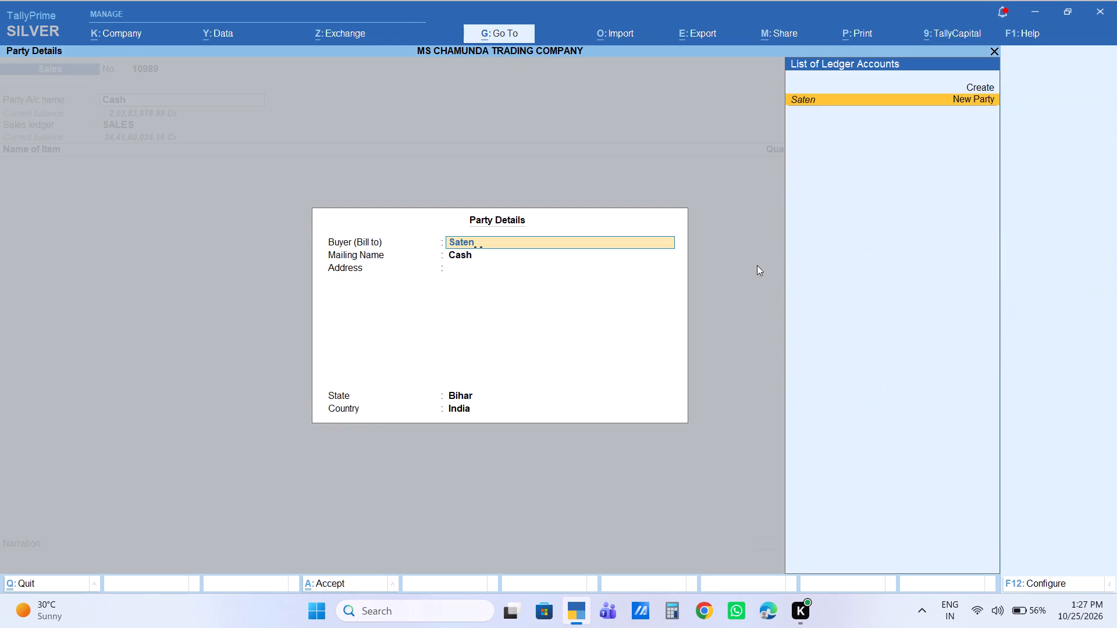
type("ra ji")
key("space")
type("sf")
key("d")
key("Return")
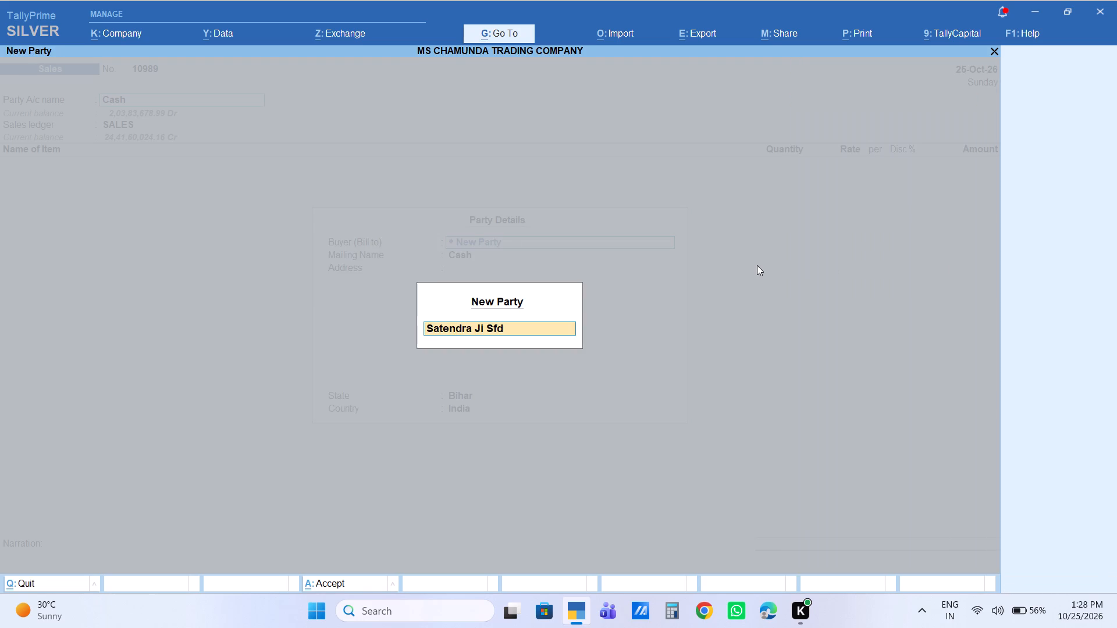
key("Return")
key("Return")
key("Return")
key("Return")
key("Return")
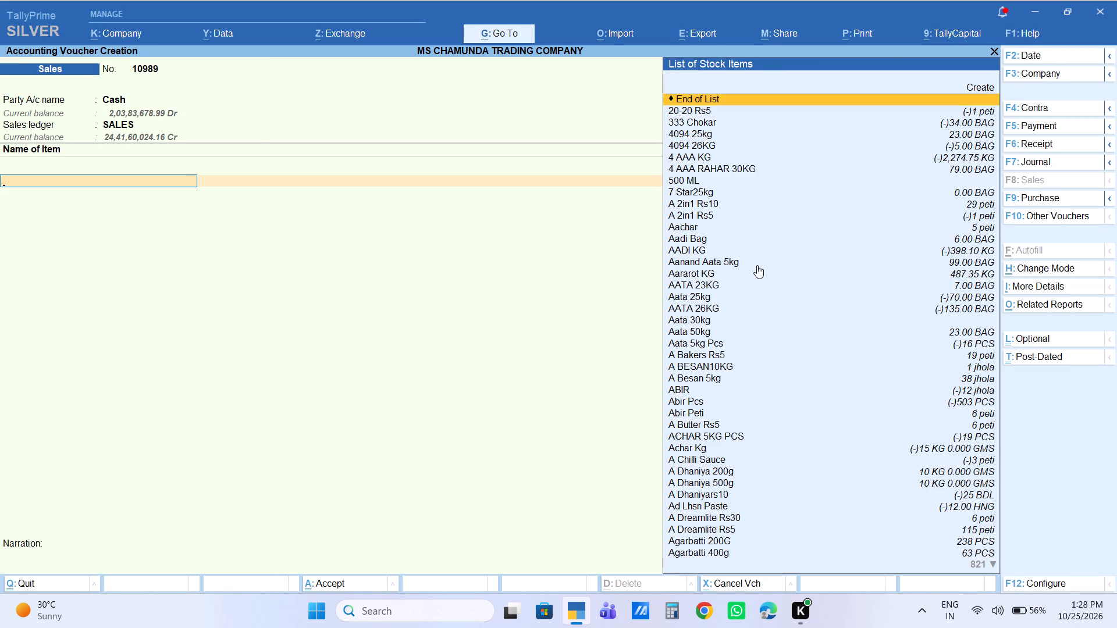
Add the stock item MASOOR DAL 30kg with a quantity of 5 BAG and an amount of 10,500.
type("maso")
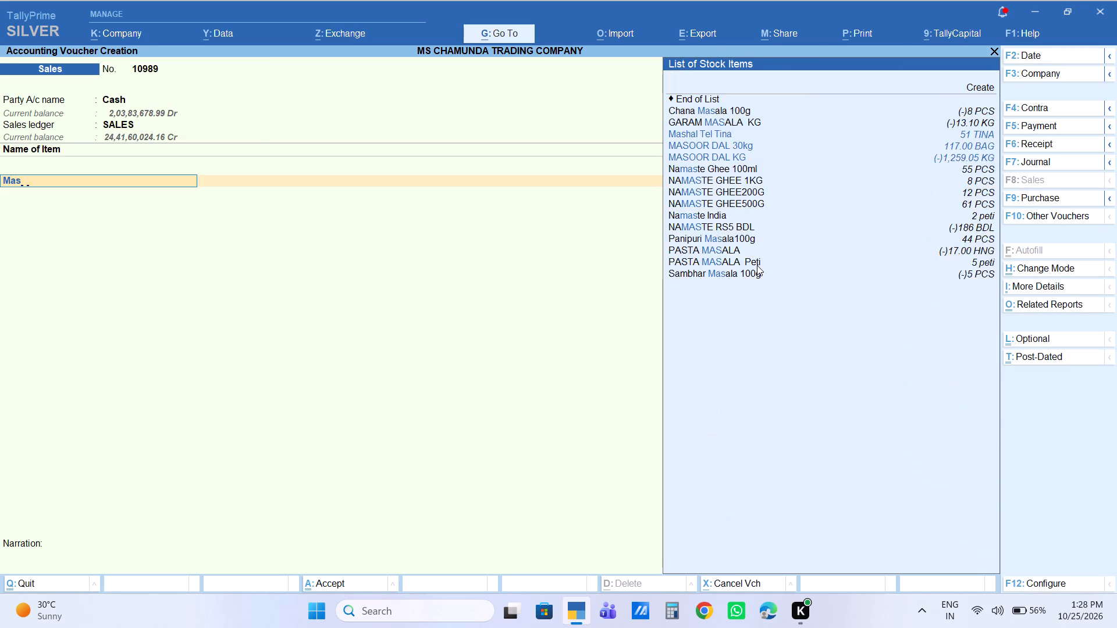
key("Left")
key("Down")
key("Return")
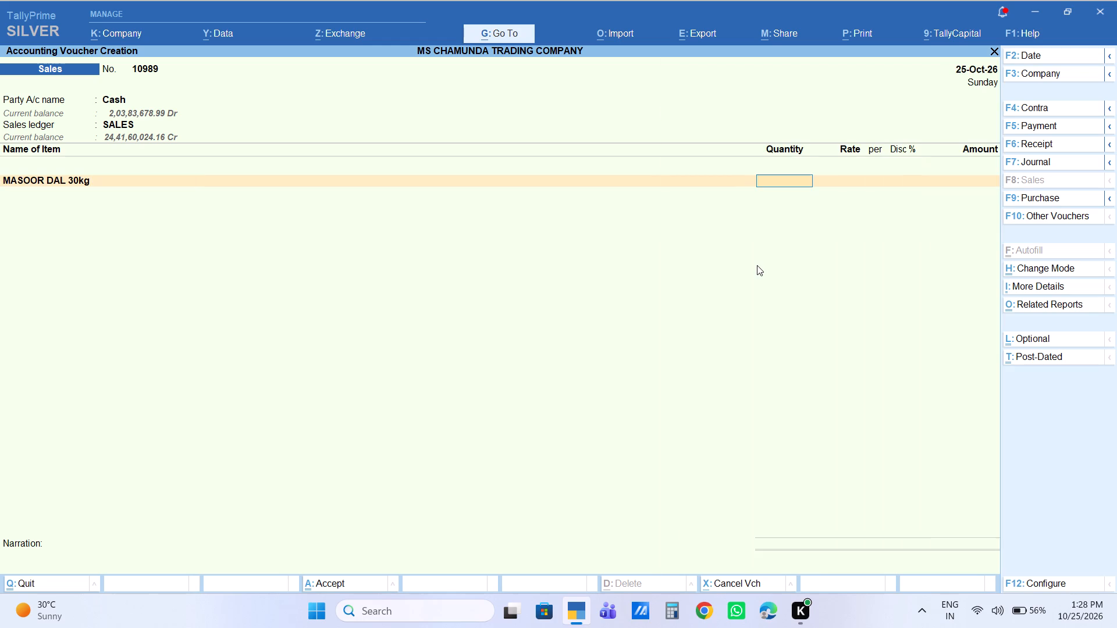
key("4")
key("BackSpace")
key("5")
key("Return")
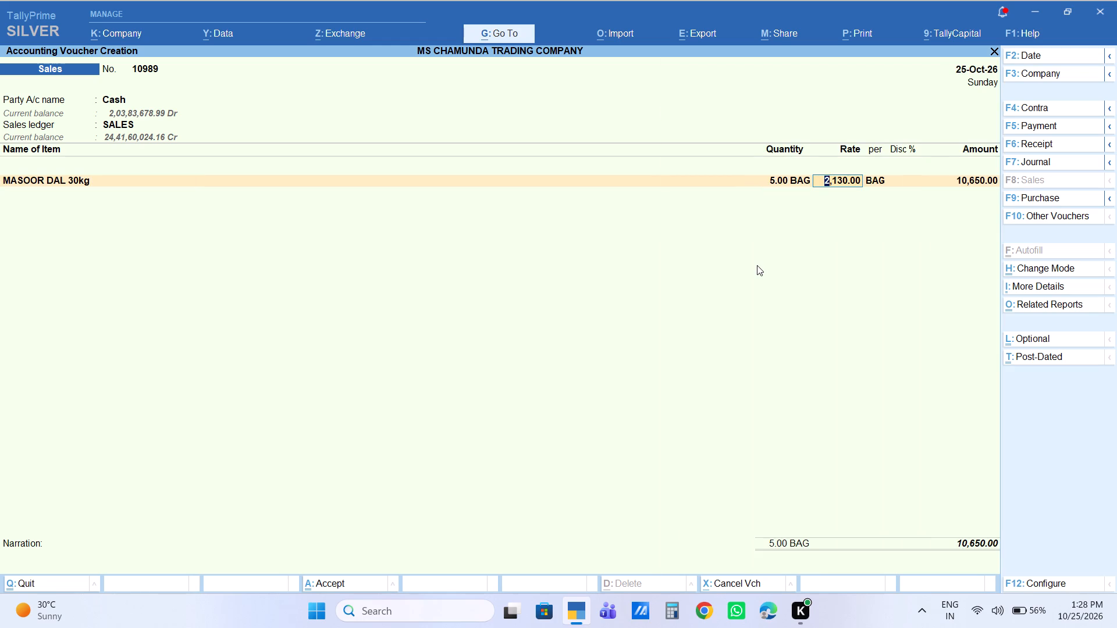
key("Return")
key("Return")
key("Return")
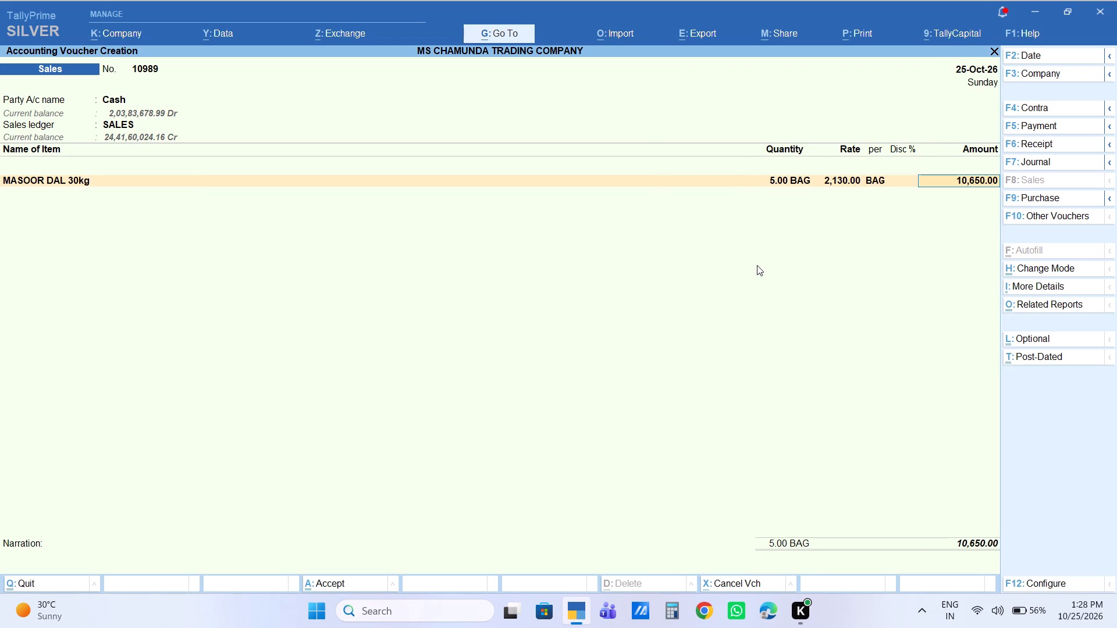
type("10")
type("500")
key("Return")
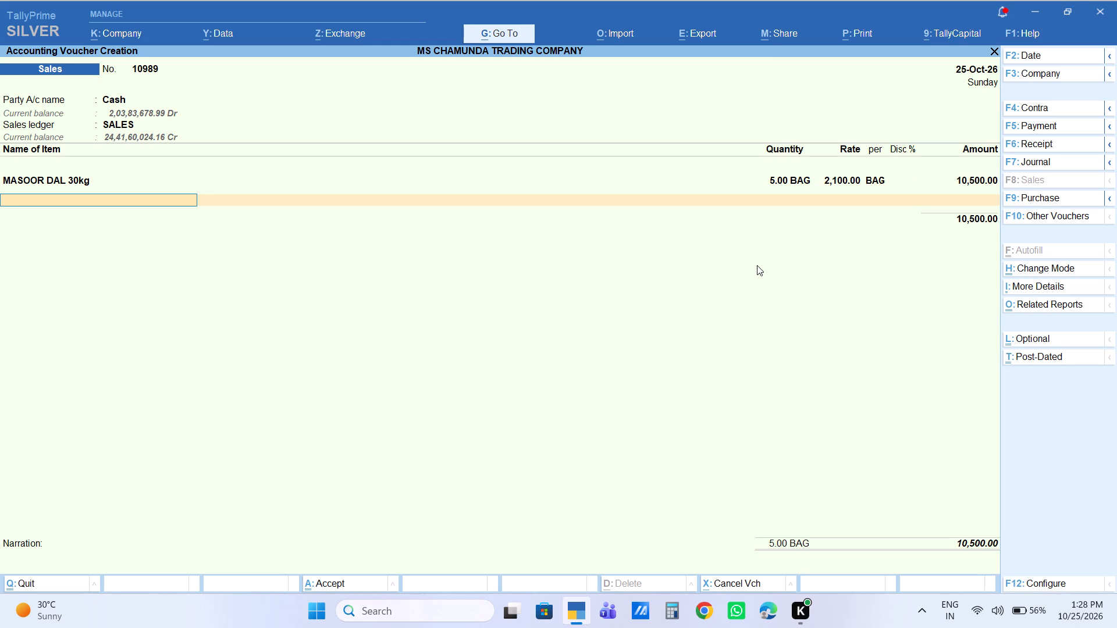
Add the stock item RATNA MUSKAN 26kg with a quantity of 10 BAG and an amount of 9,650.
type("muska")
key("Return")
type("10")
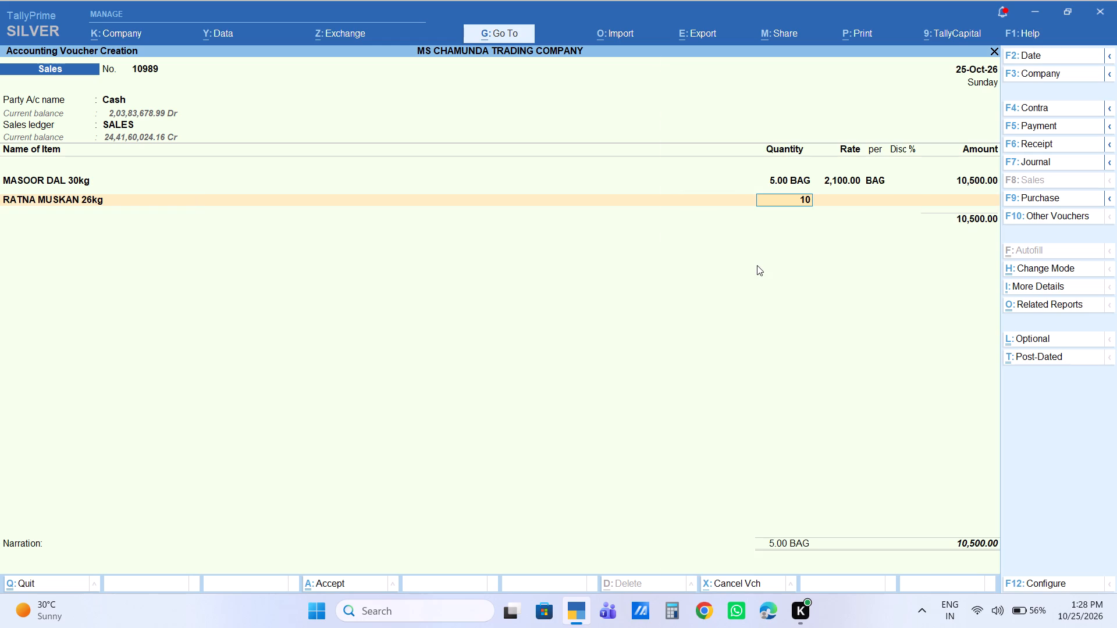
key("Return")
key("Return")
key("Return")
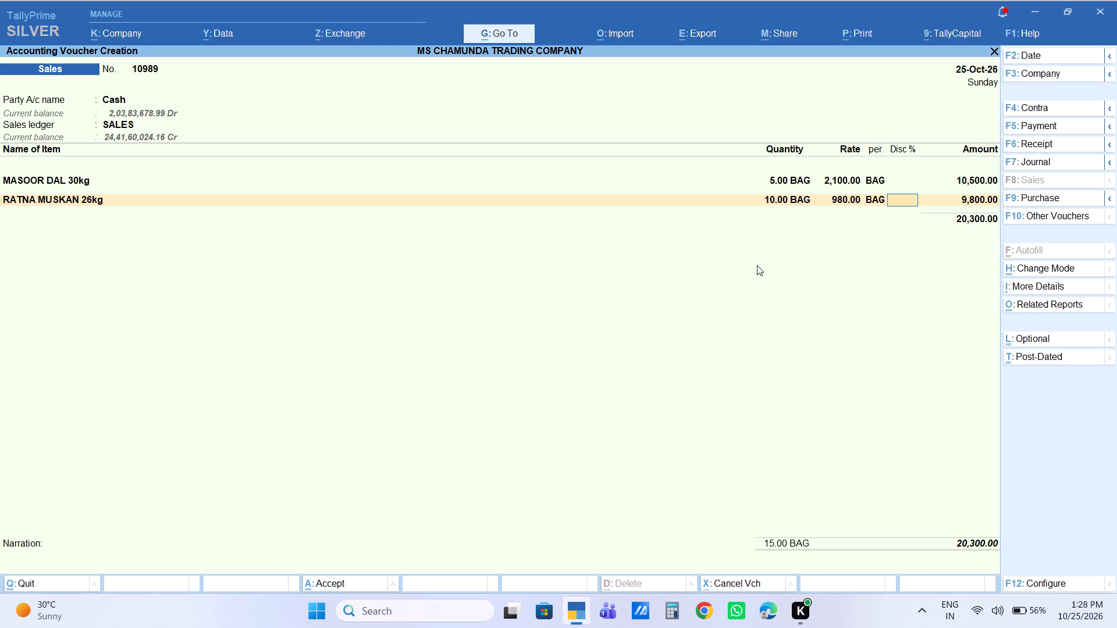
key("Return")
type("9650")
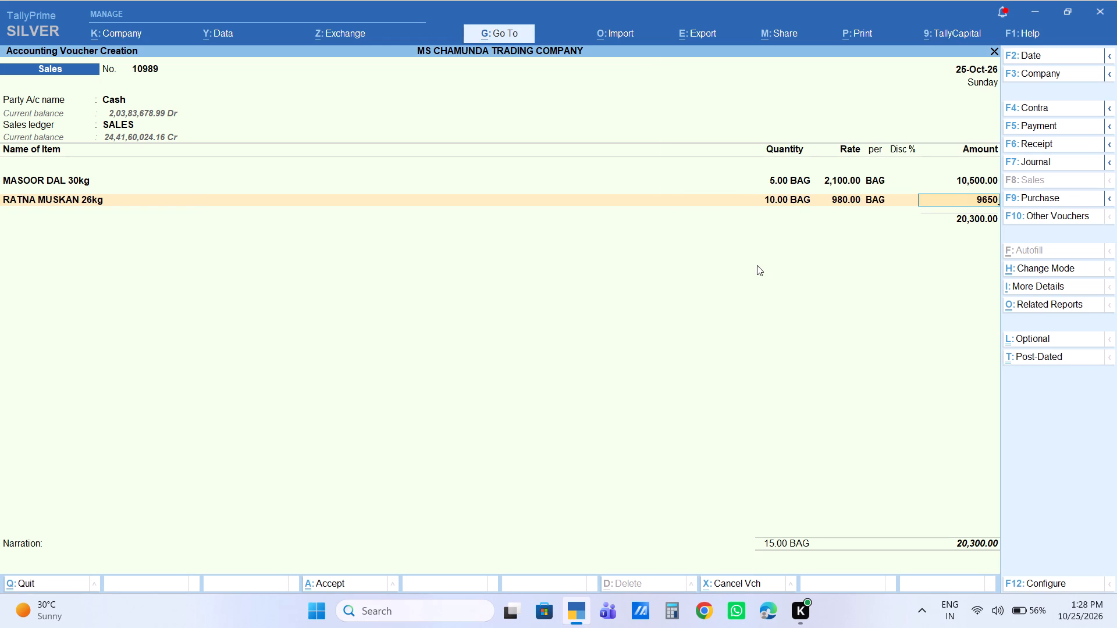
key("Return")
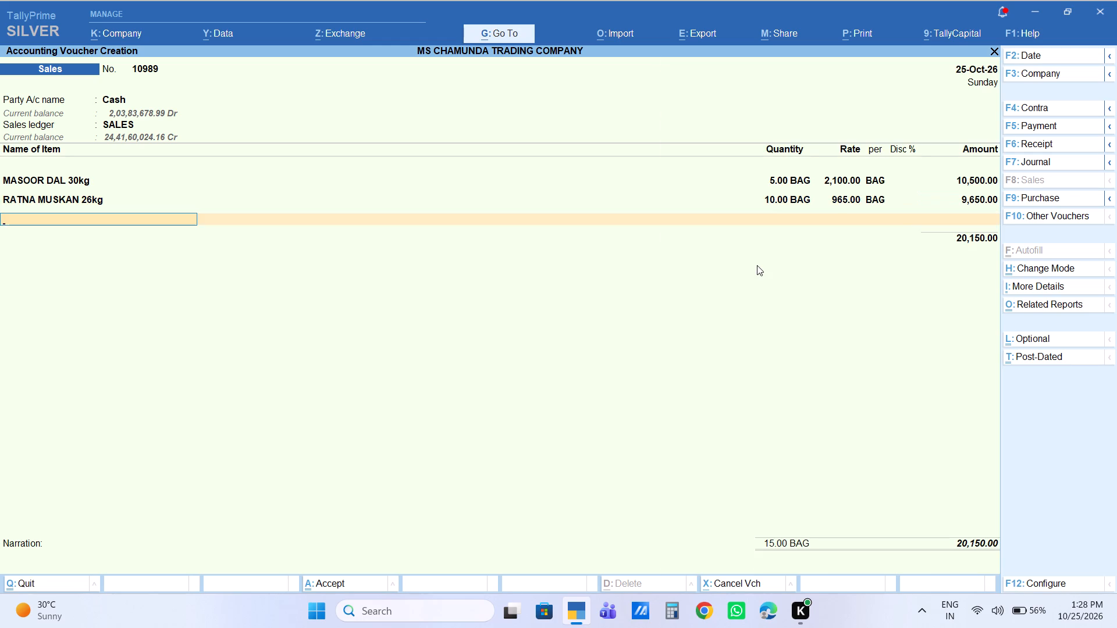
Add the stock item Sahnai Tina with a quantity of 5 TINA and an amount of 10,800.
type("sahnai")
key("Down")
key("Down")
key("Down")
key("Return")
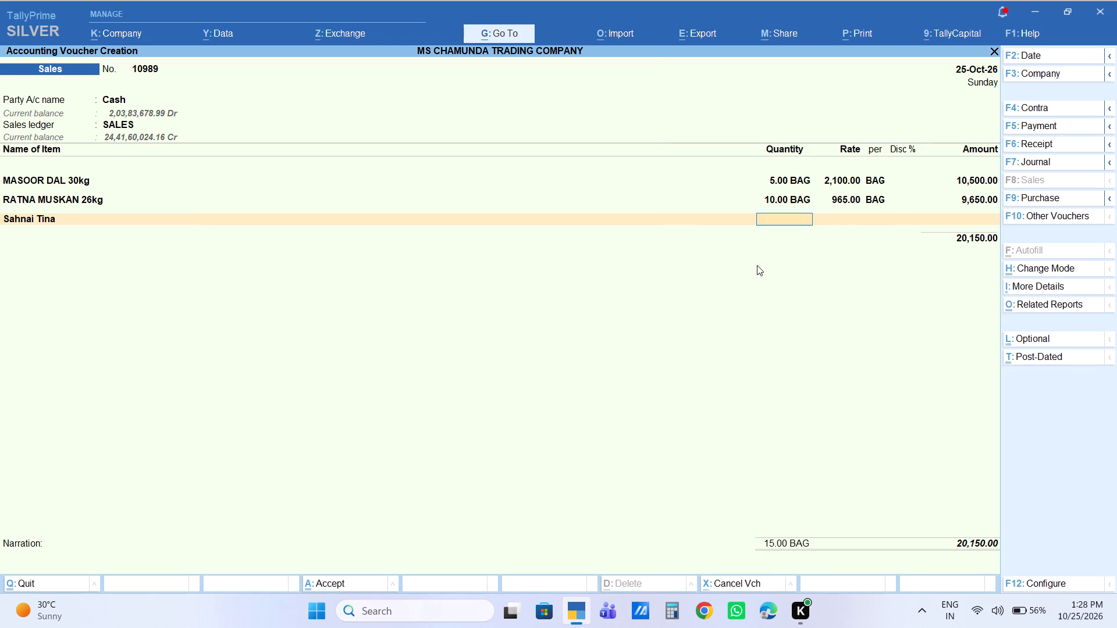
key("5")
key("Return")
key("Return")
key("Return")
key("Return")
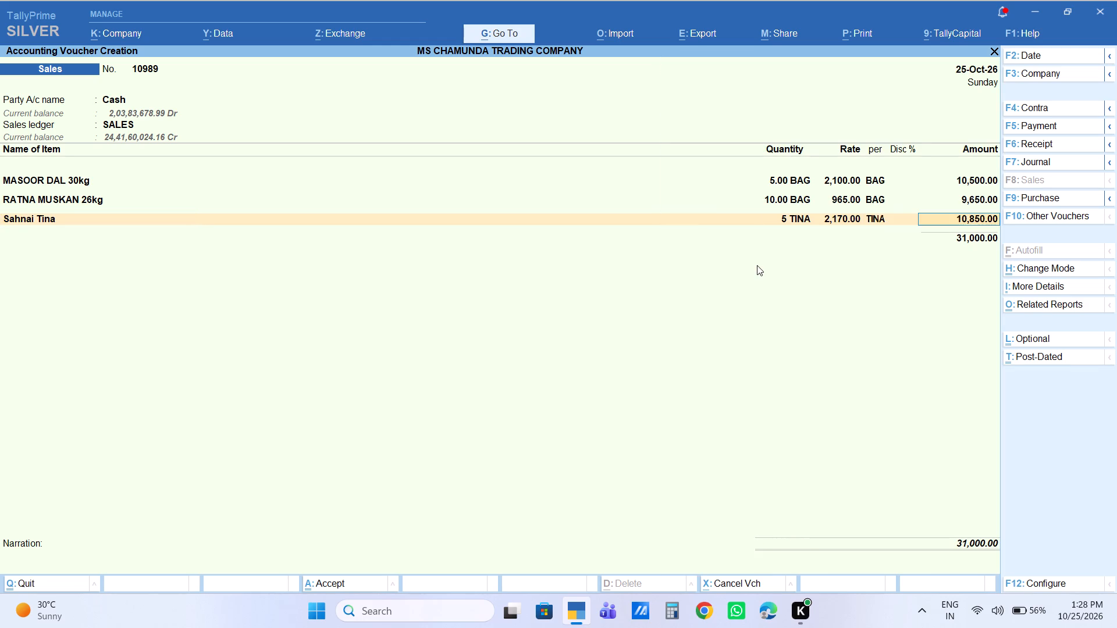
type("10800")
key("Return")
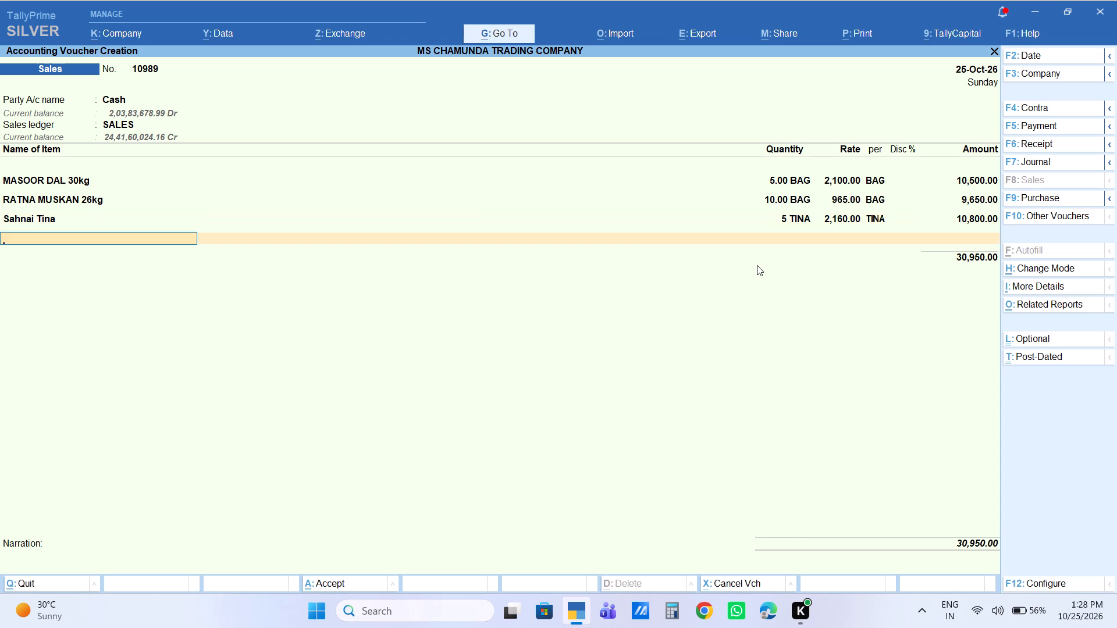
End the item list and add a Labour Charge of 40 to the sales voucher.
key("Return")
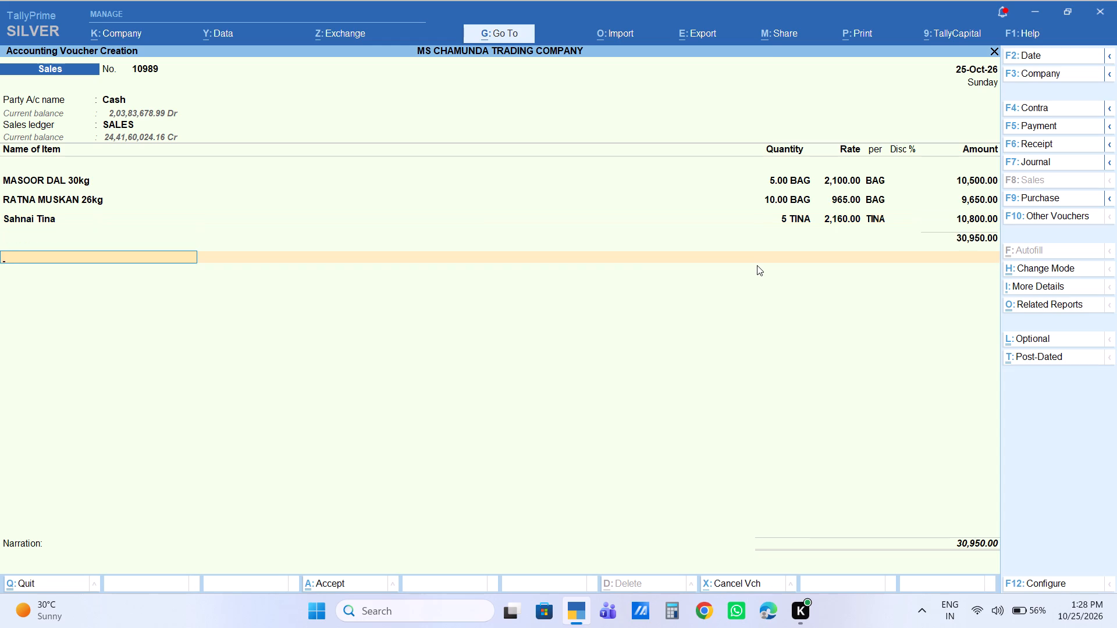
type("la")
key("Return")
key("Return")
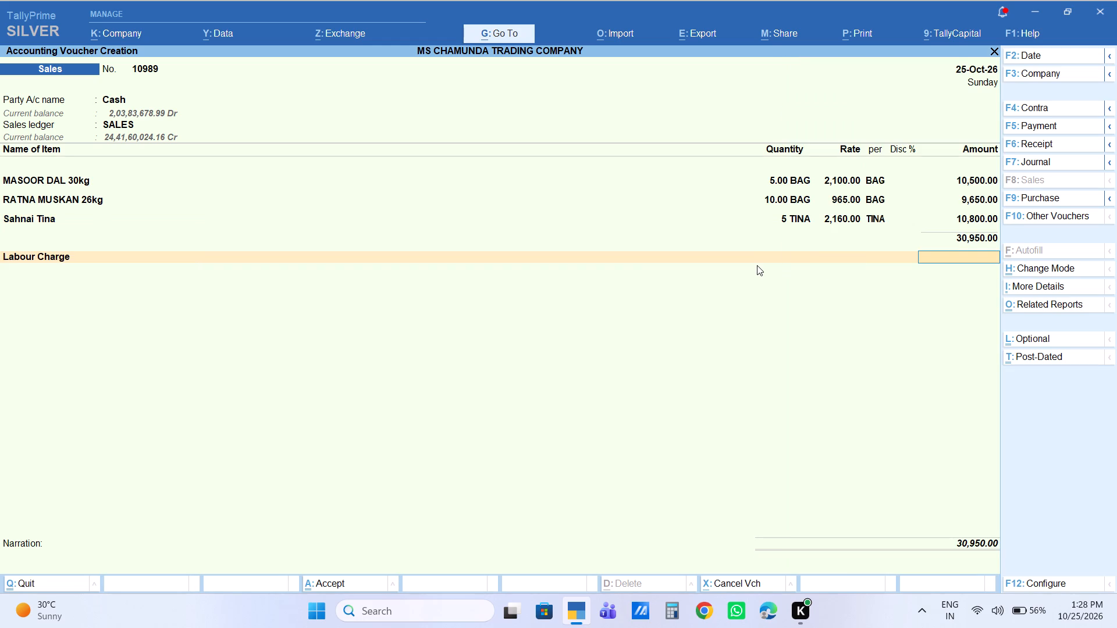
type("40\\")
key("Return")
key("Return")
key("BackSpace")
key("Return")
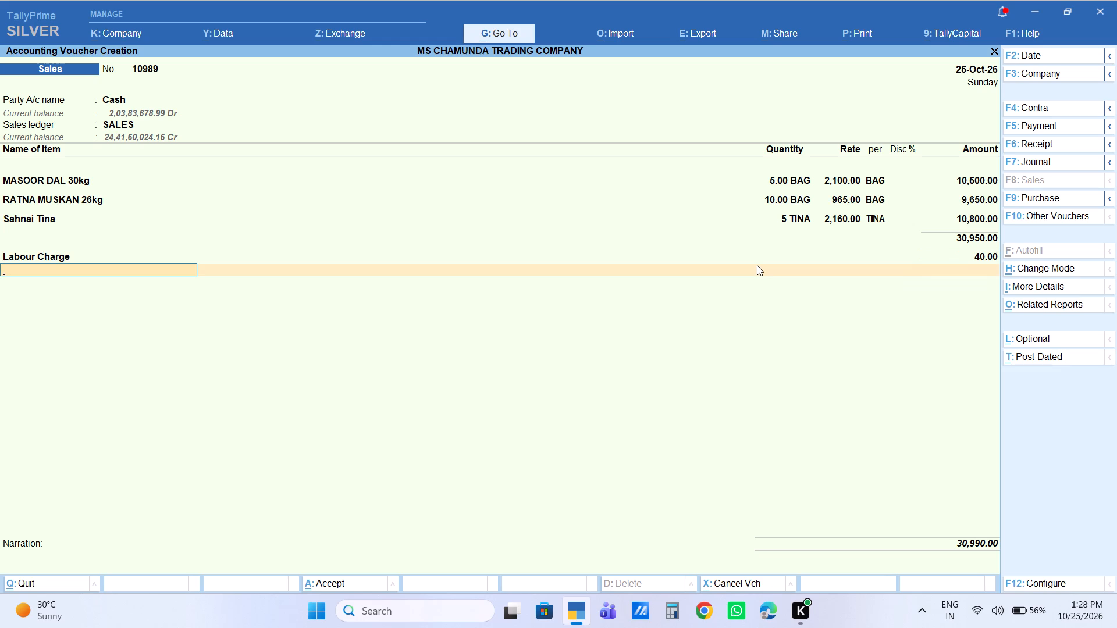
Go back to the item list and add RATNA MUSKAN 26kg again with a quantity of 5 BAG and an amount of 4,825.
key("BackSpace")
key("BackSpace")
key("BackSpace")
key("BackSpace")
key("Return")
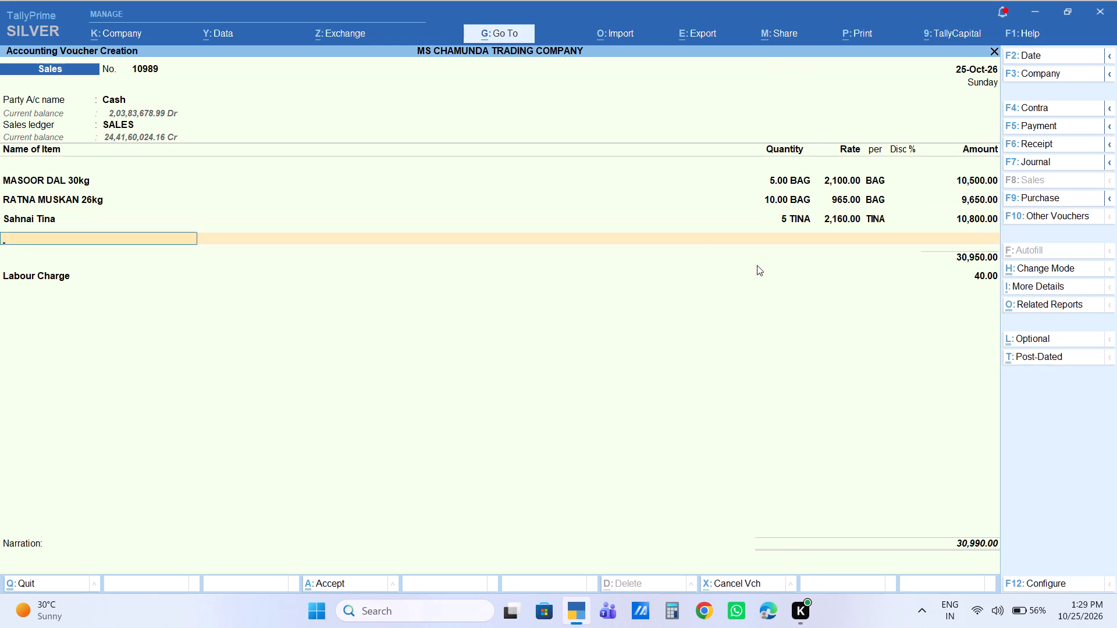
type("muska")
key("Return")
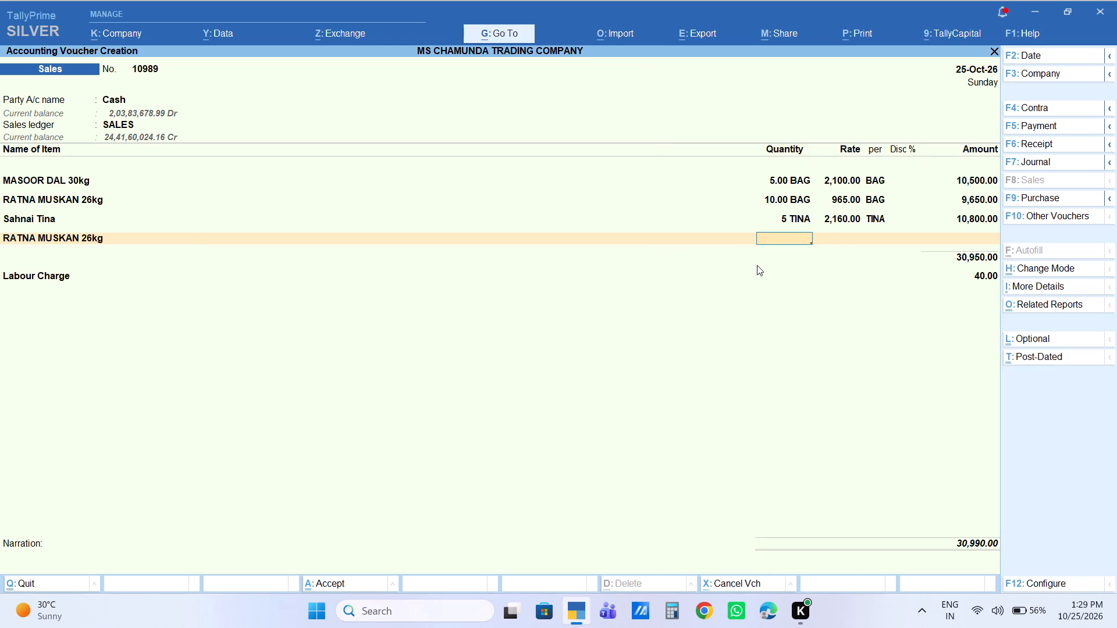
key("5")
key("Return")
key("Return")
key("Return")
key("Return")
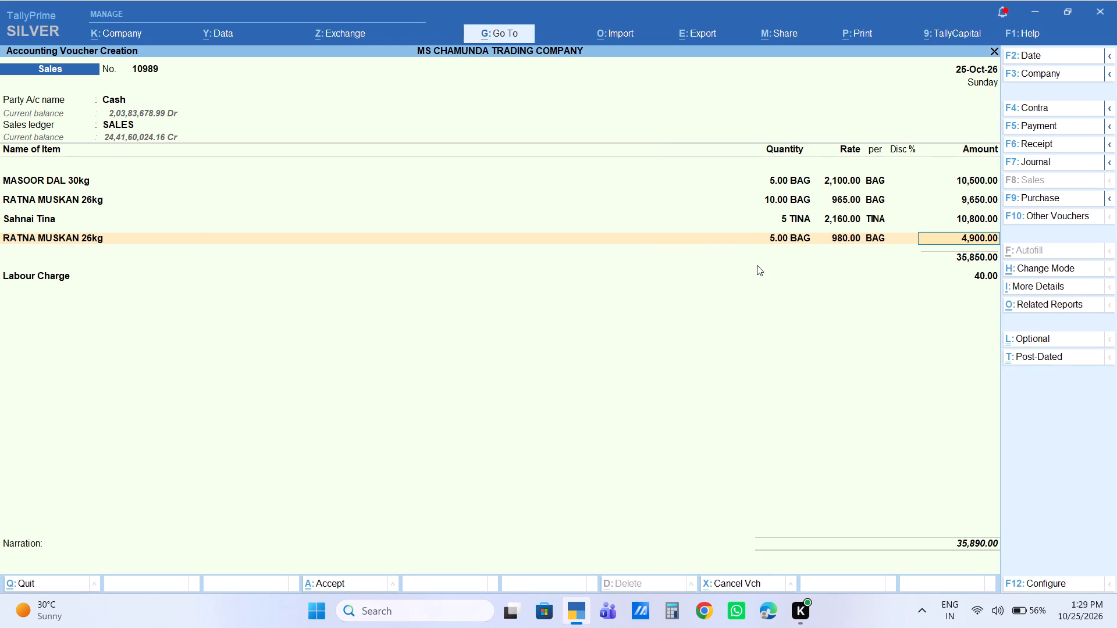
key("4")
type("825")
key("Return")
End the item list and set the Labour Charge to 50.
key("Return")
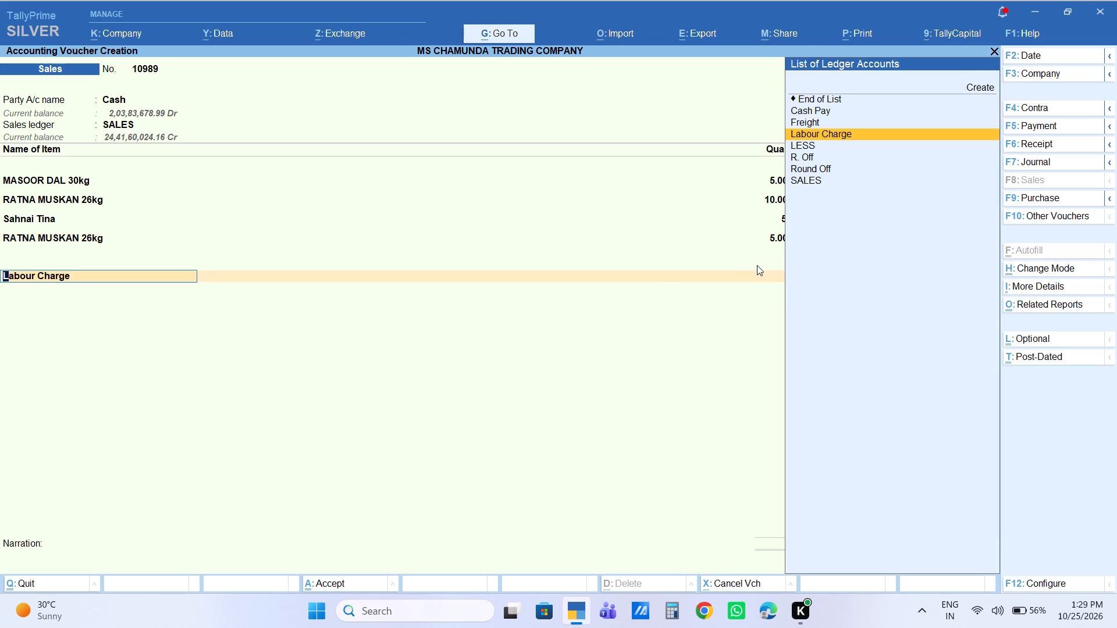
key("Return")
key("Return")
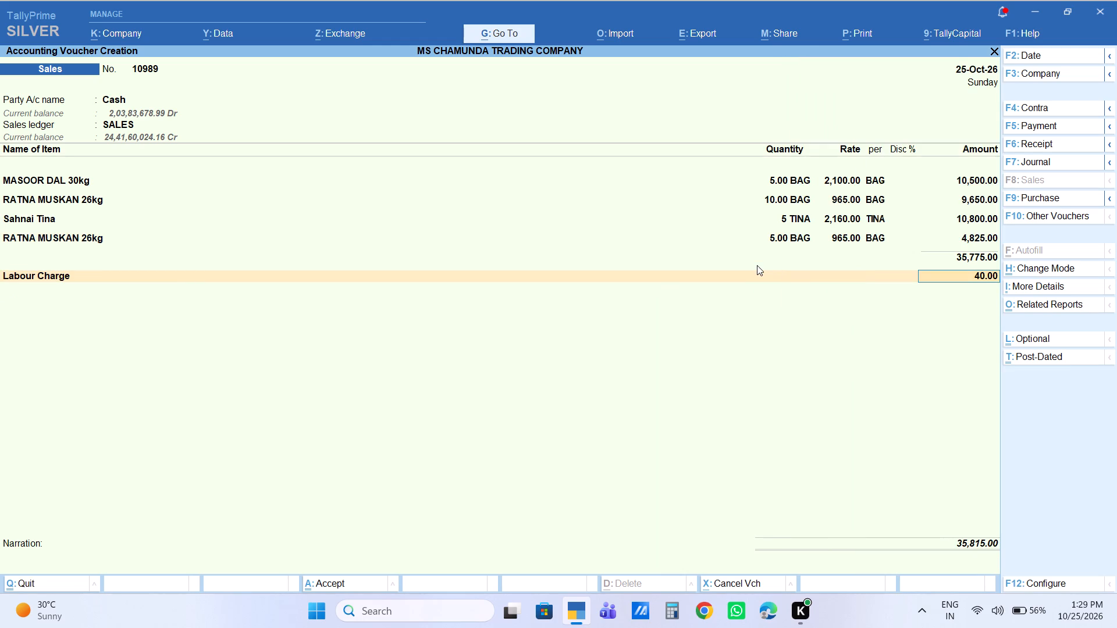
type("50")
key("Return")
key("Return")
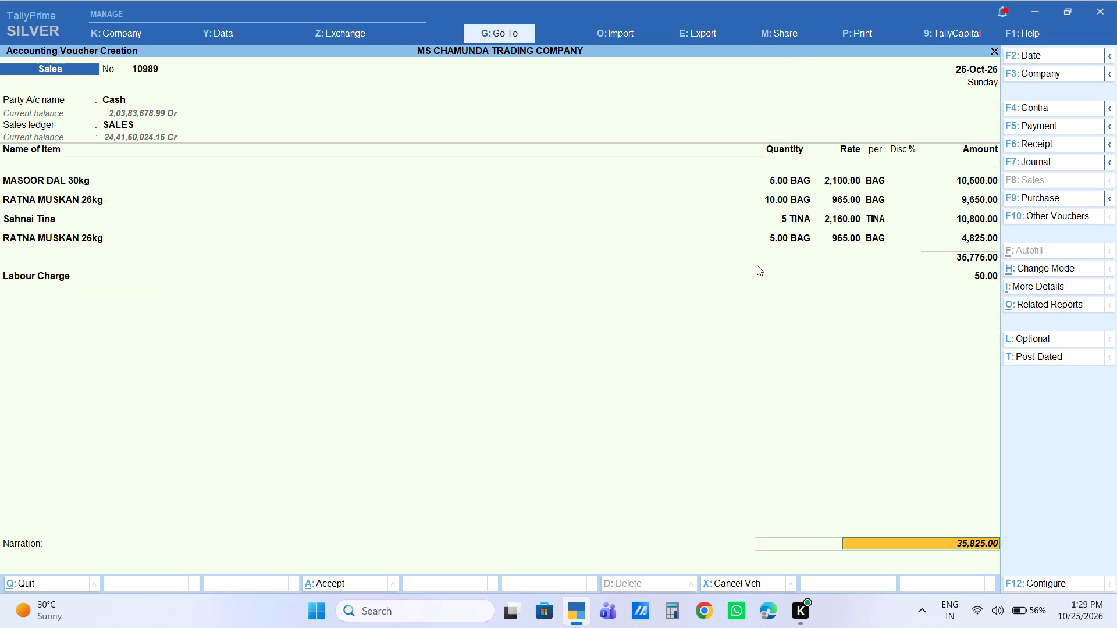
Add the LESS ledger below the Labour Charge with an amount of -45.
key("BackSpace")
key("Return")
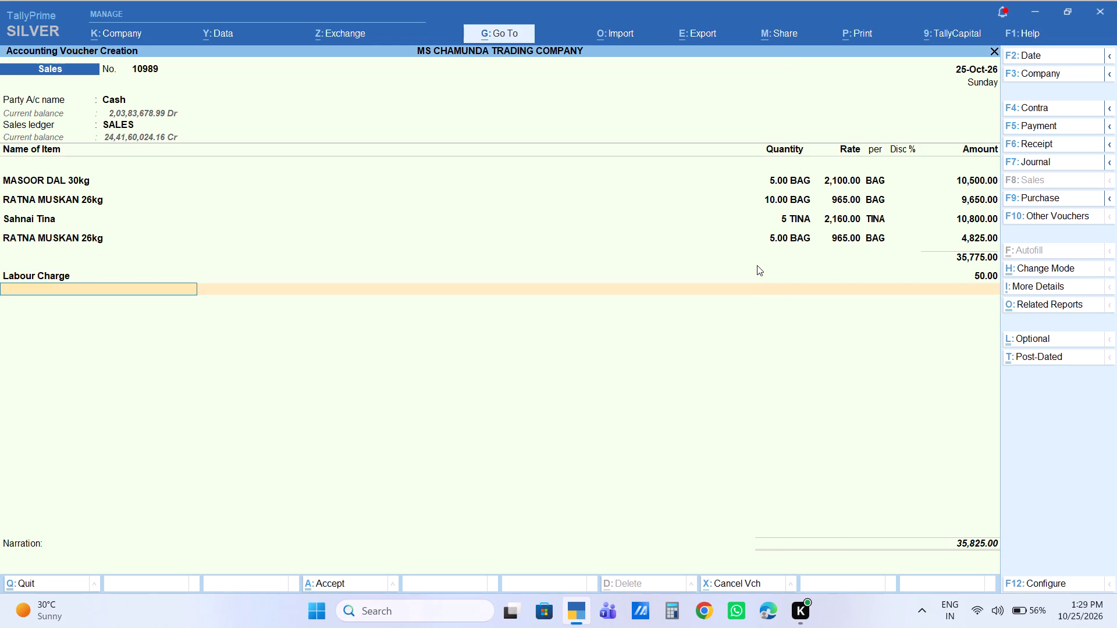
type("les")
key("Return")
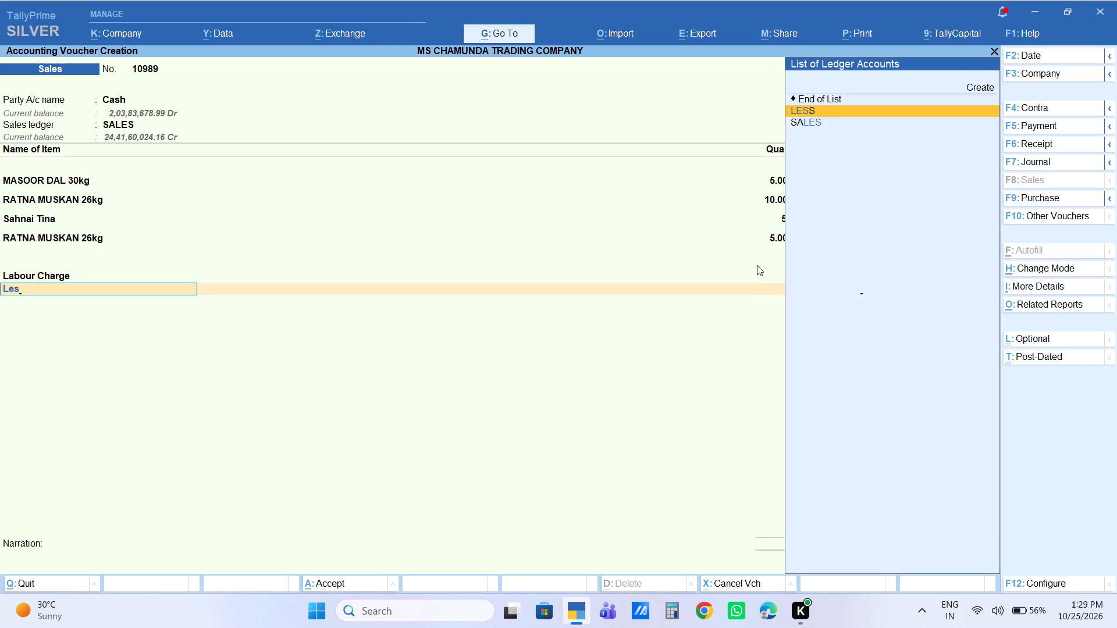
key("Return")
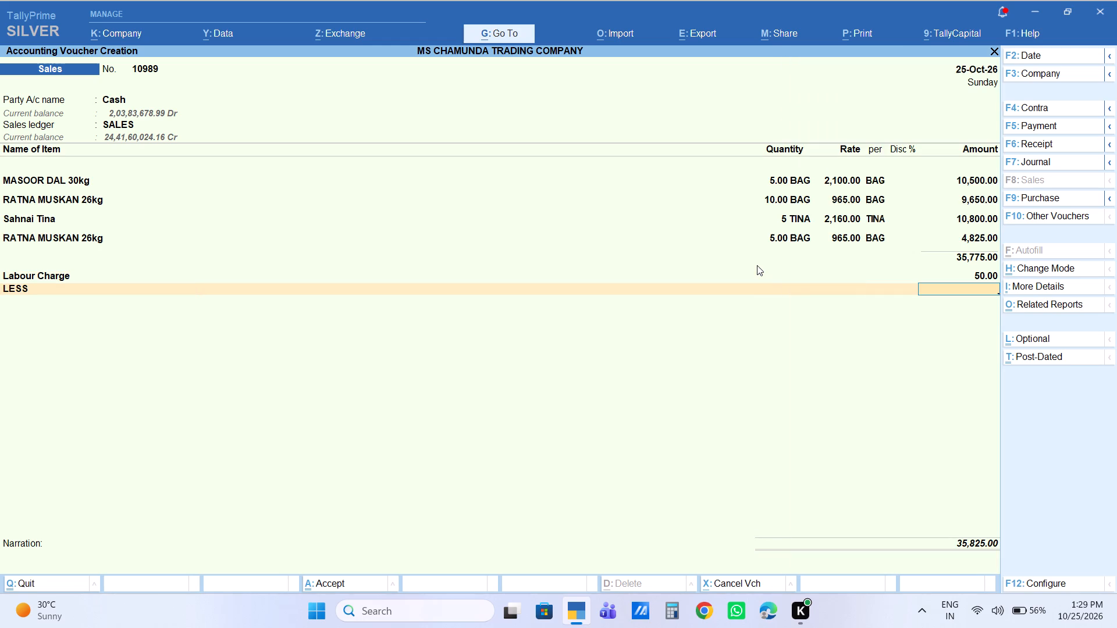
type("-45")
key("Return")
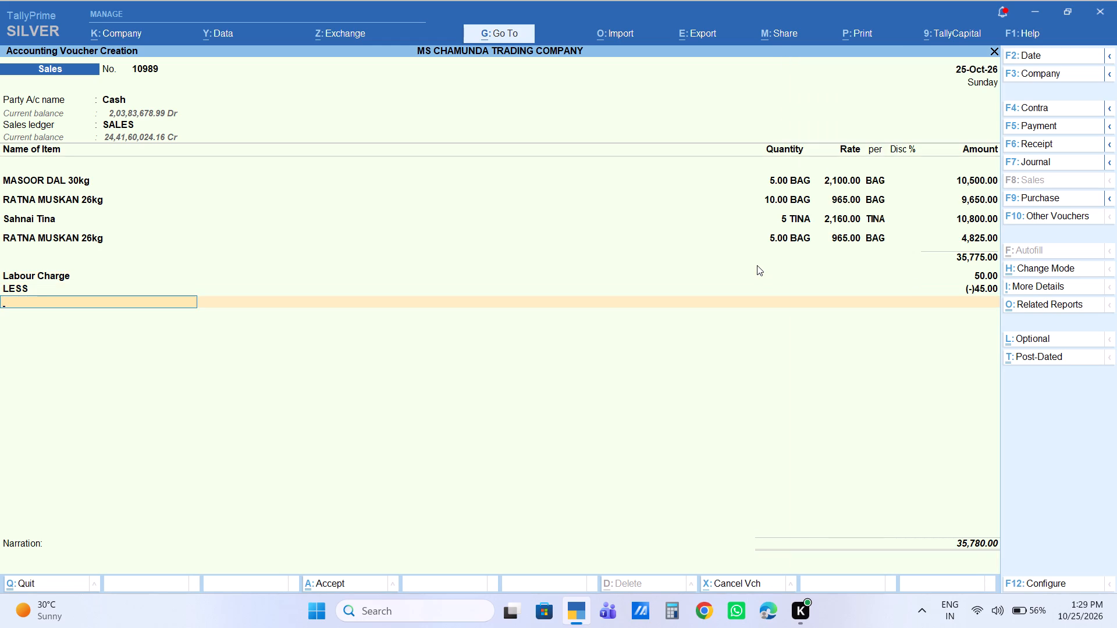
End the ledger list, leave the narration empty and save the Cash sales voucher.
key("Return")
key("Return")
key("Return")
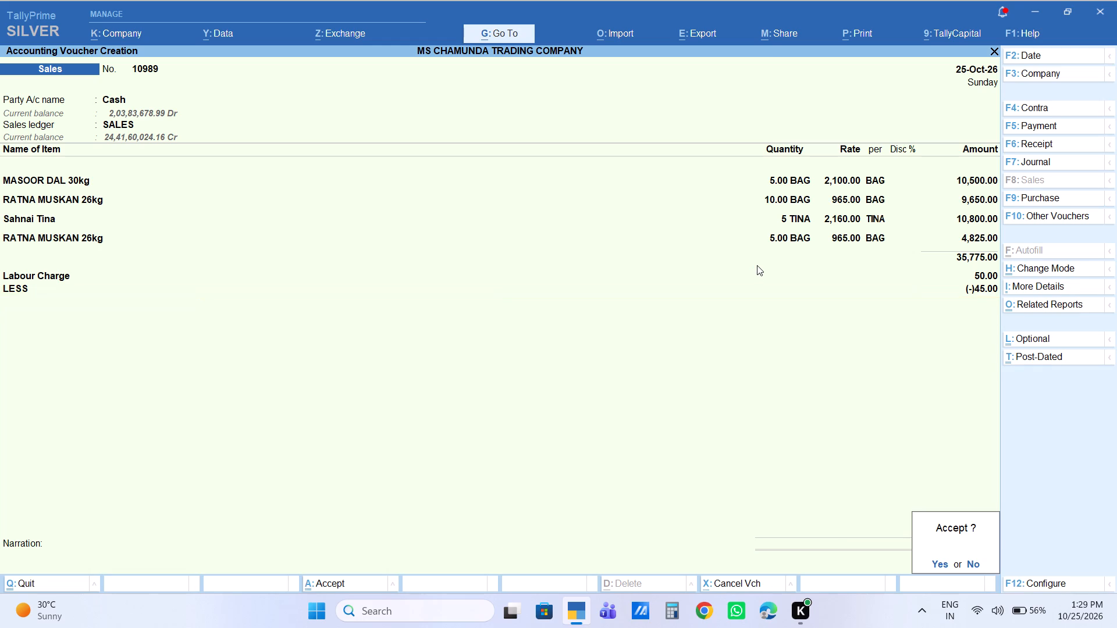
key("Return")
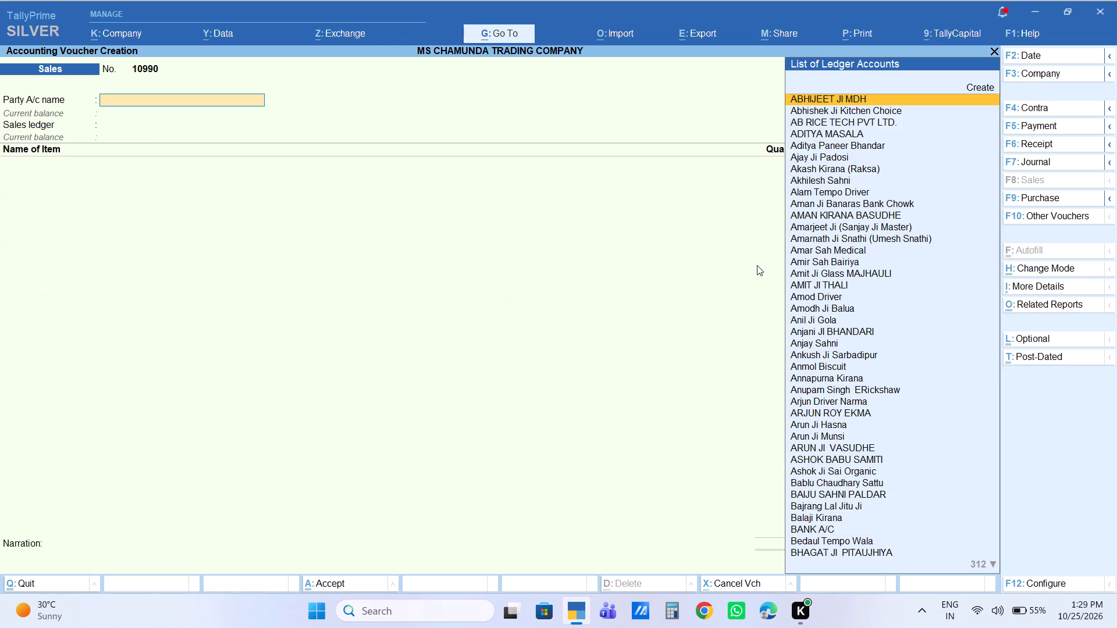
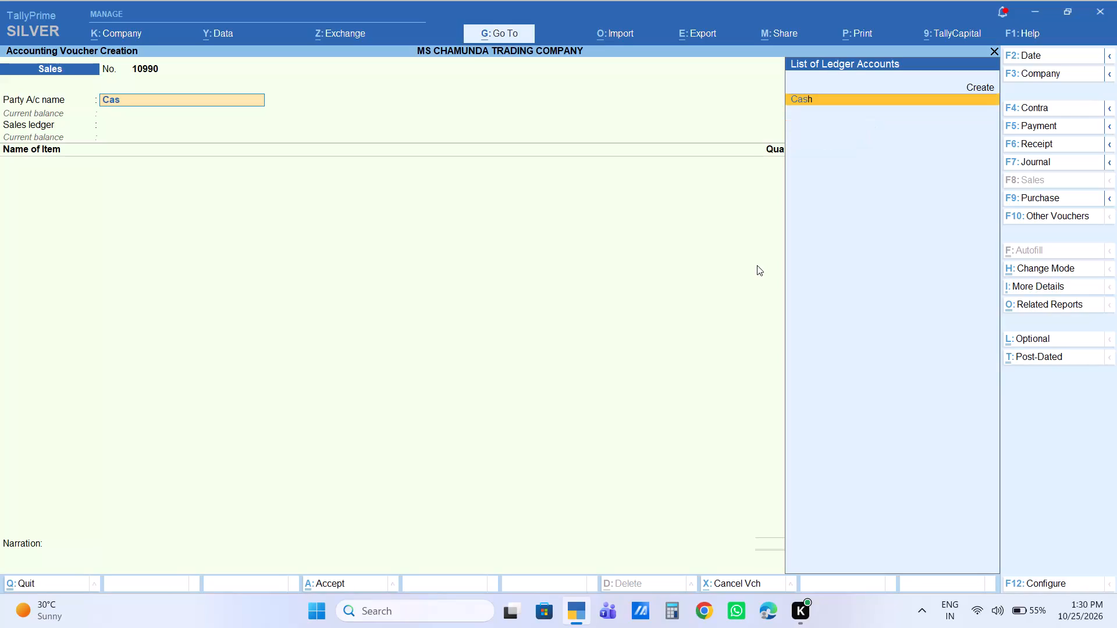
Choose Cash as the party account, accept its party details unchanged and use the SALES ledger.
key("Return")
key("Return")
key("Return")
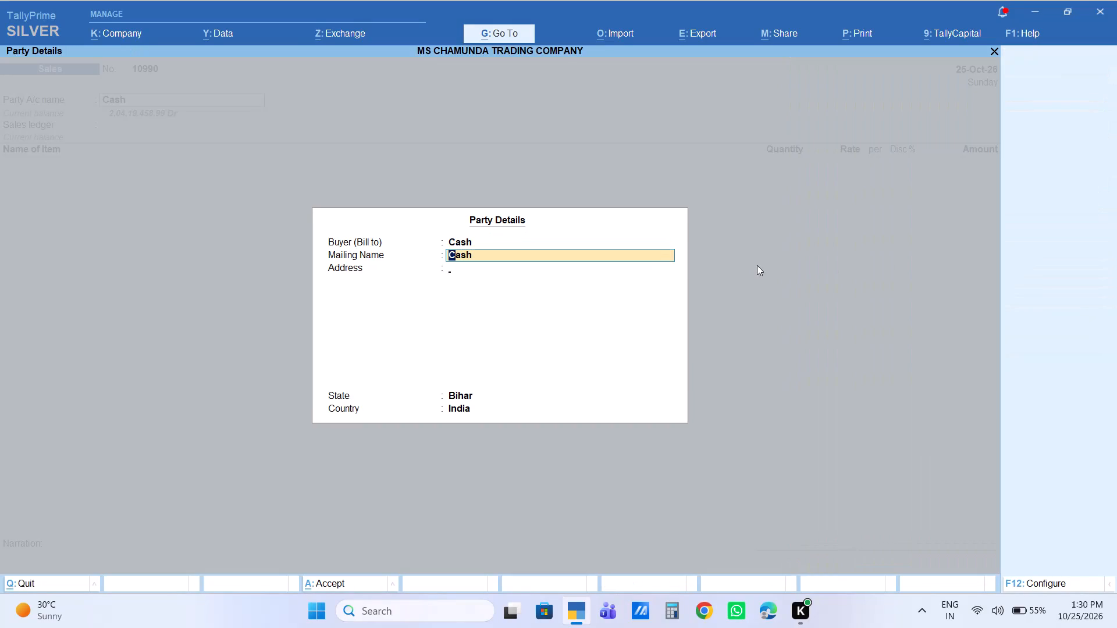
key("Return")
key("Return")
key("Return")
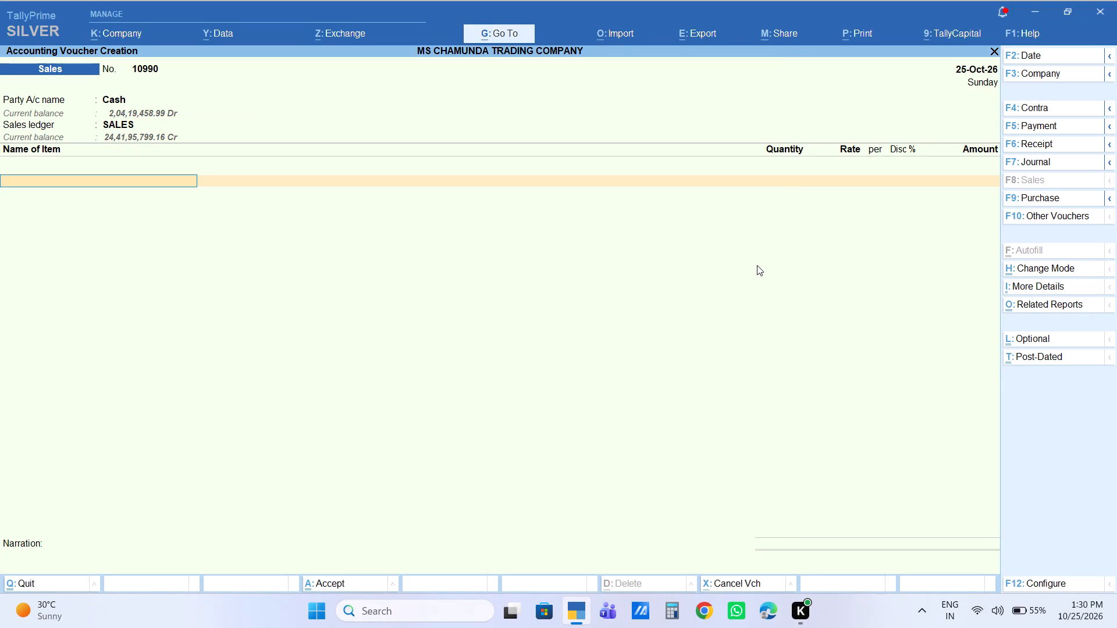
Add Raj AATA 26KG with a quantity of 1 BAG at the rate of 830.
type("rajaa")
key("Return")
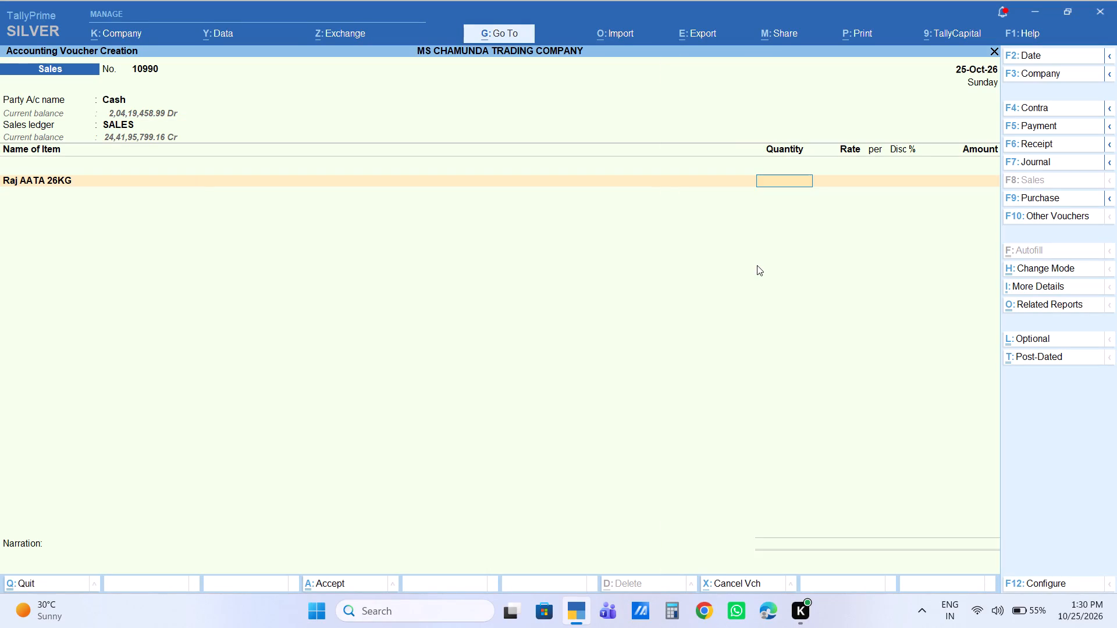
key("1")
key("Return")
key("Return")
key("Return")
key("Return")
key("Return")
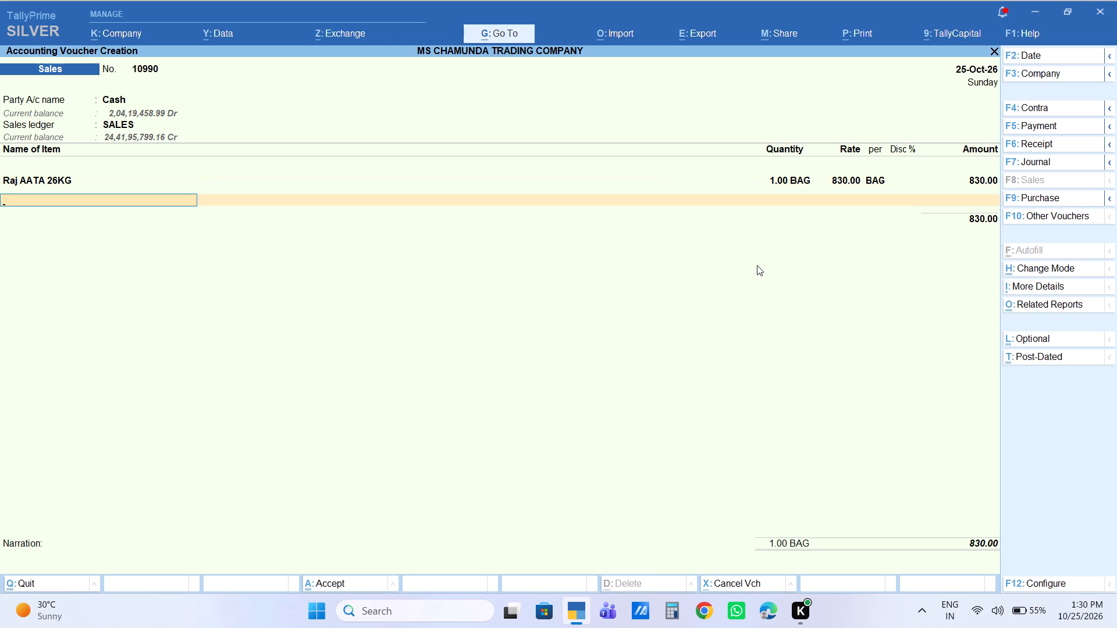
Add BUDHA BHOG 25KG with a quantity of 1 BAG and an amount of 850.
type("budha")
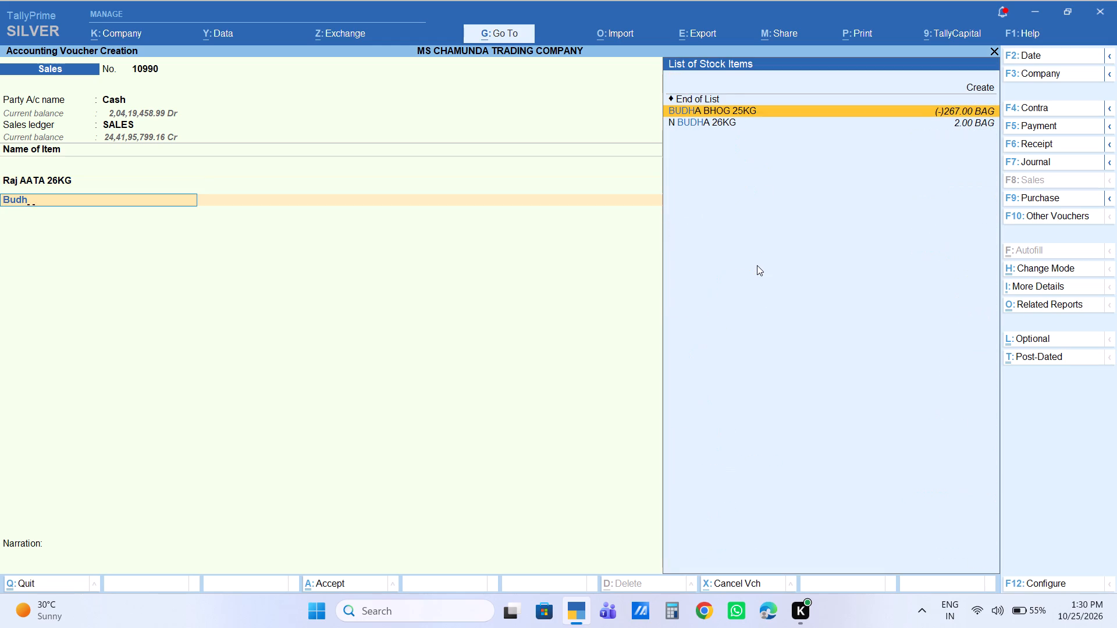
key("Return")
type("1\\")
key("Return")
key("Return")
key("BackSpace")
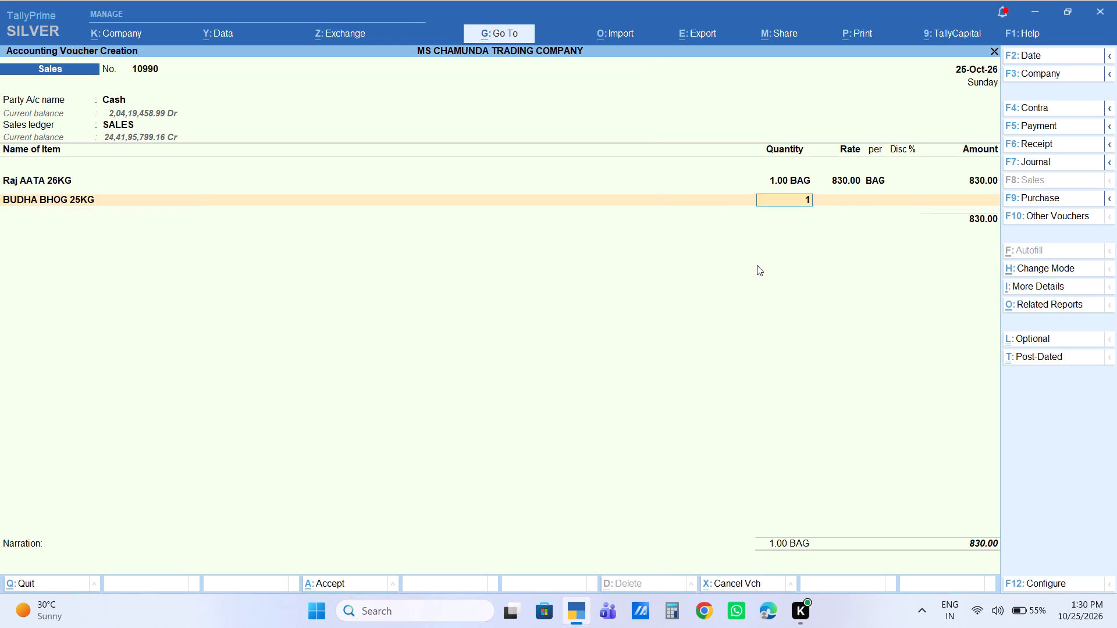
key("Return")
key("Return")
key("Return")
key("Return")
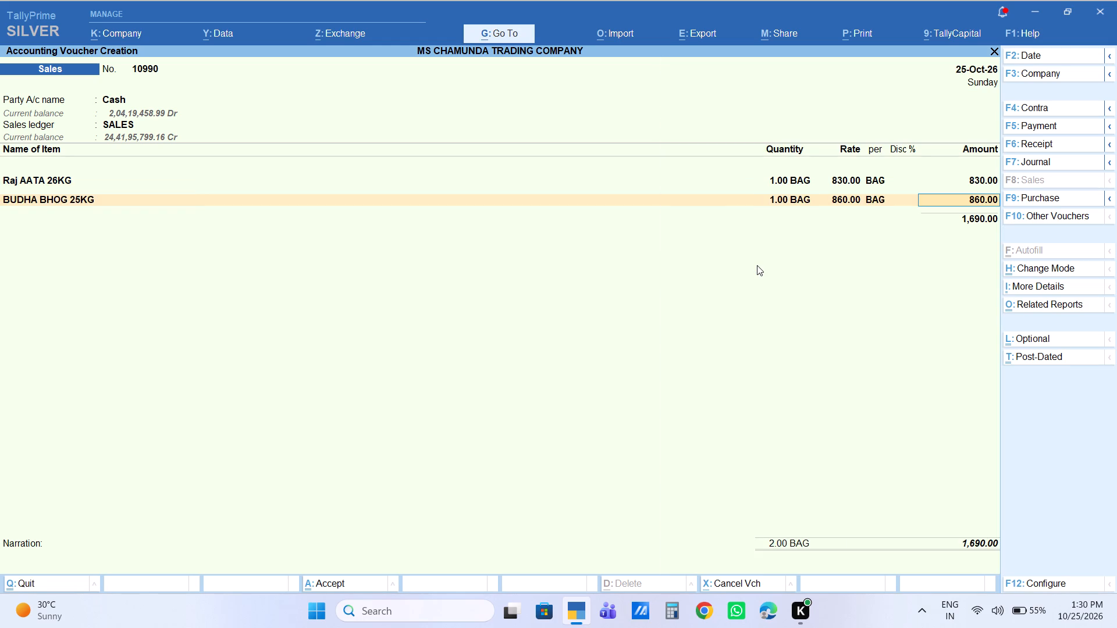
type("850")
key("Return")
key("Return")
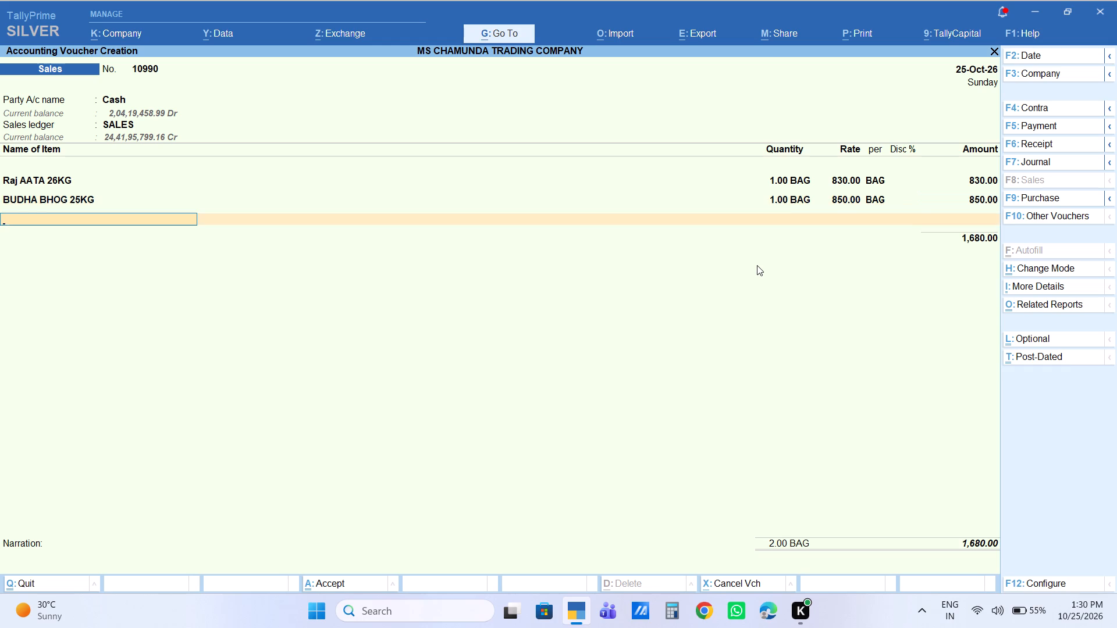
Set the Labour Charge below the items to 4.
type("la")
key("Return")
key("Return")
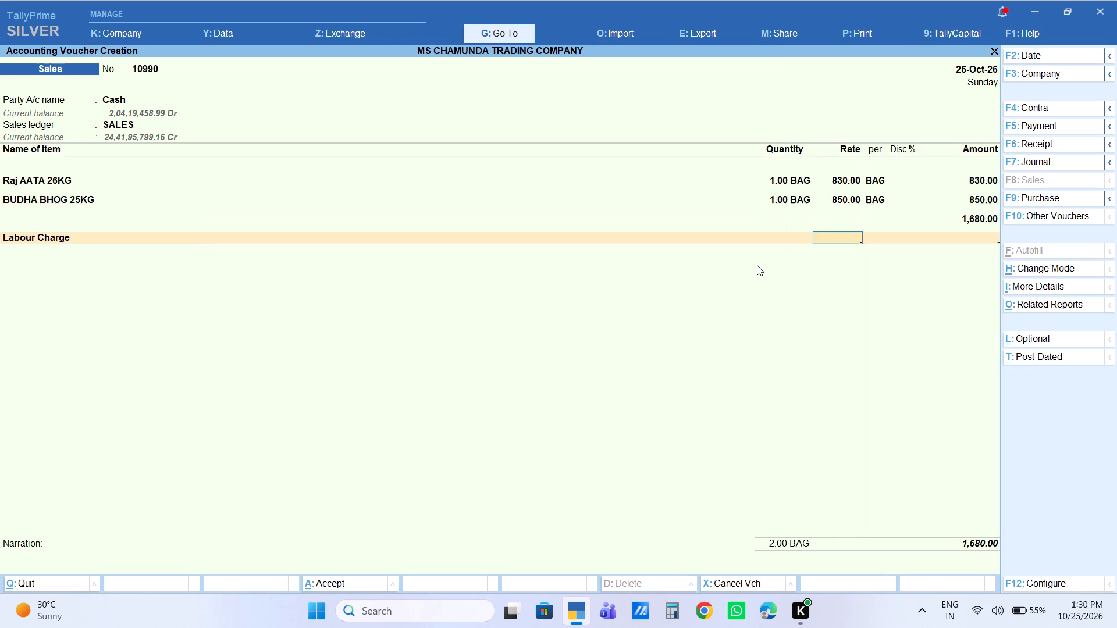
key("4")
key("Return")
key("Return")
End the ledger list, leave the narration empty and save the Cash sales voucher.
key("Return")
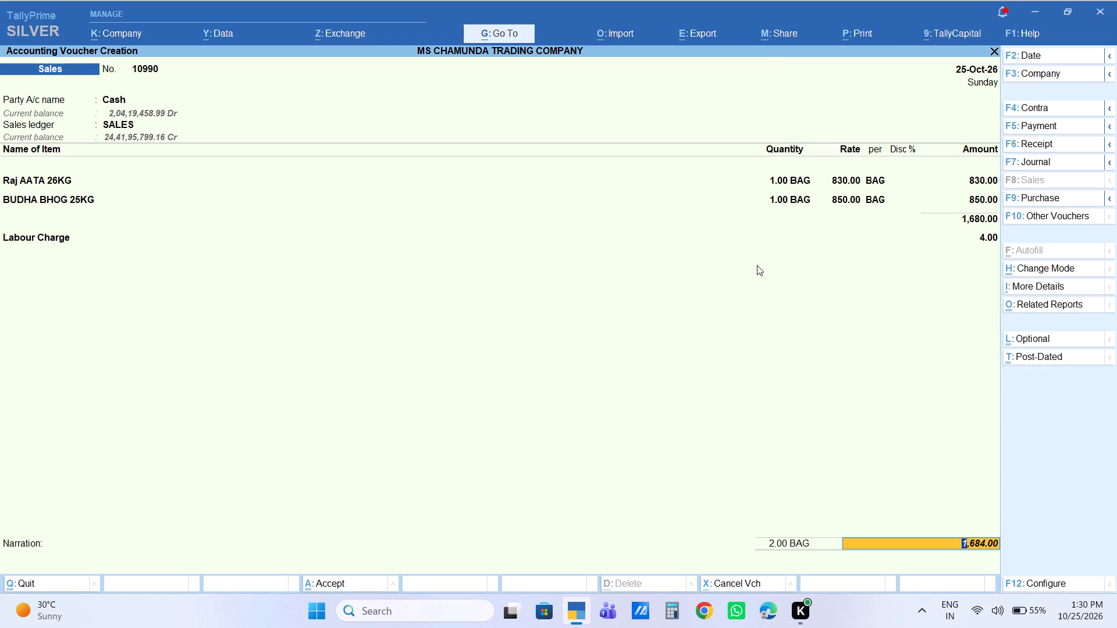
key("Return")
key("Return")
Set Cash as the party account of the next sales voucher.
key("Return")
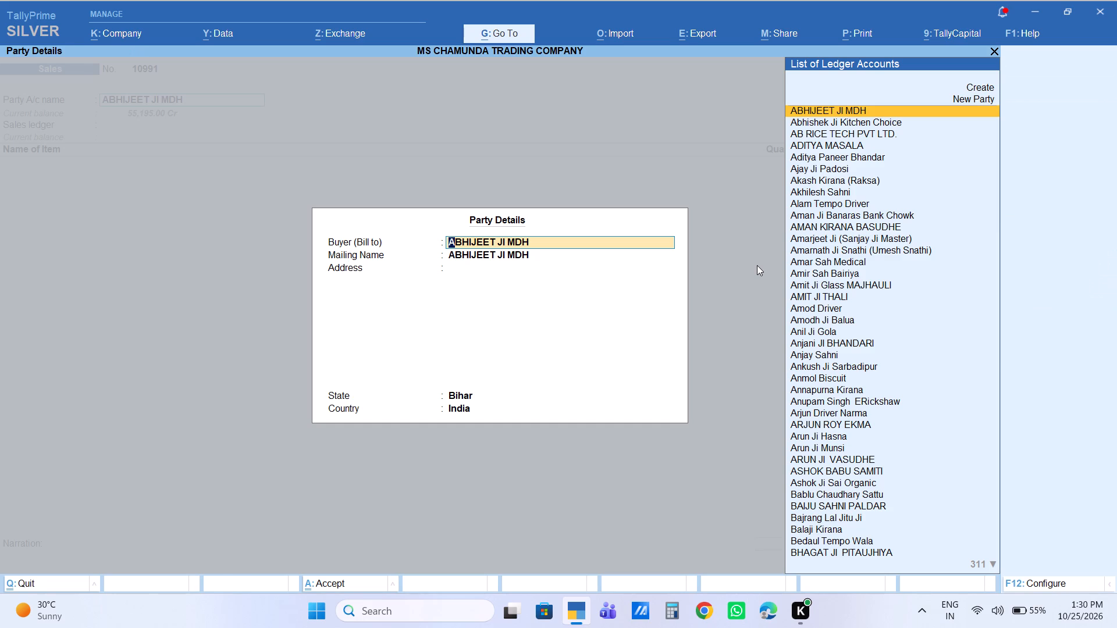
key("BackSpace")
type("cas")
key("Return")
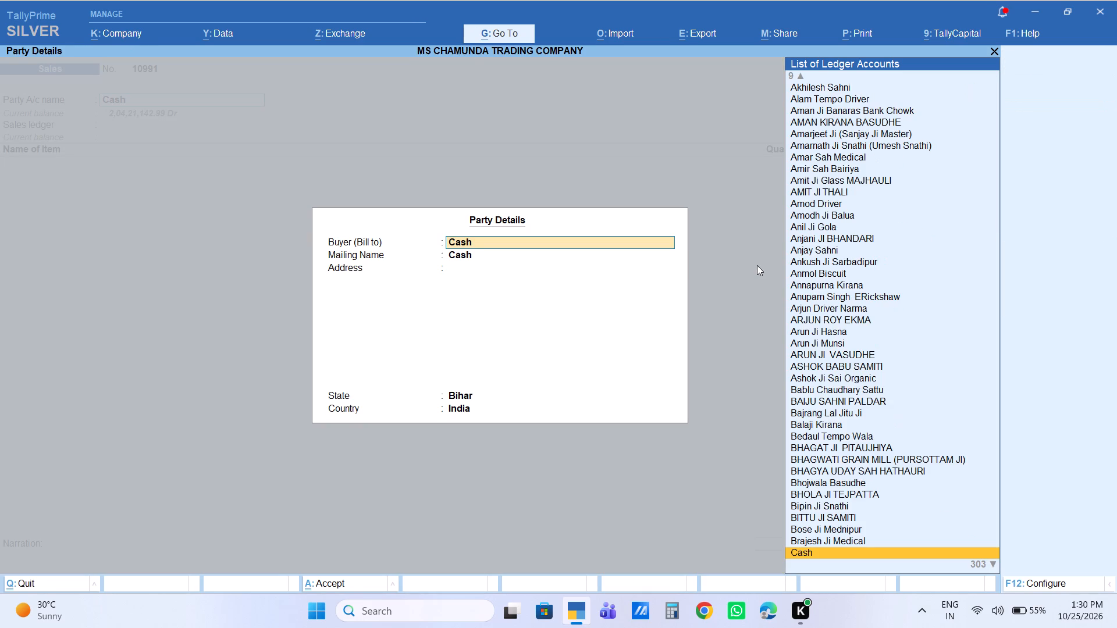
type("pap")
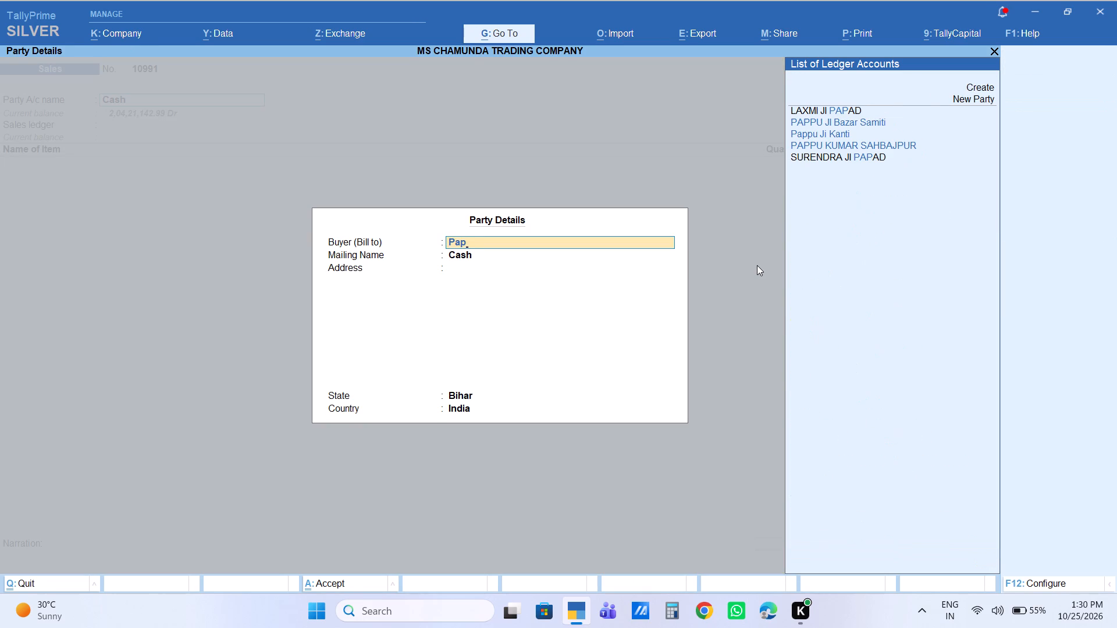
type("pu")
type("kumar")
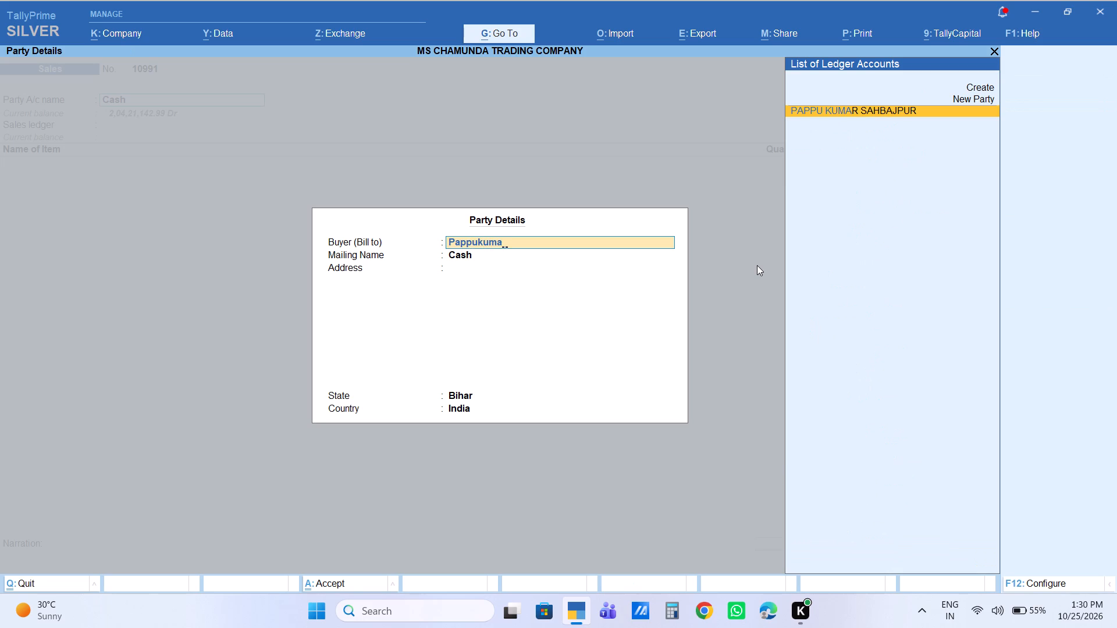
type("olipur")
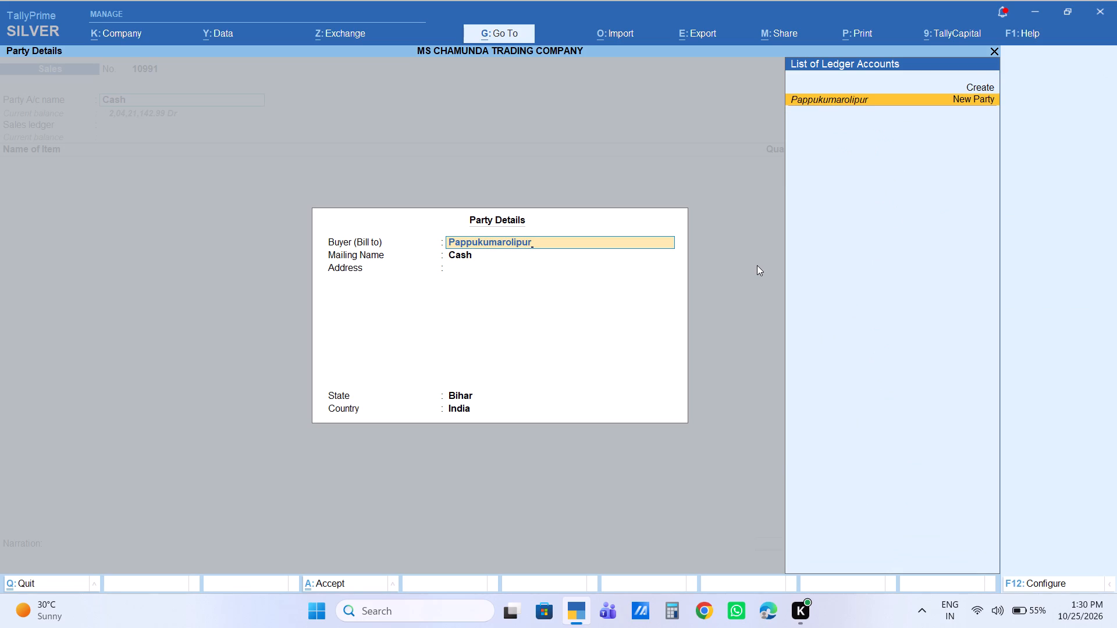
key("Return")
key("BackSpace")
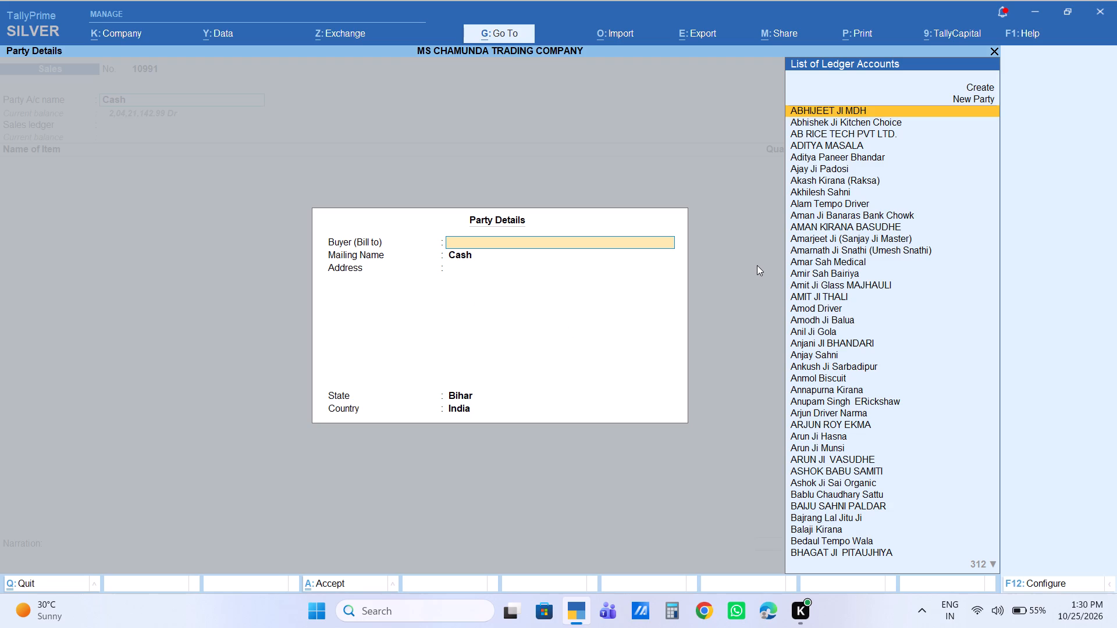
Enter the customer's name and locality as a new buyer, accept the remaining party details and use the SALES ledger.
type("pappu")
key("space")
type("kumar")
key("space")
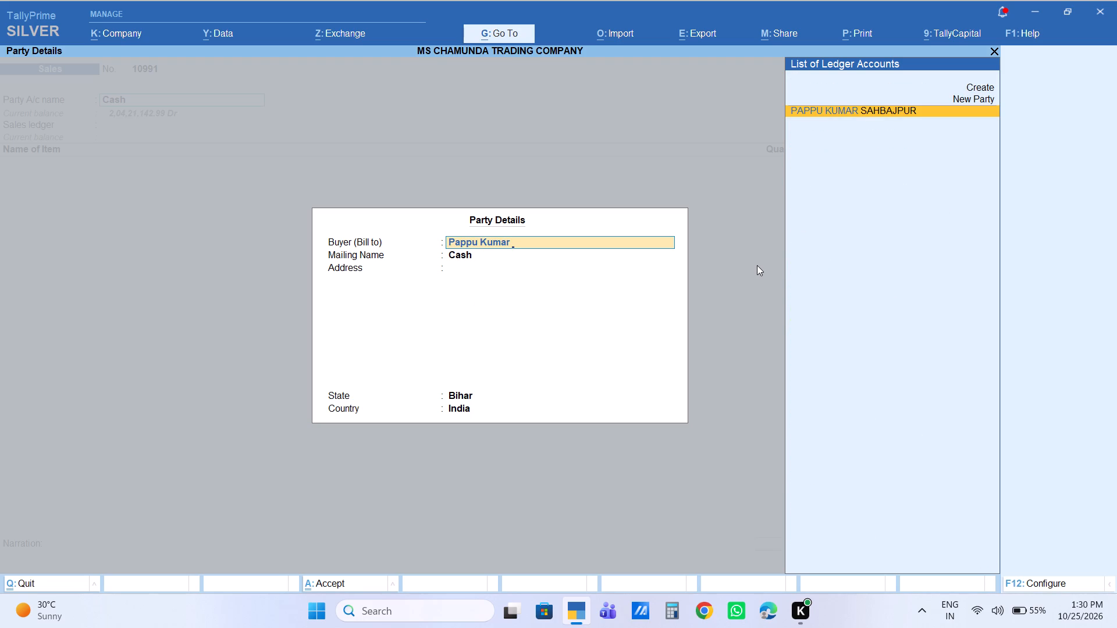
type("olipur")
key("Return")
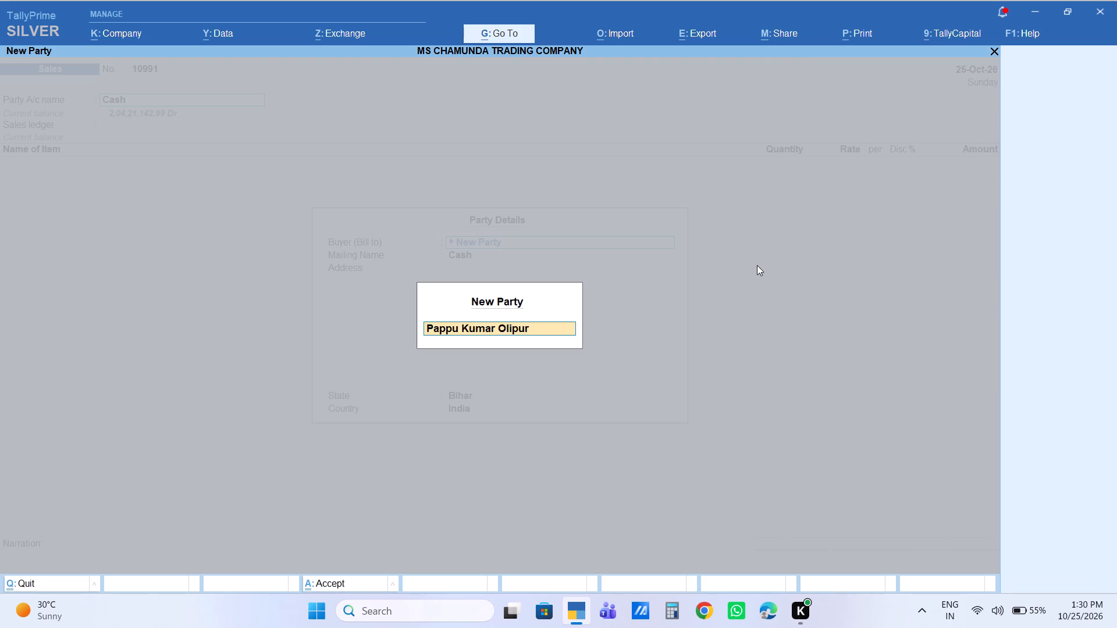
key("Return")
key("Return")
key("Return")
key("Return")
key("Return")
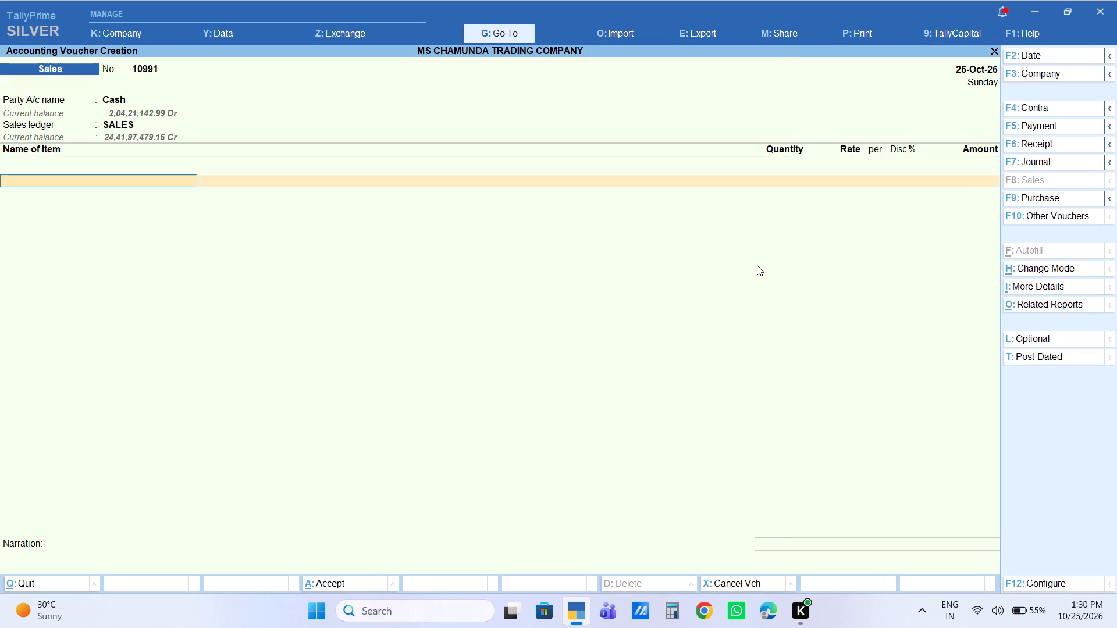
Add BUDHA BHOG 25KG with a quantity of 6 BAG at the rate of 850.
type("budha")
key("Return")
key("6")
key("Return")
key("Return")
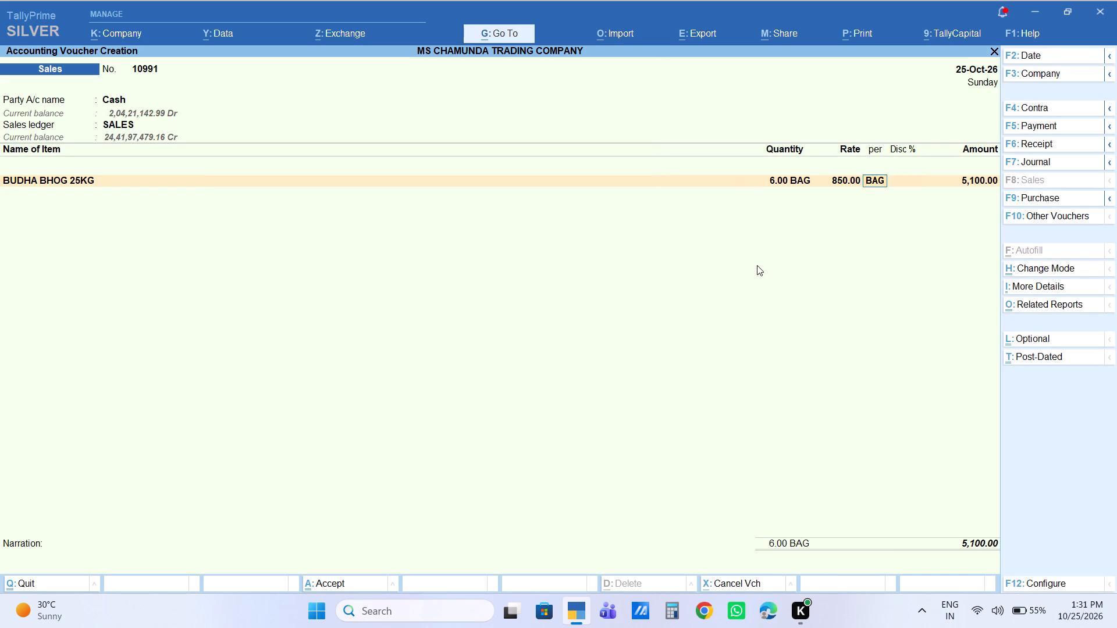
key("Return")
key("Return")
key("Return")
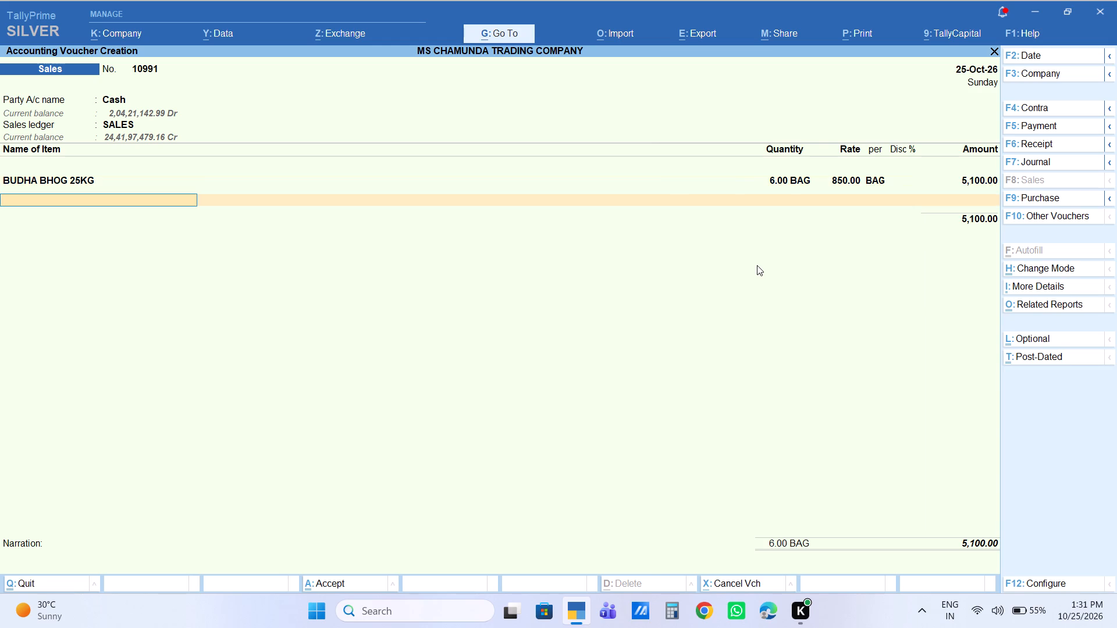
Add CHURA 23KG with a quantity of 2 BAG at the rate of 850.
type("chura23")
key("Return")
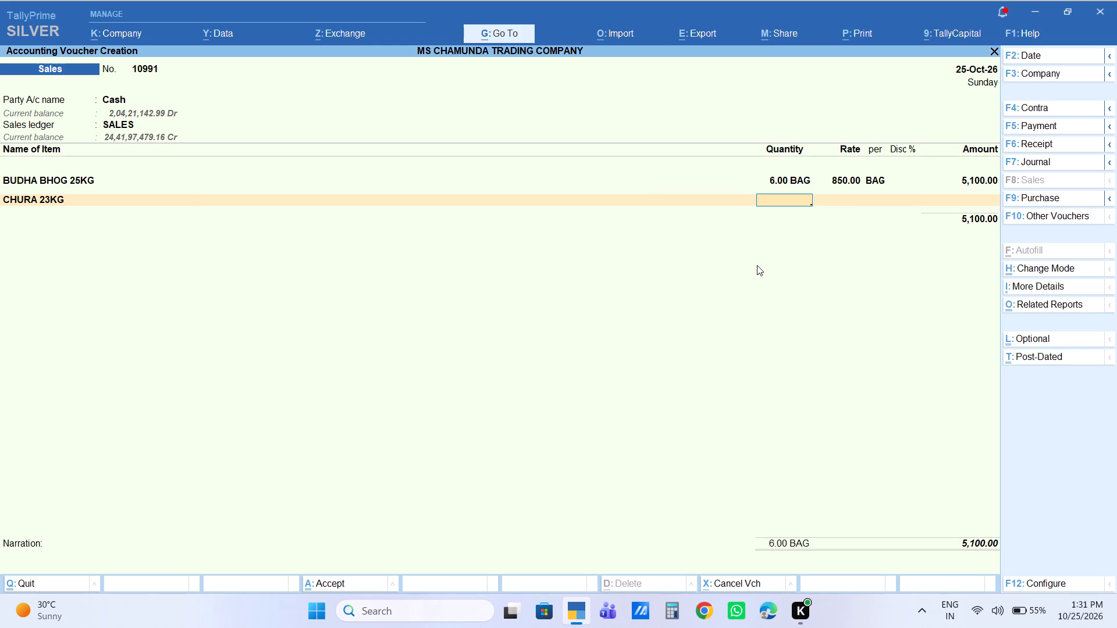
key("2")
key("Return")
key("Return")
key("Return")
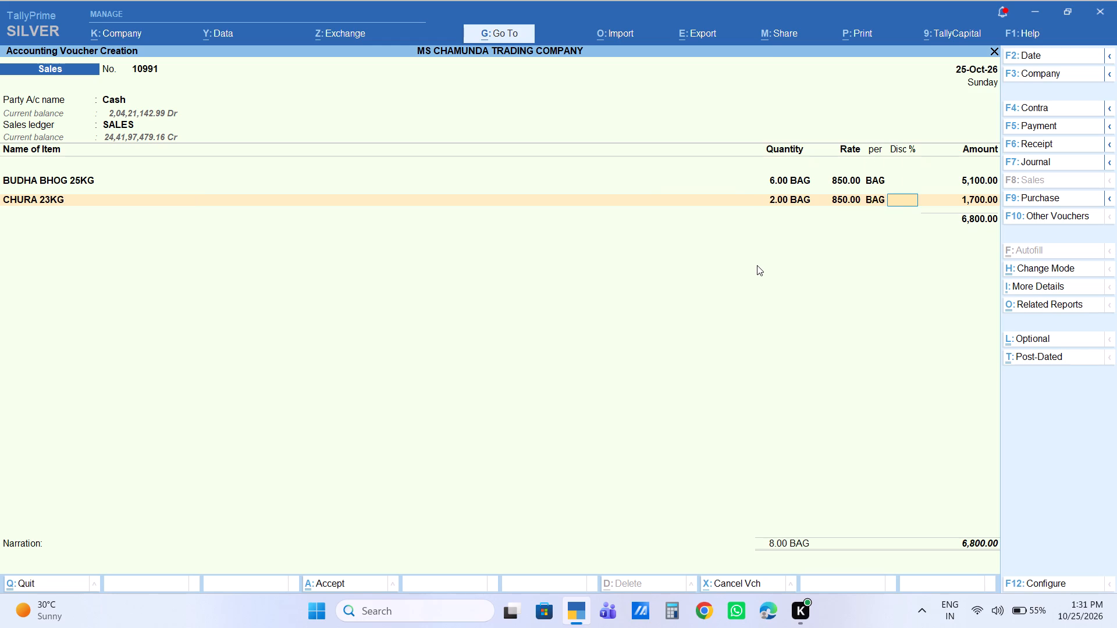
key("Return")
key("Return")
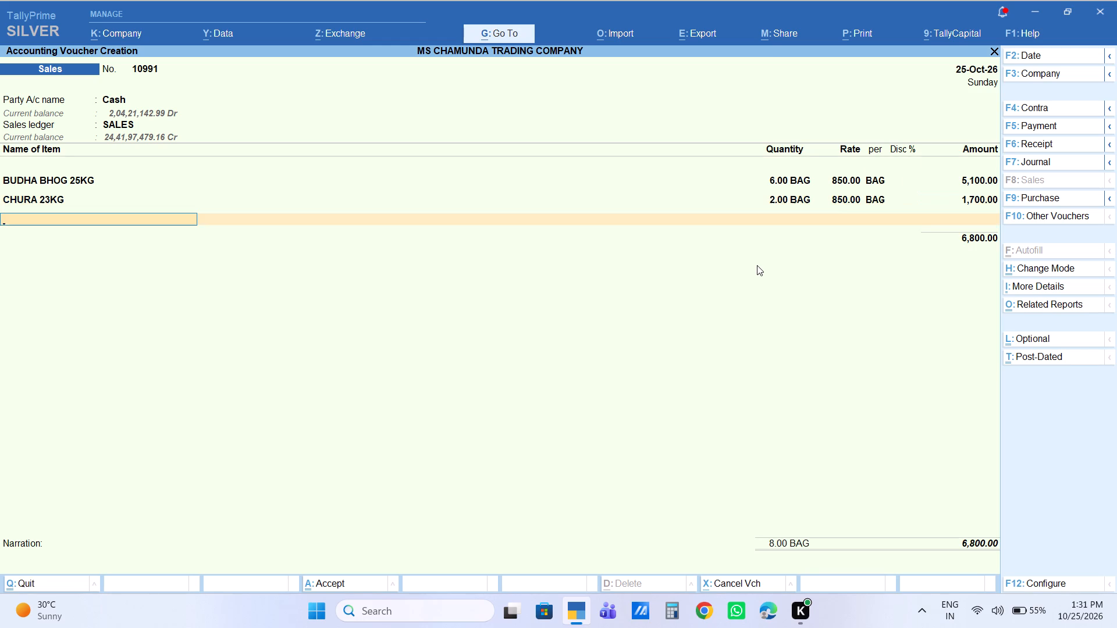
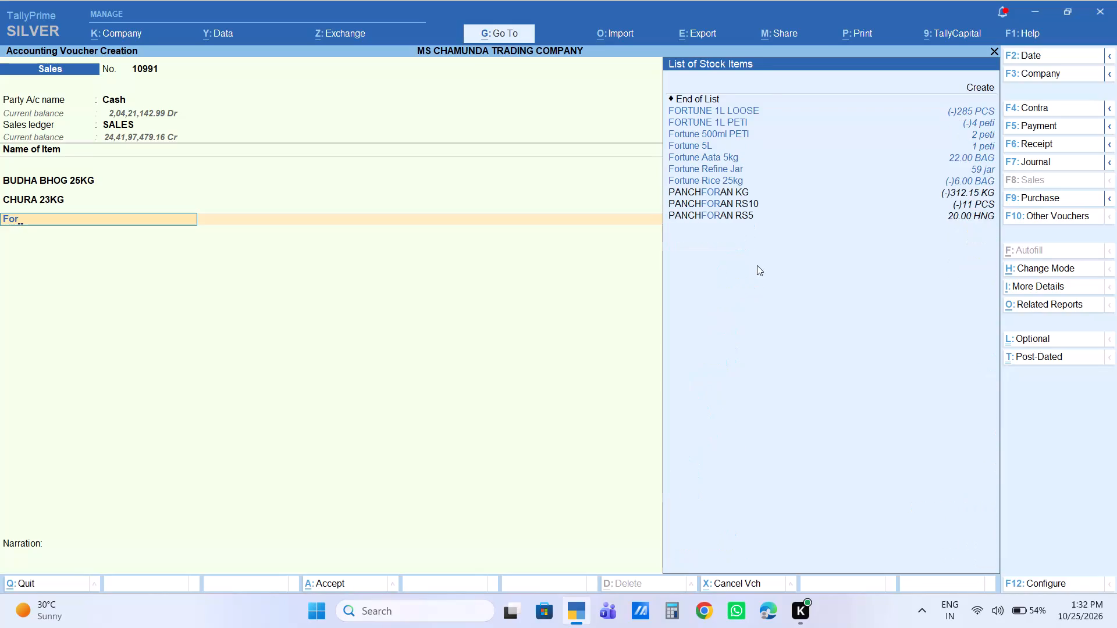
Add FORTUNE 1L PETI with a quantity of 1 peti at the default rate of 2,620.
key("Down")
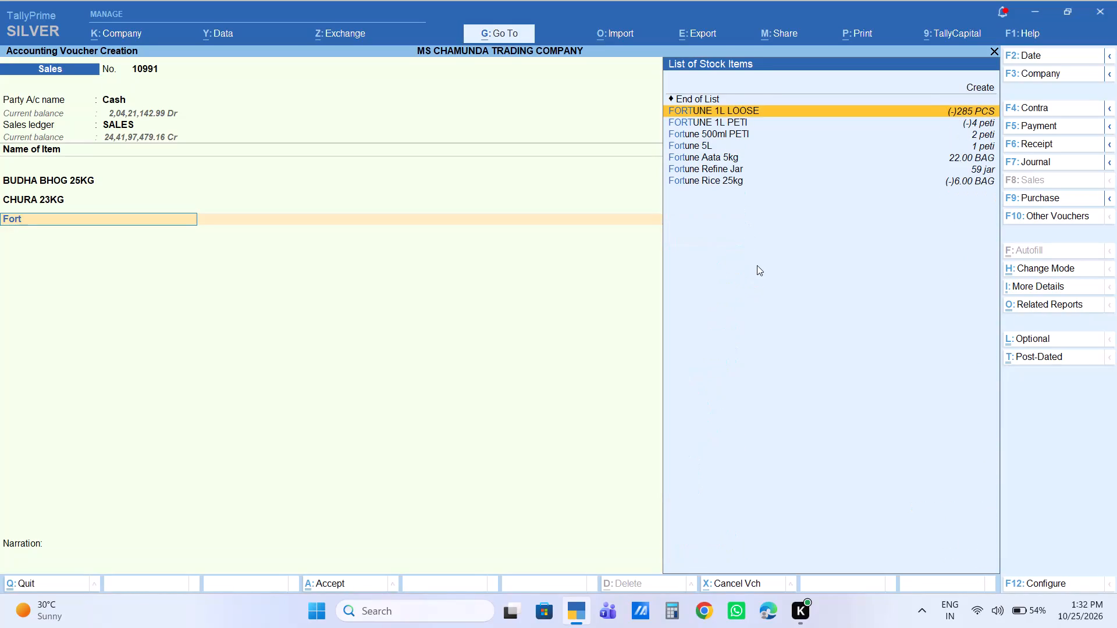
key("Down")
key("Return")
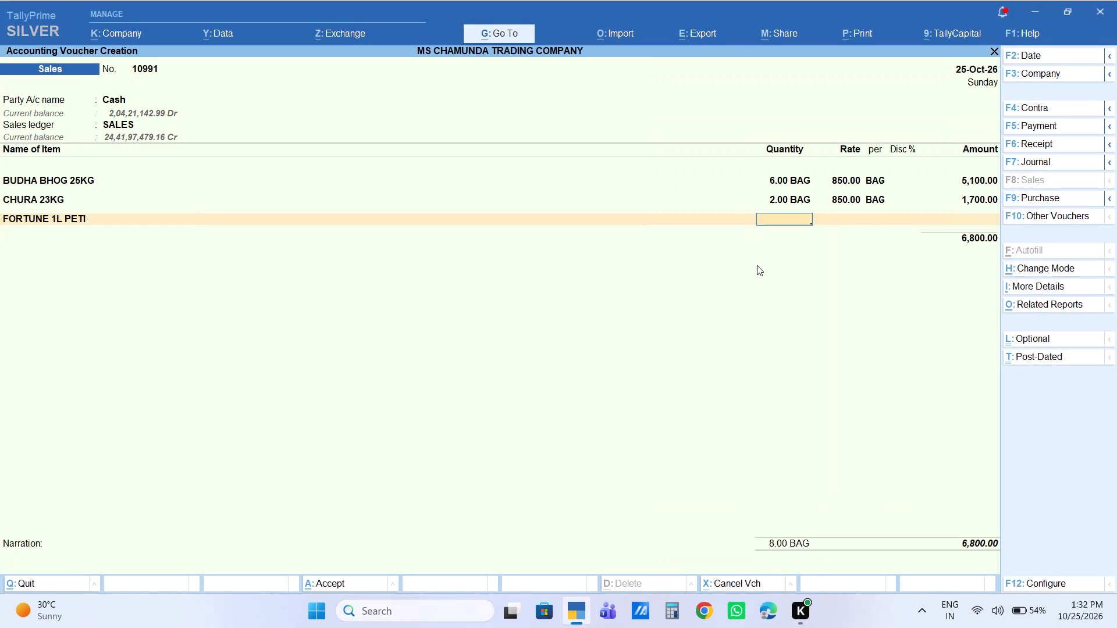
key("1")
key("Return")
key("Return")
key("Return")
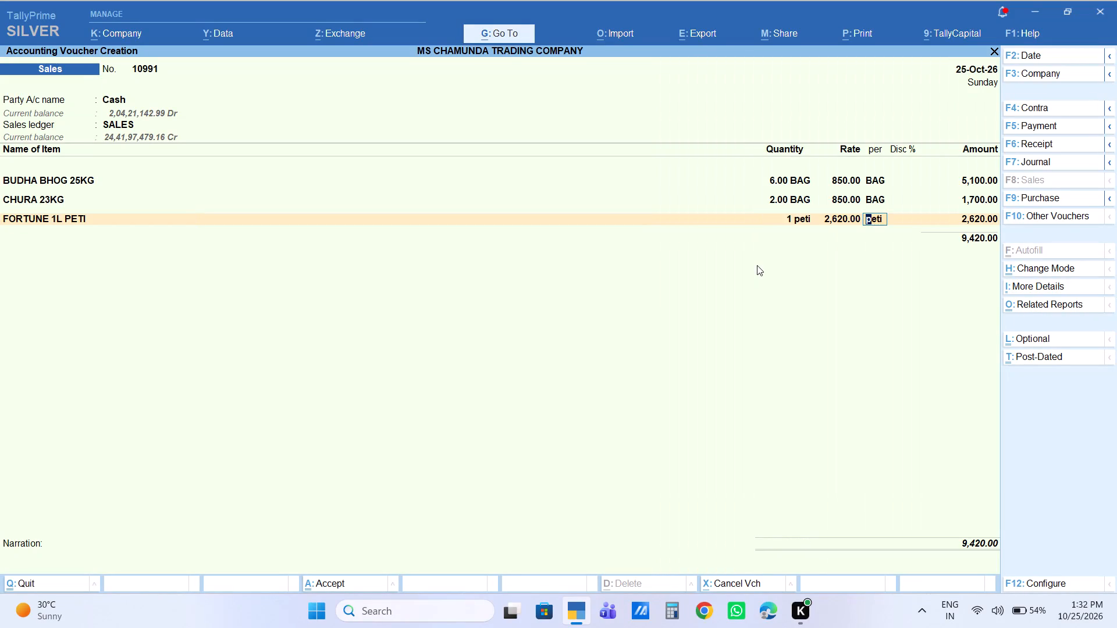
key("Return")
key("Return")
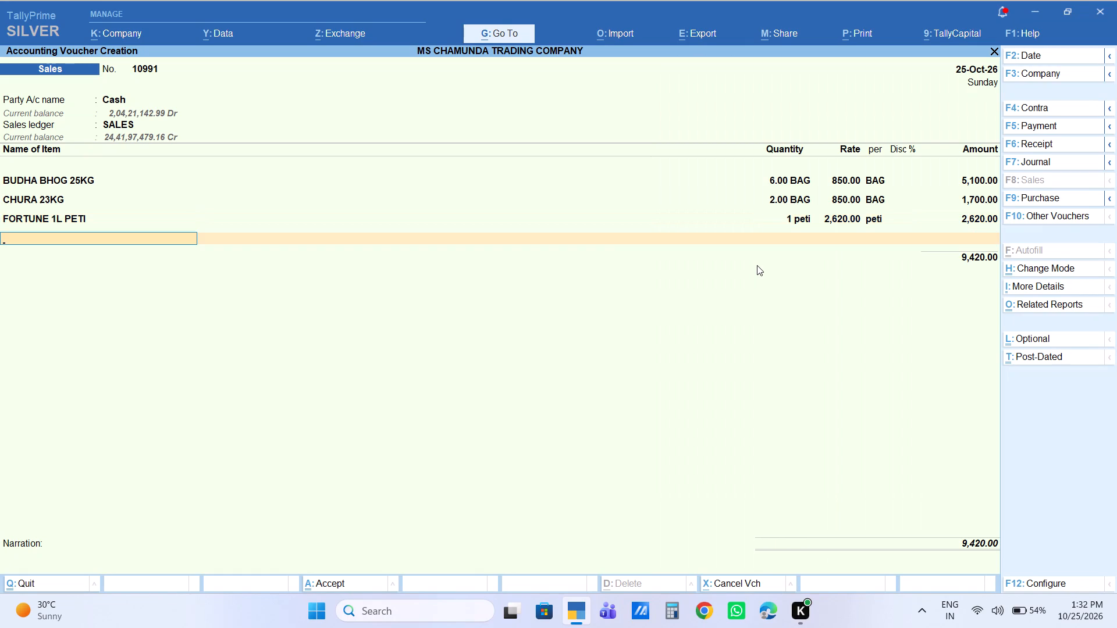
Add Namaste India with a quantity of 1 peti at the default rate of 2,480.
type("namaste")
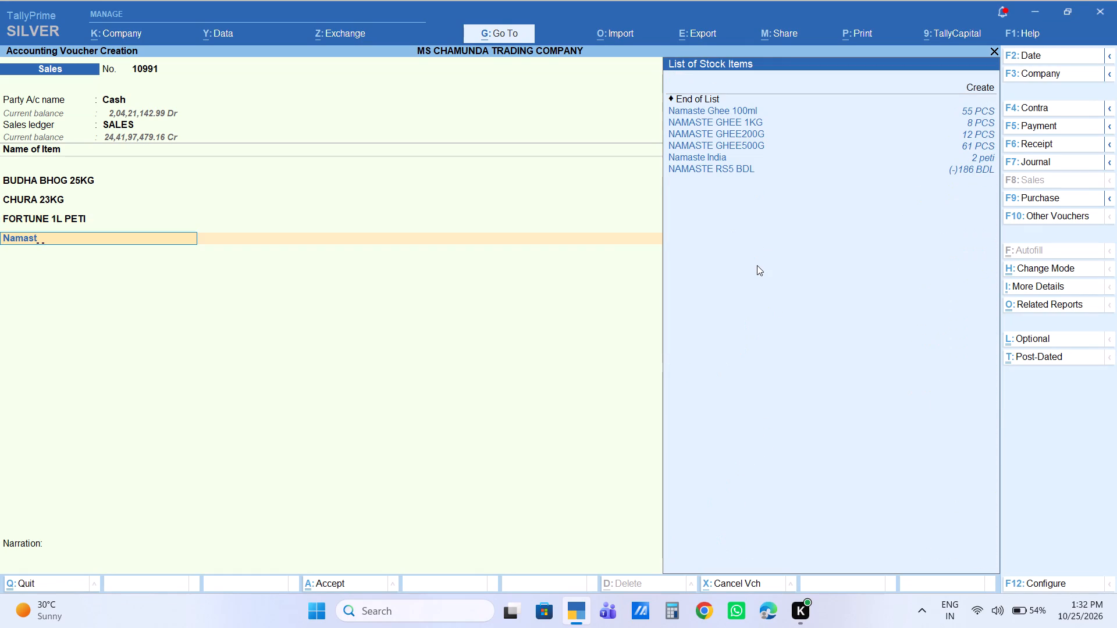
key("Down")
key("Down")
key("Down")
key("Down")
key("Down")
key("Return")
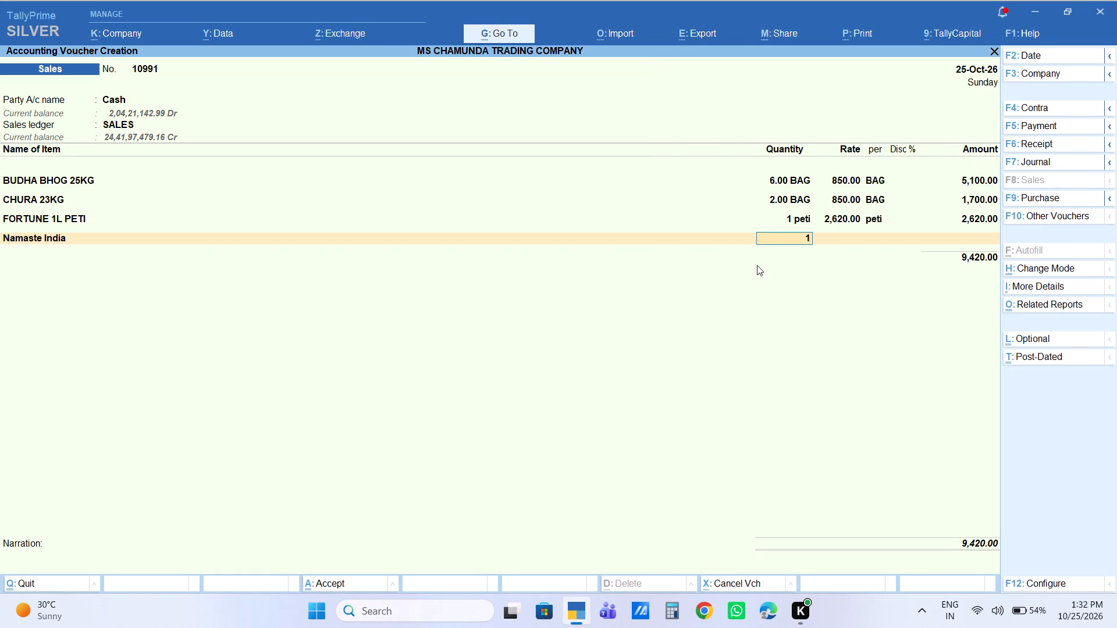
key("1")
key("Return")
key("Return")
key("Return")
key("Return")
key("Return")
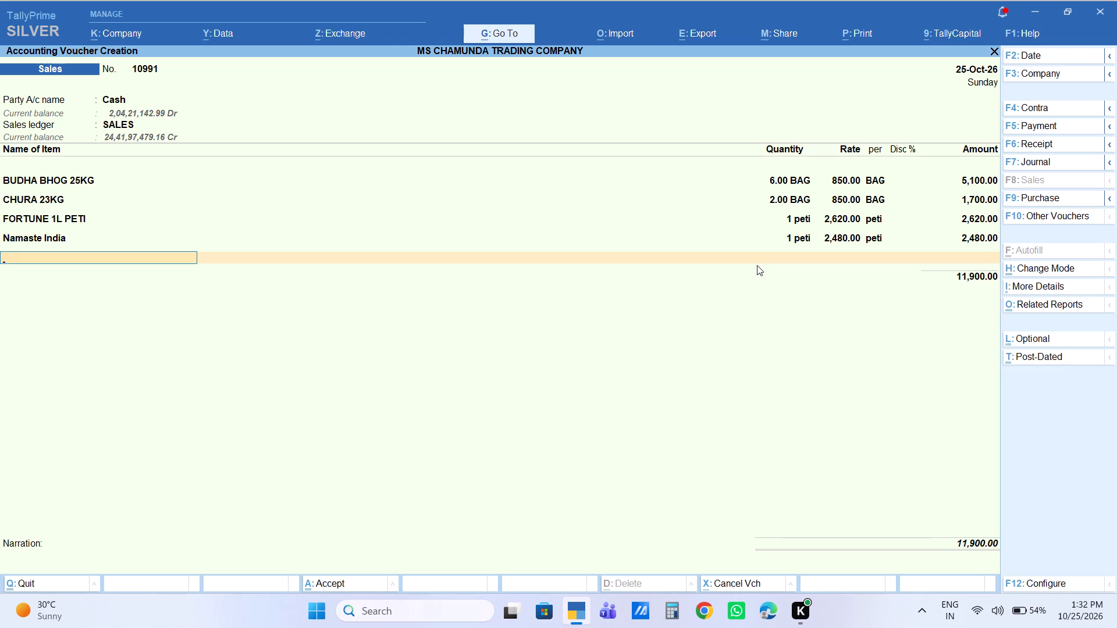
Add DOVE RS2 PETI with a quantity of 1 peti at the default rate of 1,350.
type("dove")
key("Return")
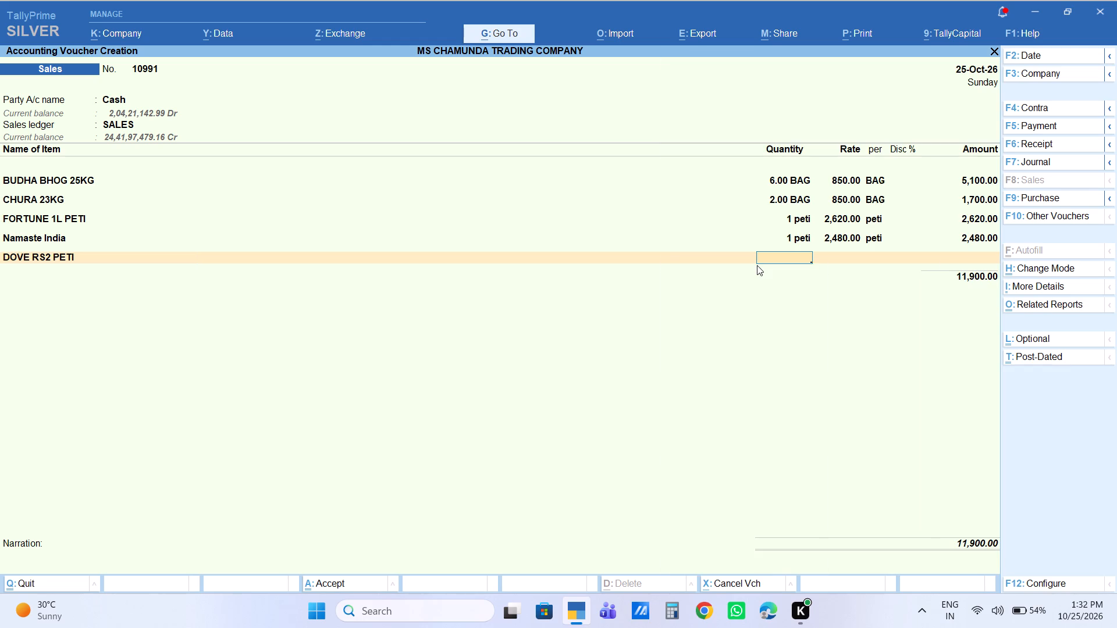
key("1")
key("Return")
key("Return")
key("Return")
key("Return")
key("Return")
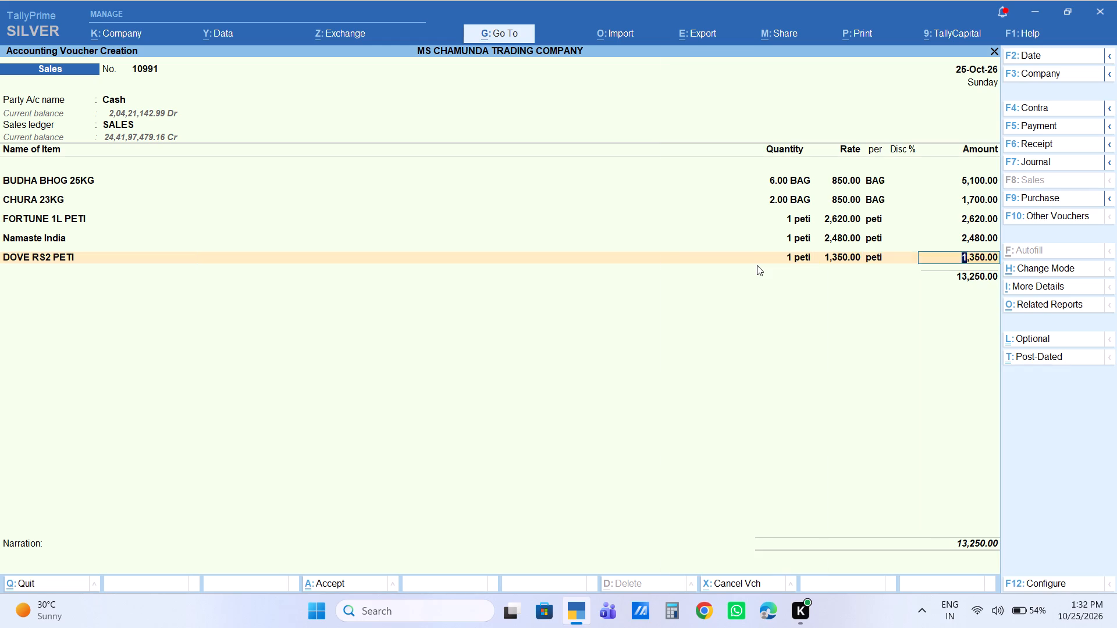
Add SONAMOTI 20kg with a quantity of 2 BAG at the default rate of 630.
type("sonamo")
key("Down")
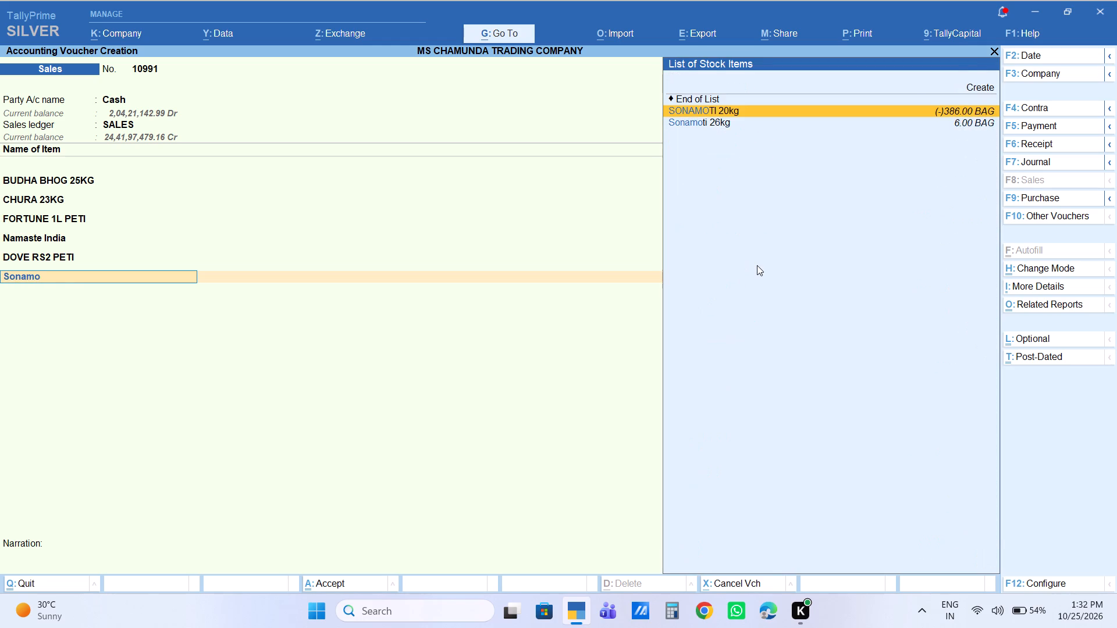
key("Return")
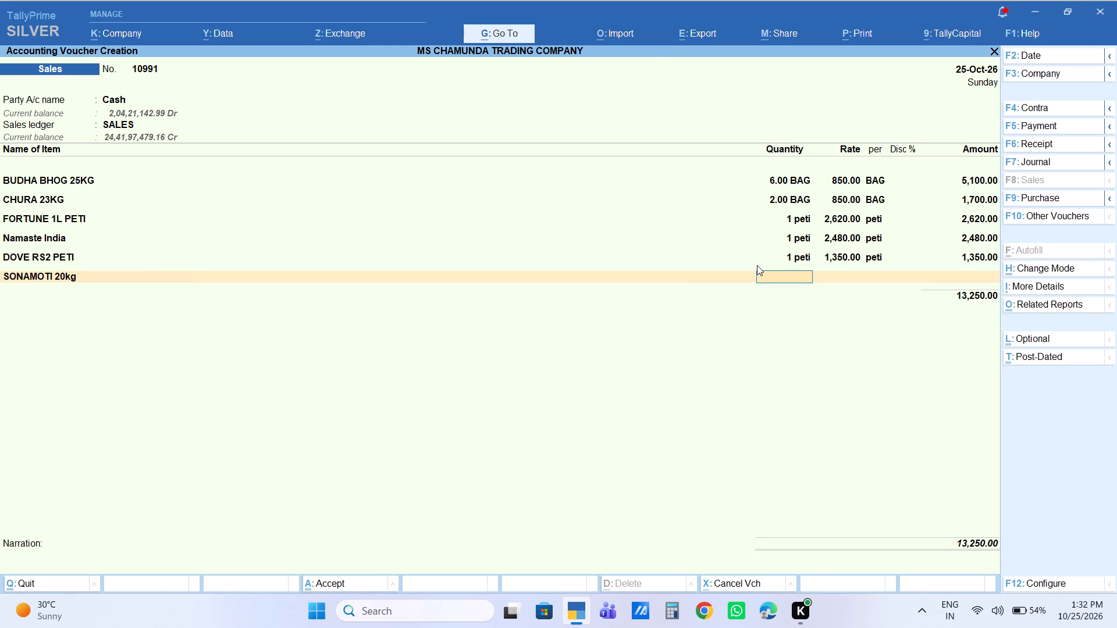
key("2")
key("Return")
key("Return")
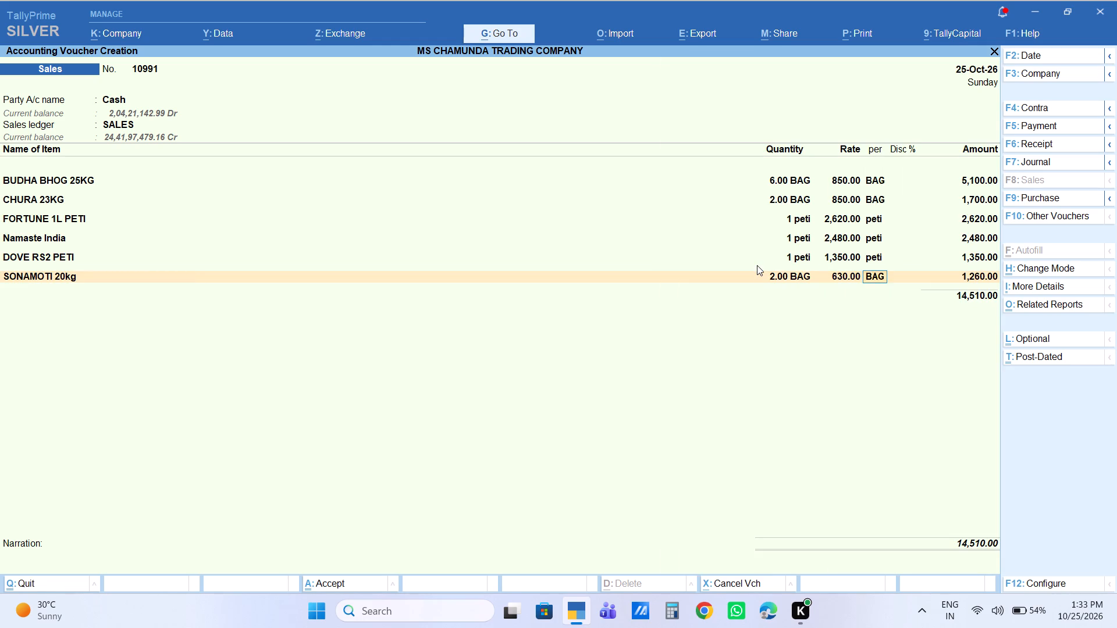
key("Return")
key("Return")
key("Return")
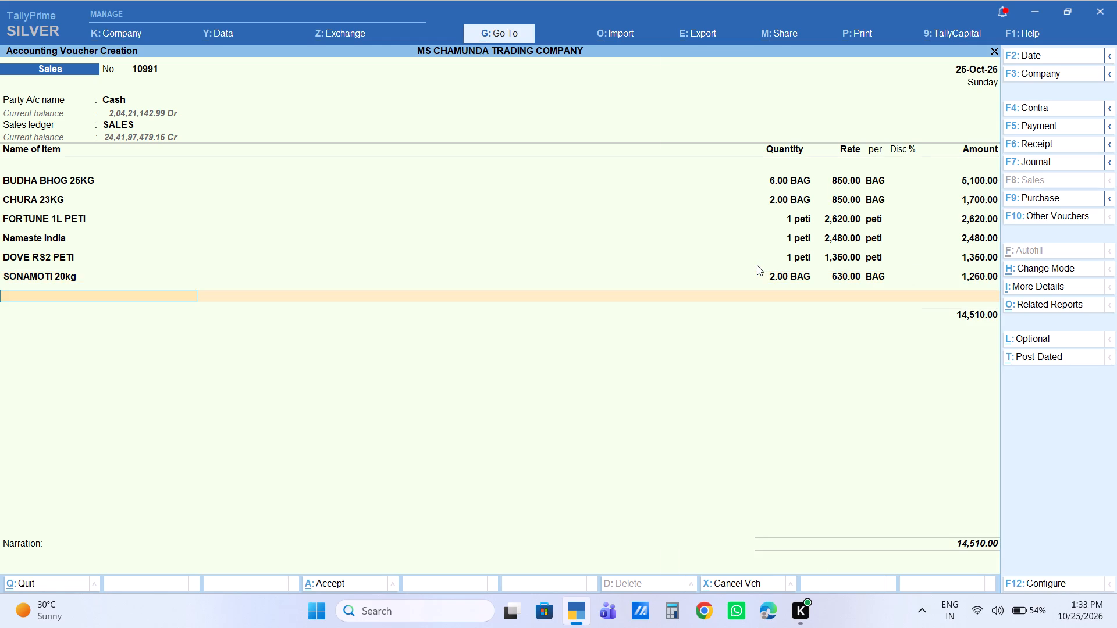
Add WHITE TIGER 26kg with a quantity of 1 BAG at the default rate of 1,560.
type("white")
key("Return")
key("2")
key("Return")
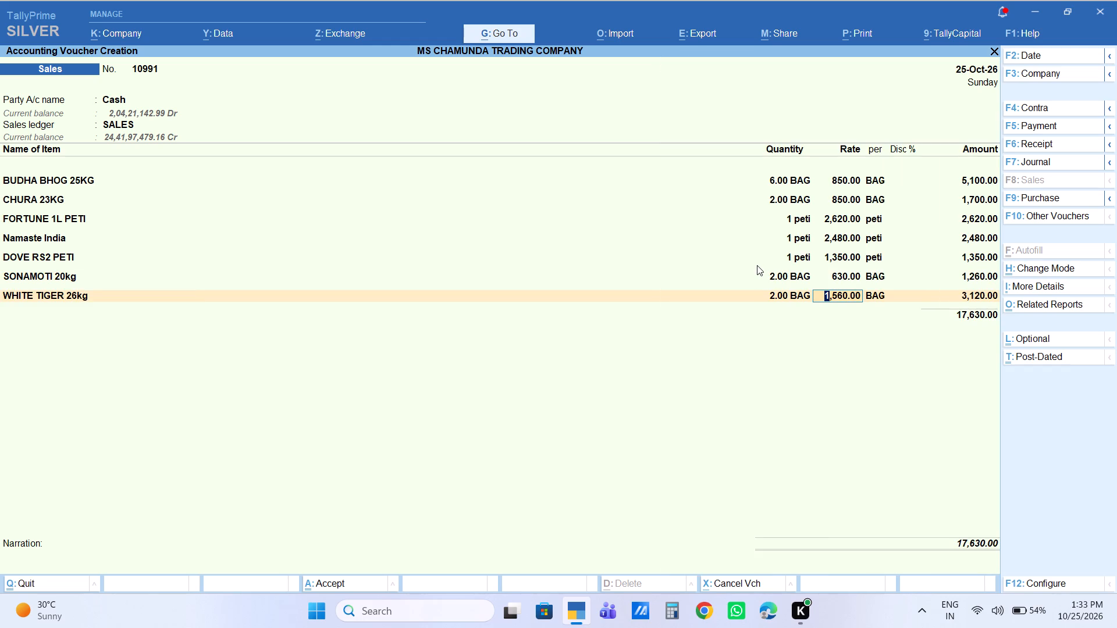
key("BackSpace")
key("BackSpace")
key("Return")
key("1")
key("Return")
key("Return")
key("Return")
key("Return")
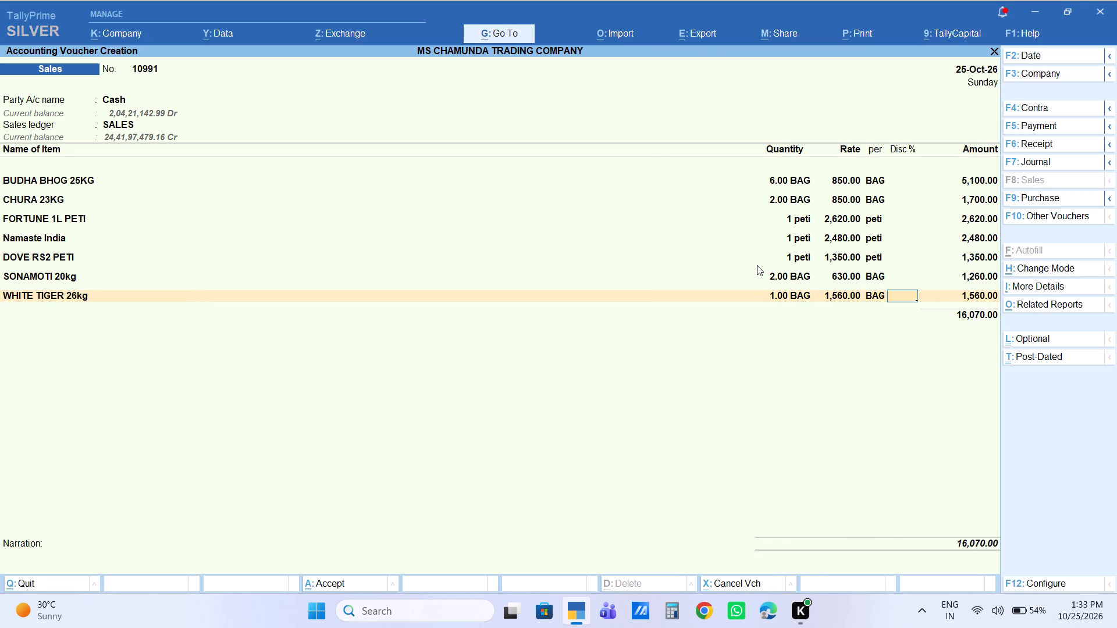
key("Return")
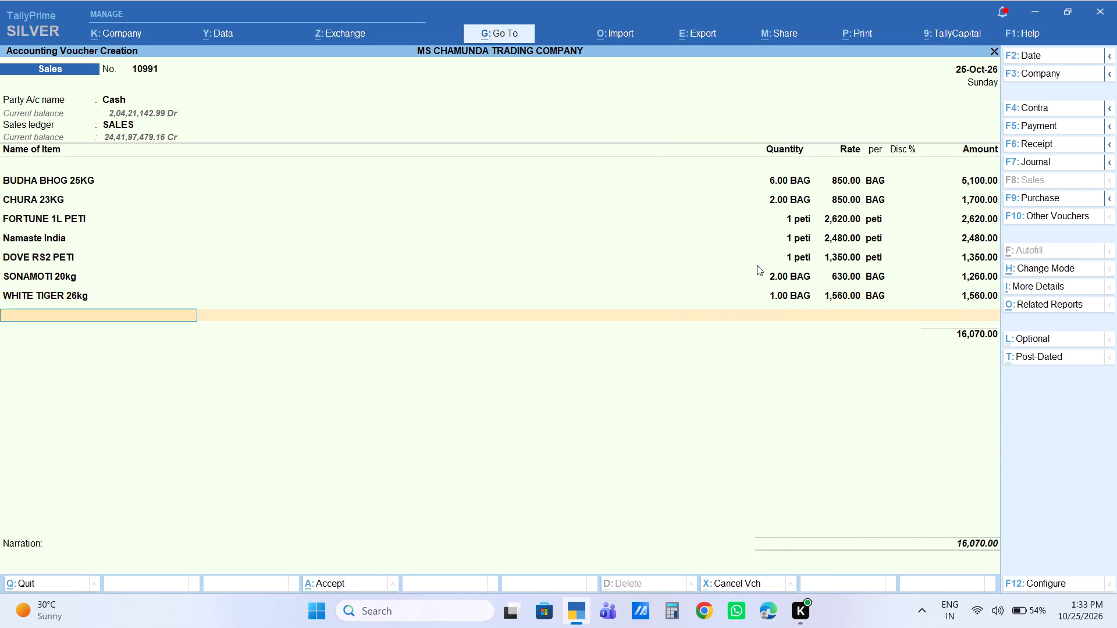
Add Safal Matar Pcs with a quantity of 4 PCS and set the line amount to 440.
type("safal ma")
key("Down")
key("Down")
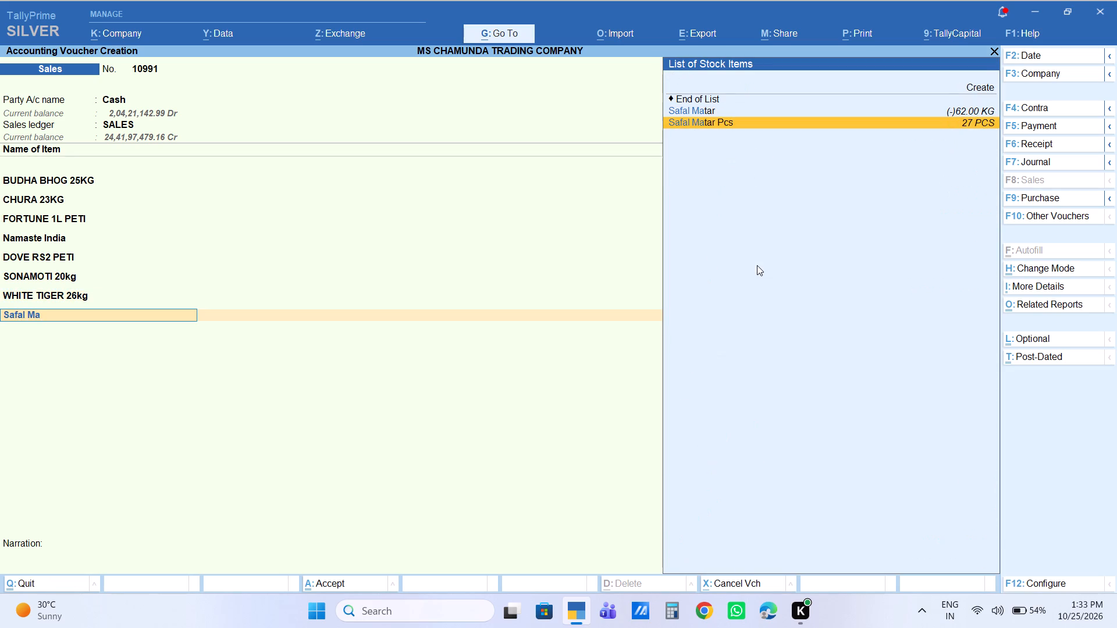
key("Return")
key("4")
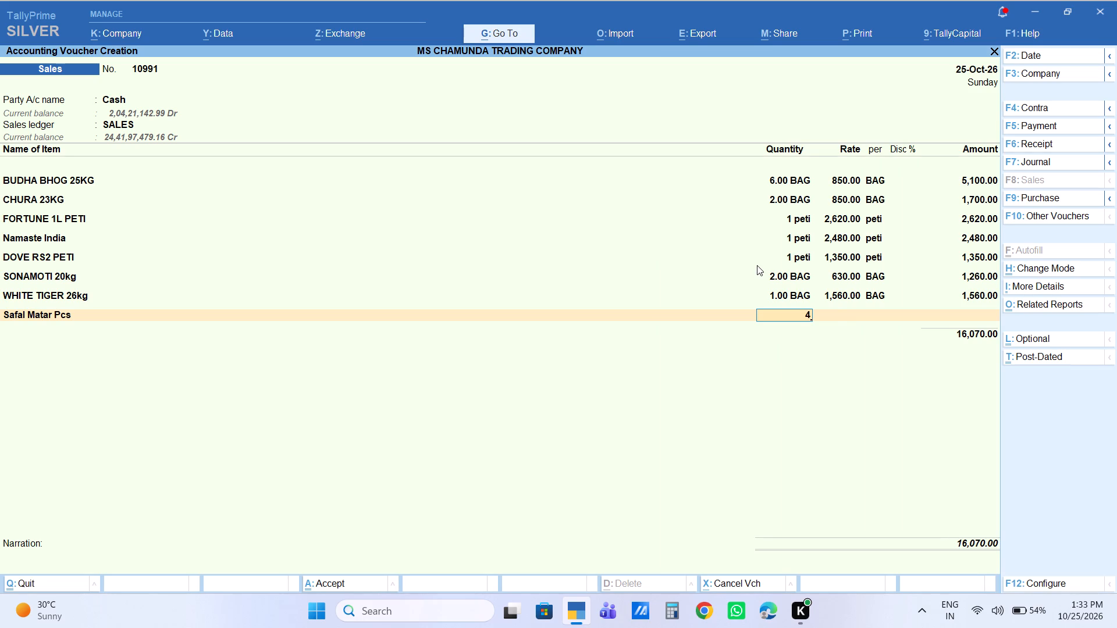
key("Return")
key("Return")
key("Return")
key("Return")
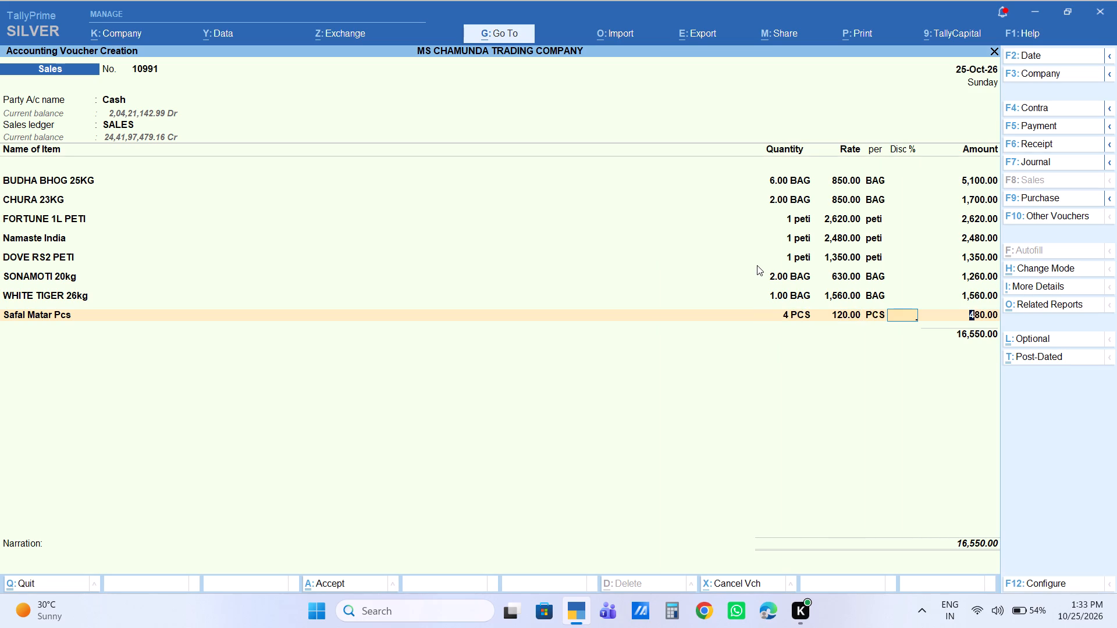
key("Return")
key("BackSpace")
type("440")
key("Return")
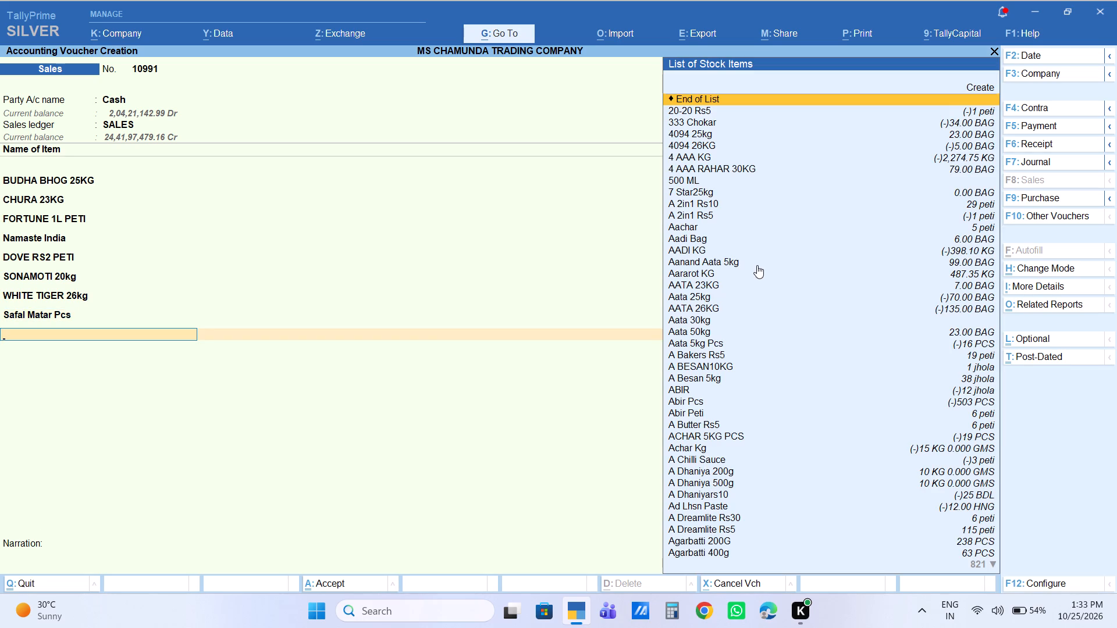
Add Surf Excel Rs10 Bag with a quantity of 1 BAG at the default rate of 1,030.
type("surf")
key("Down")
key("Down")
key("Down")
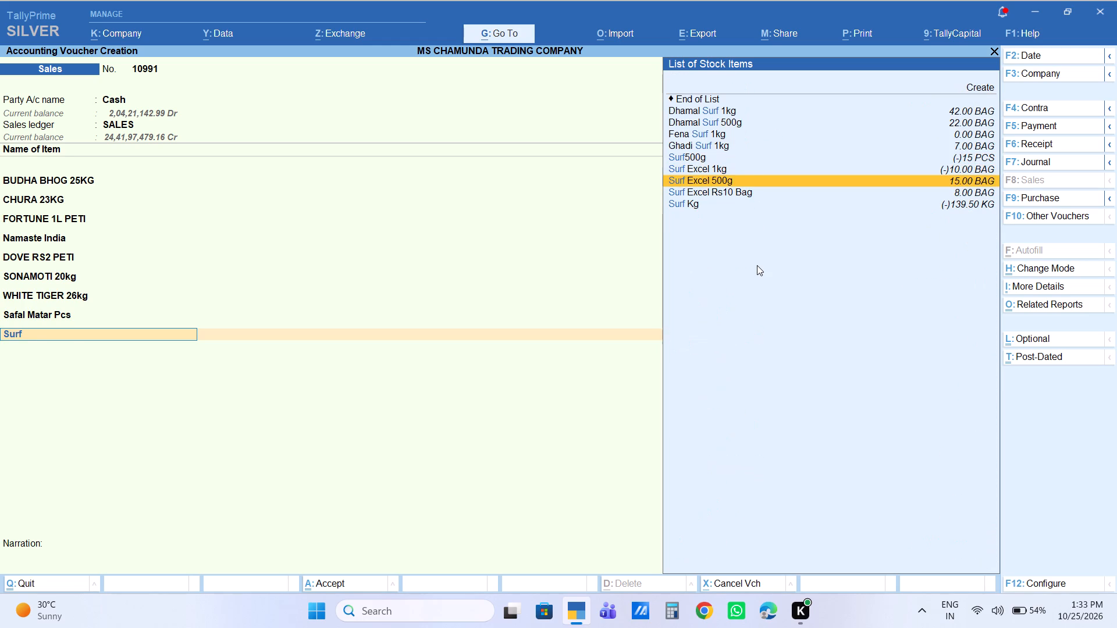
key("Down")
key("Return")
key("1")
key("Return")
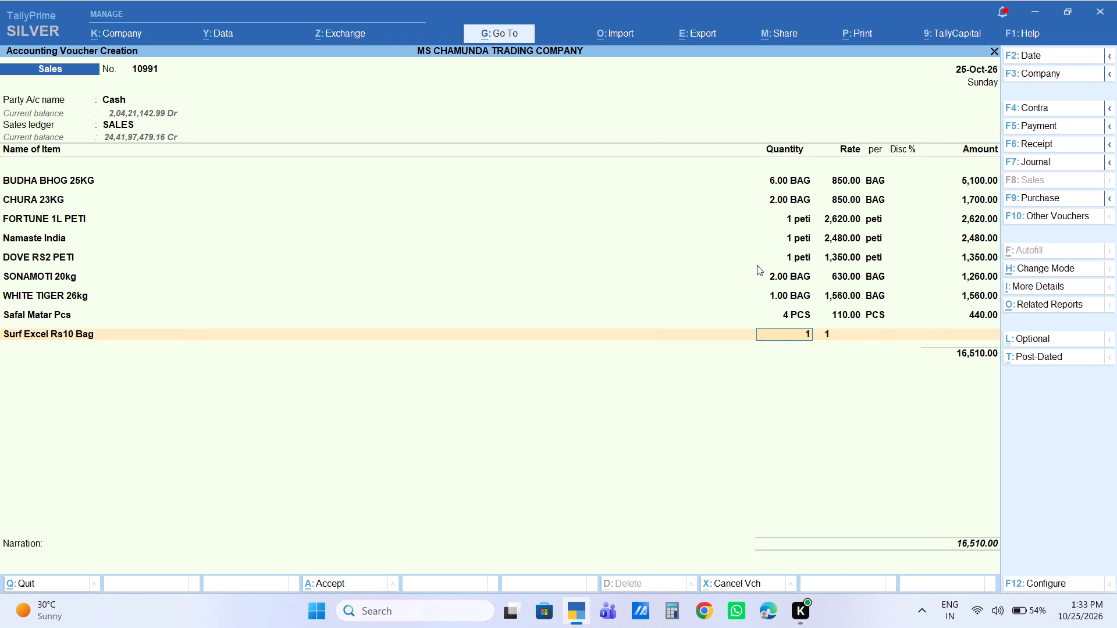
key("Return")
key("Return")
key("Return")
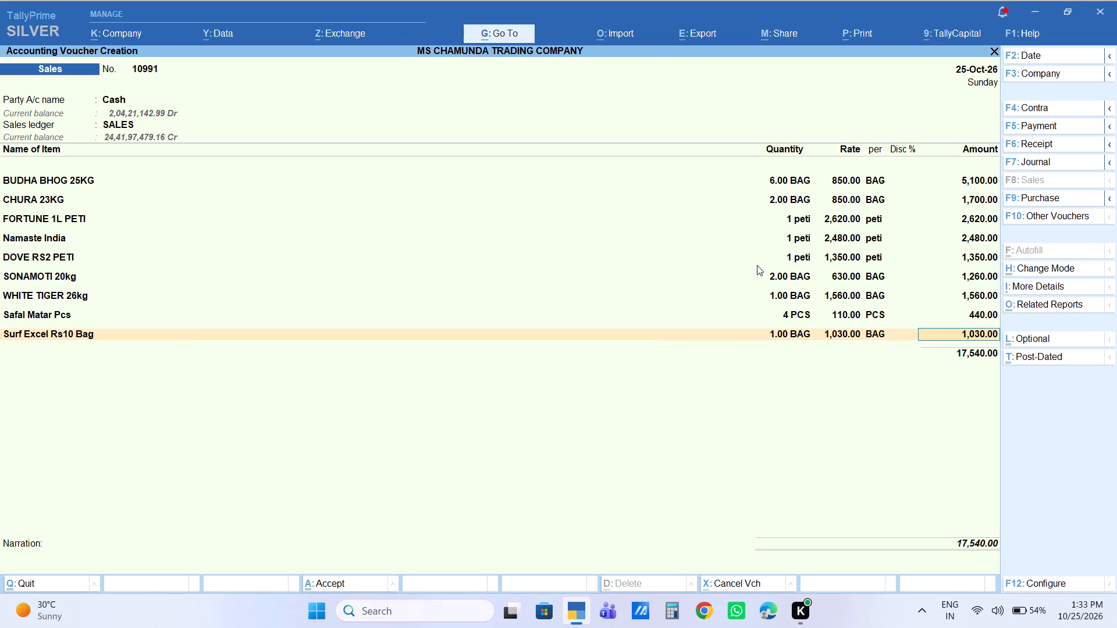
Set the Surf Excel Rs10 Bag quantity to 2 BAG and accept the line at the same rate.
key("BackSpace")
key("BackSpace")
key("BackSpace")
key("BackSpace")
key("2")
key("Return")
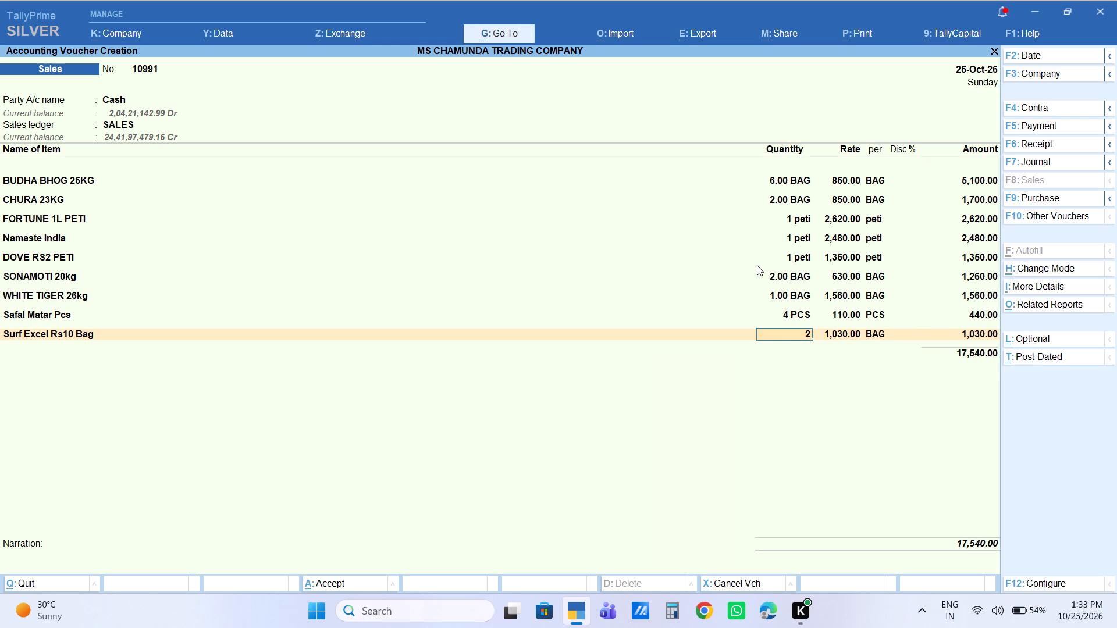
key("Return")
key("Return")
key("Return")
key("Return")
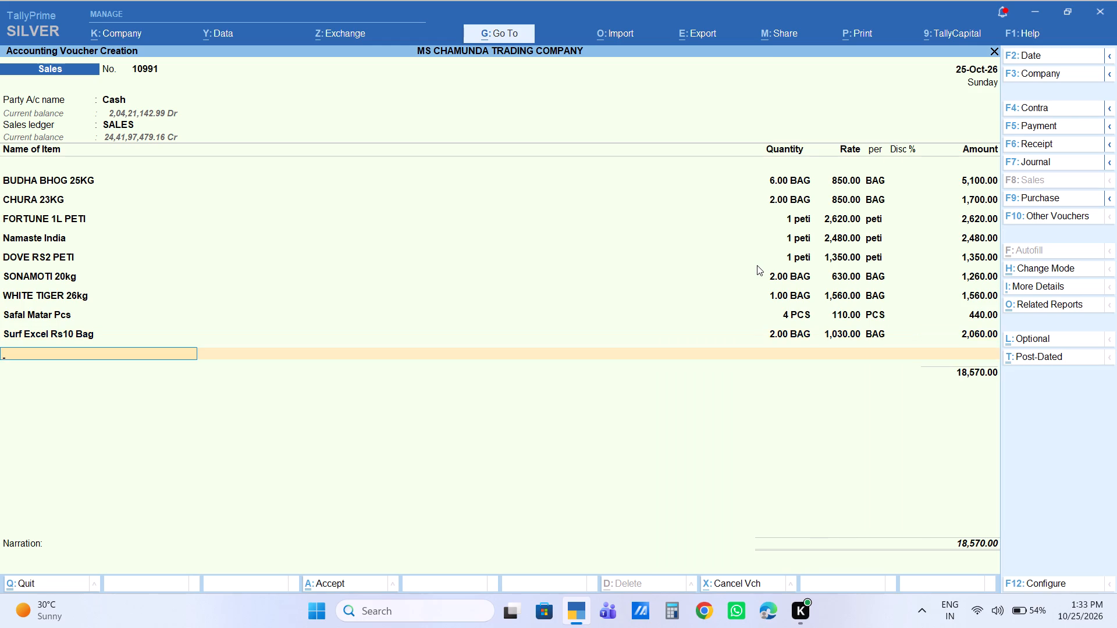
Add MAIDA LV with a quantity of 1 BAG at the default rate of 1,540.
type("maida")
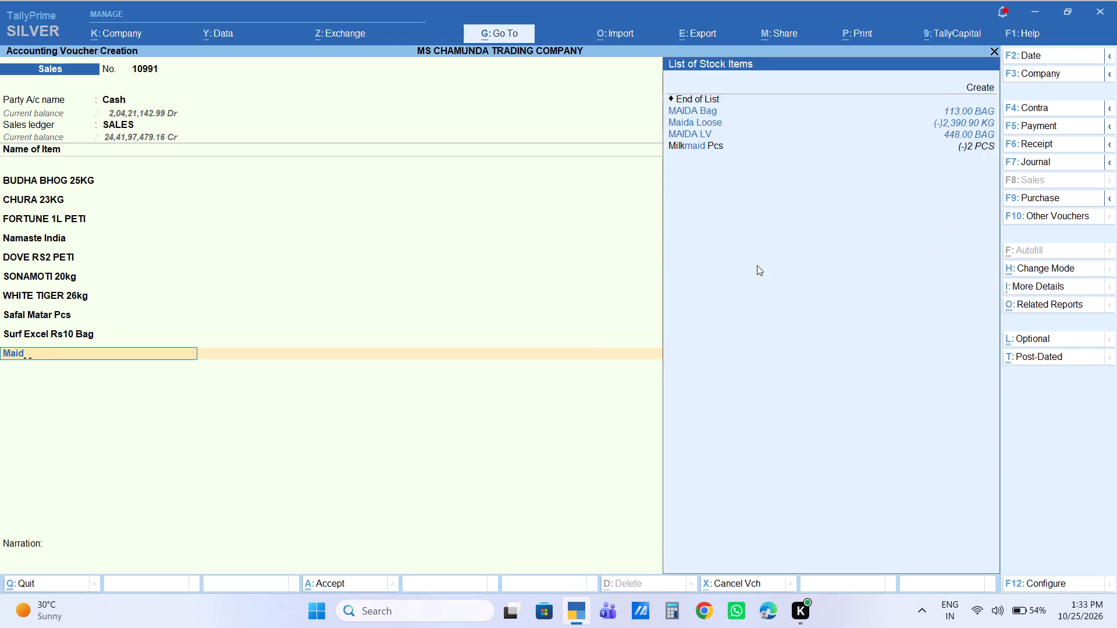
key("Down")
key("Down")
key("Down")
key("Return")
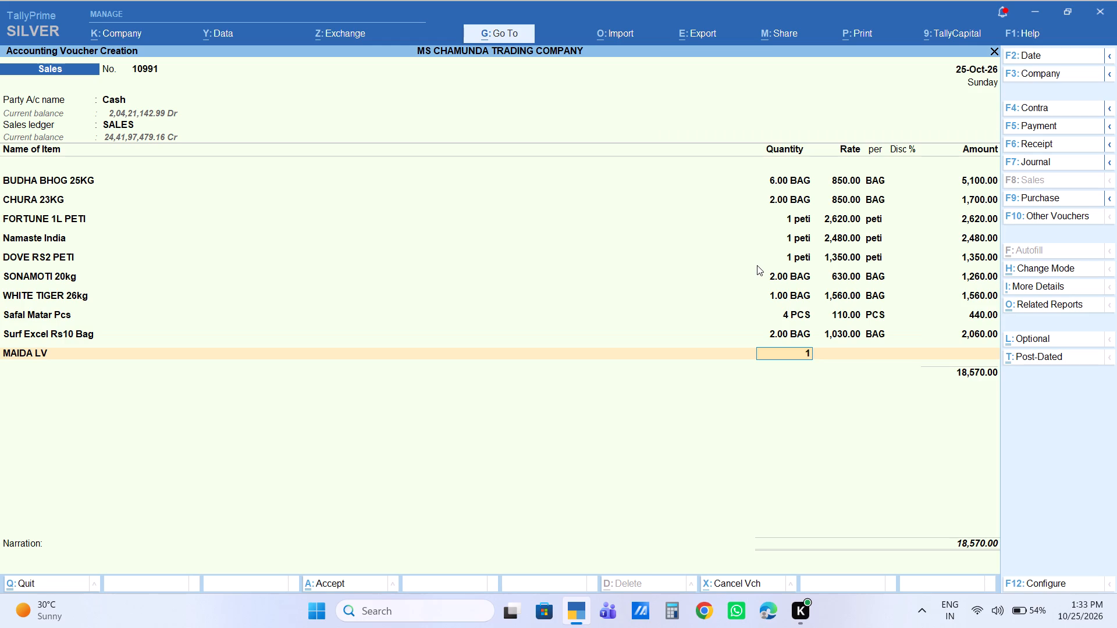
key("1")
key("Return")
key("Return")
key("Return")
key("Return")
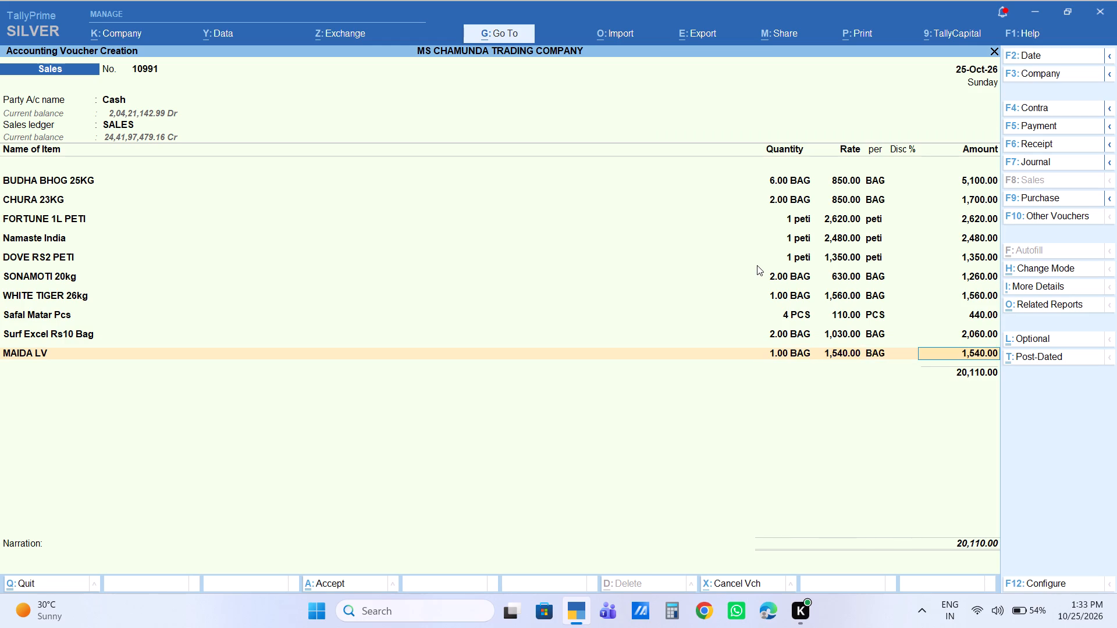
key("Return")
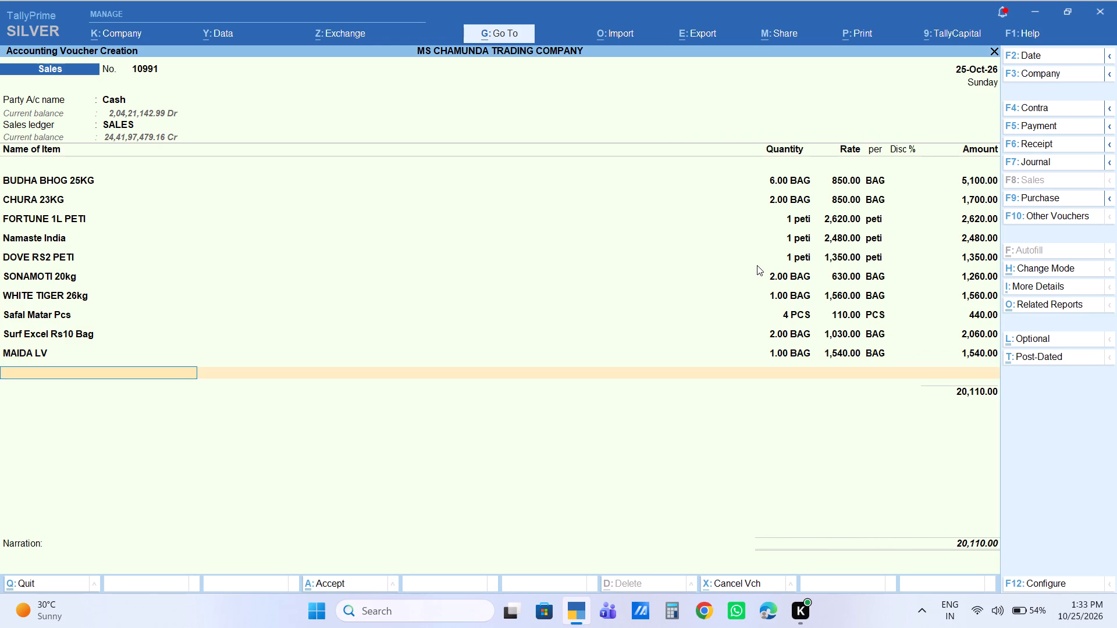
Add Bikaji Papad Kg with a quantity of 5 KG at the default rate of 250.
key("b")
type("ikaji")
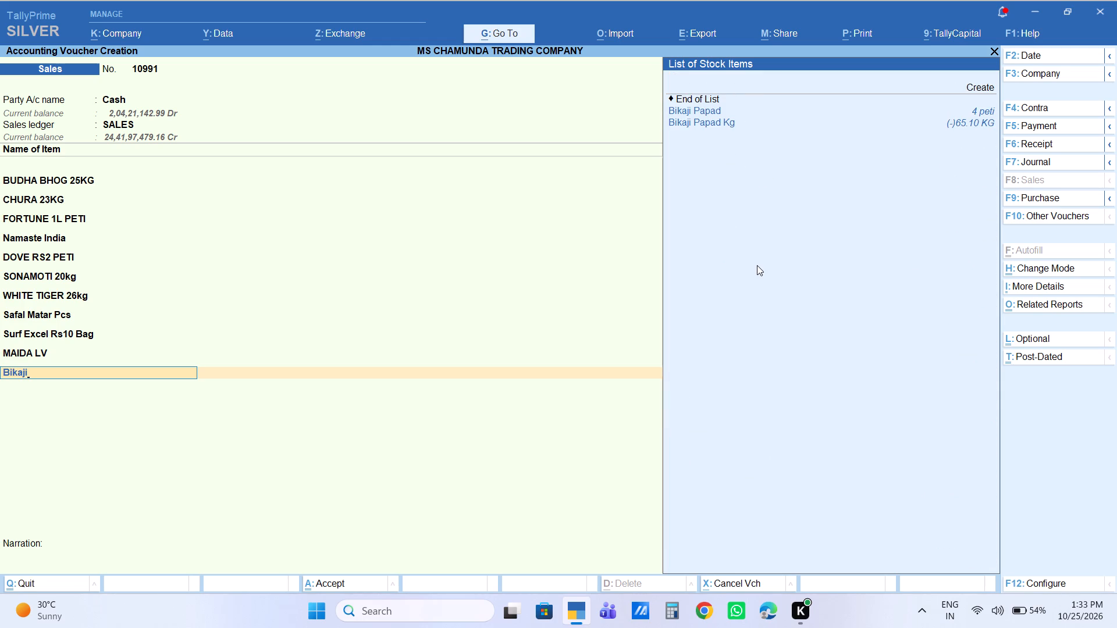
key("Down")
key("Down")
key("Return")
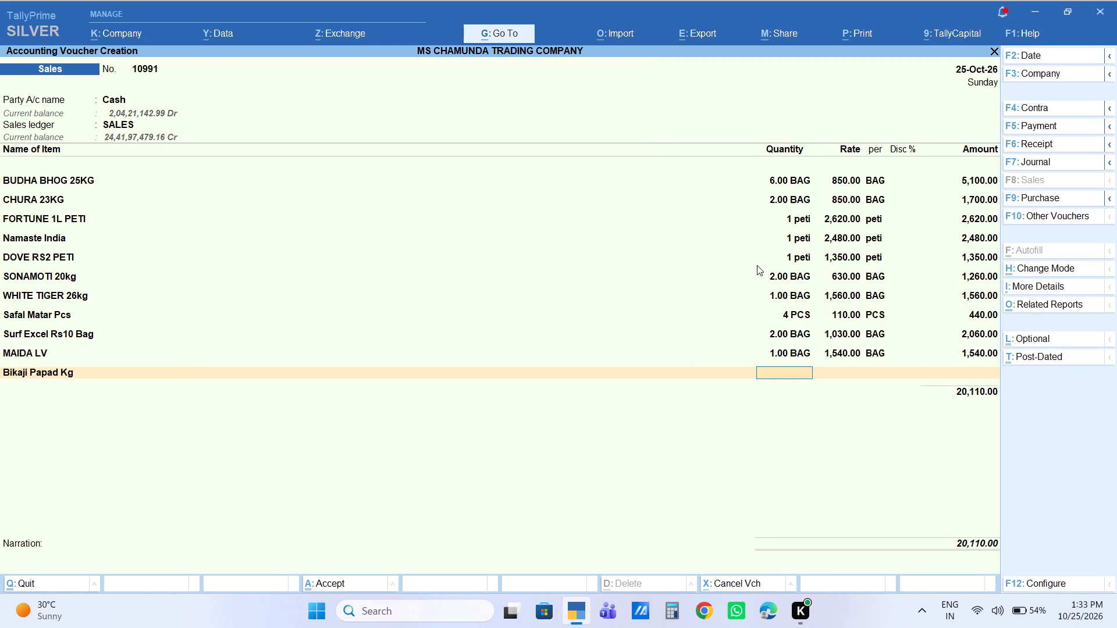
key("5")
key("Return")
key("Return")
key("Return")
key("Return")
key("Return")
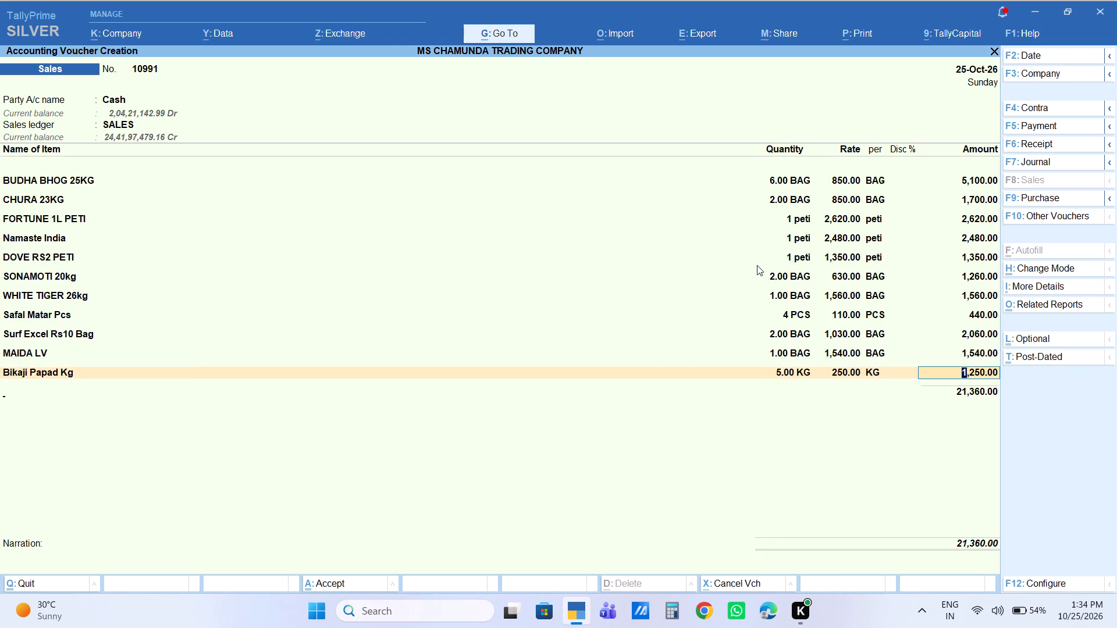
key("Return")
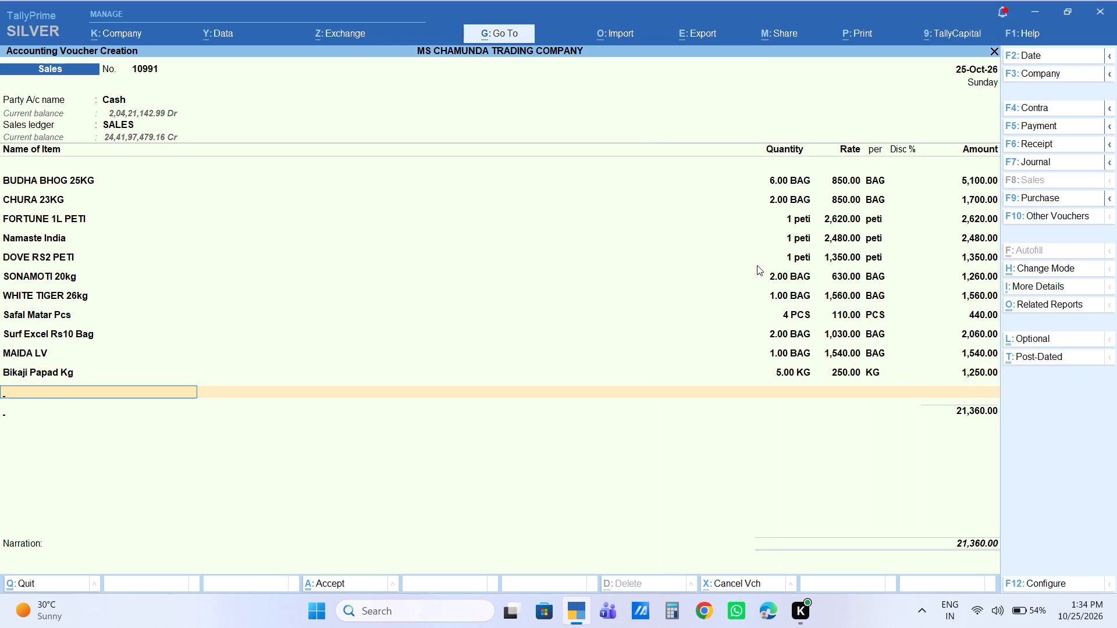
Add a Labour Charge of 44 below the items and save the Cash sales voucher.
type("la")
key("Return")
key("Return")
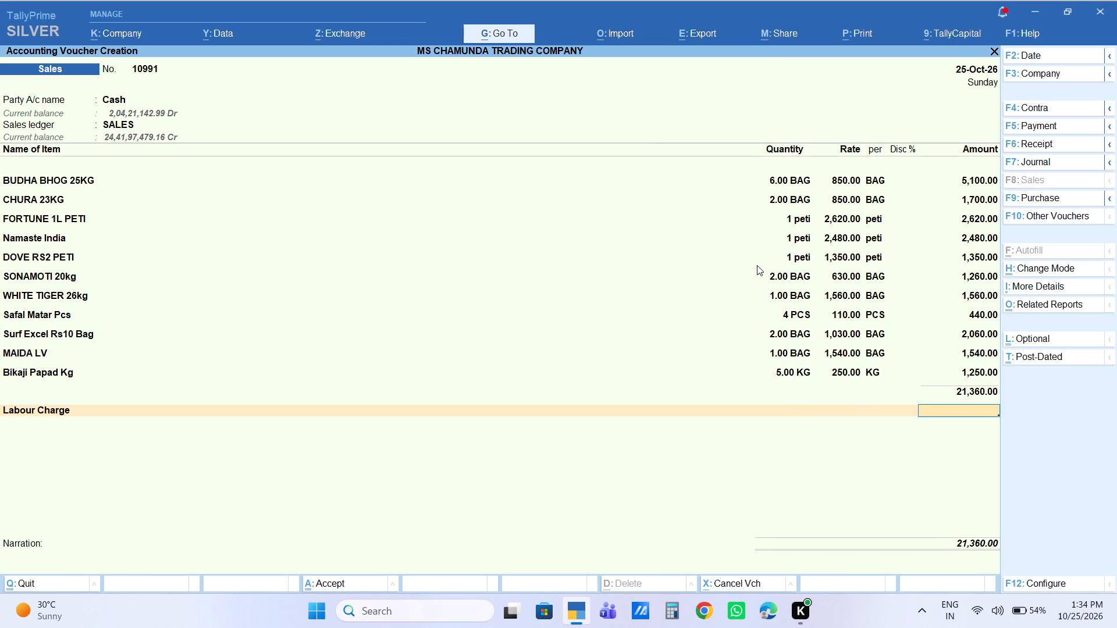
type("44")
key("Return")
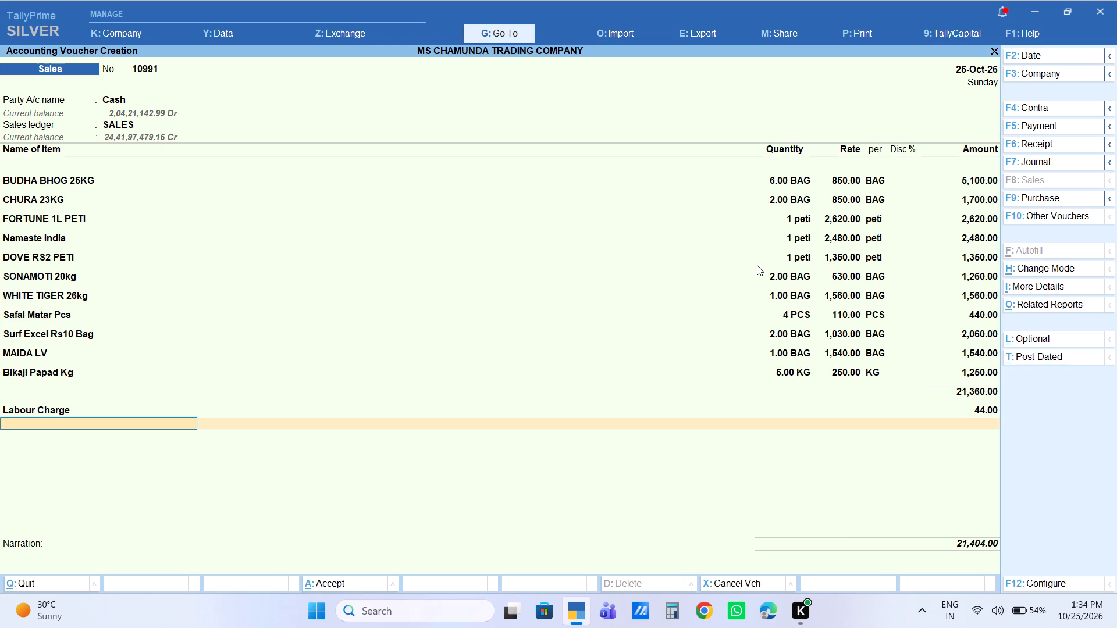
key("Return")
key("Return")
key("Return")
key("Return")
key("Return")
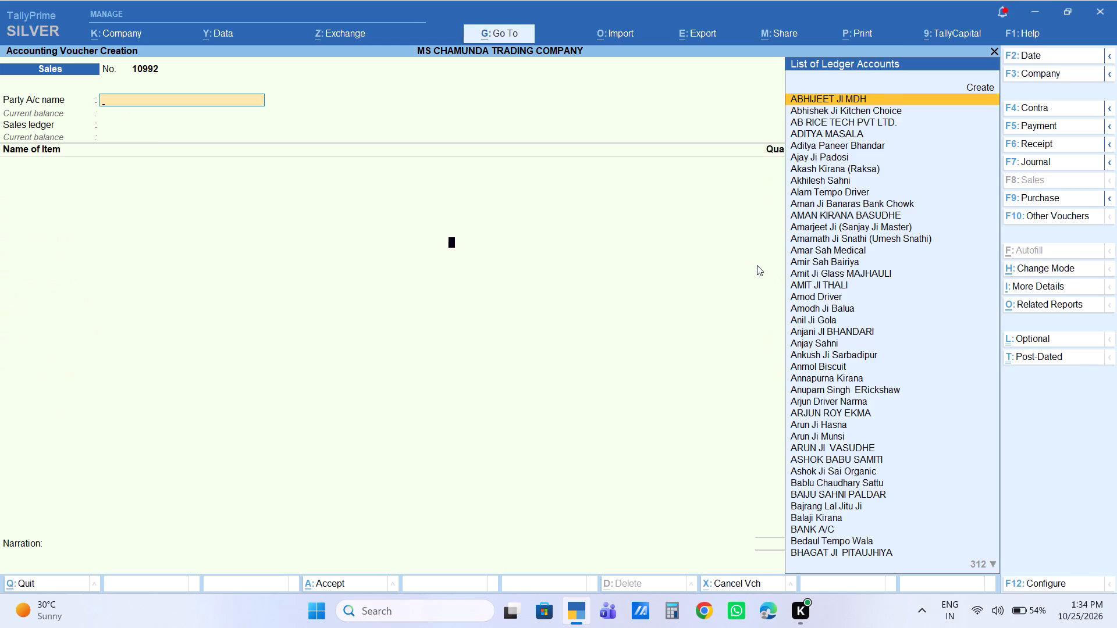
Begin the next sales voucher with Cash as the party account.
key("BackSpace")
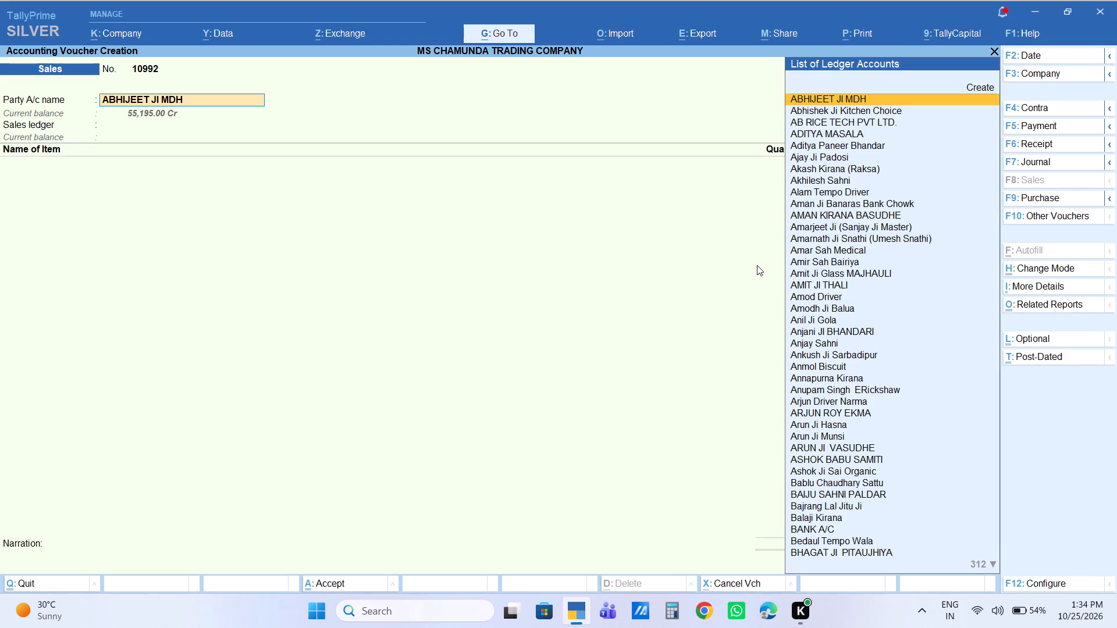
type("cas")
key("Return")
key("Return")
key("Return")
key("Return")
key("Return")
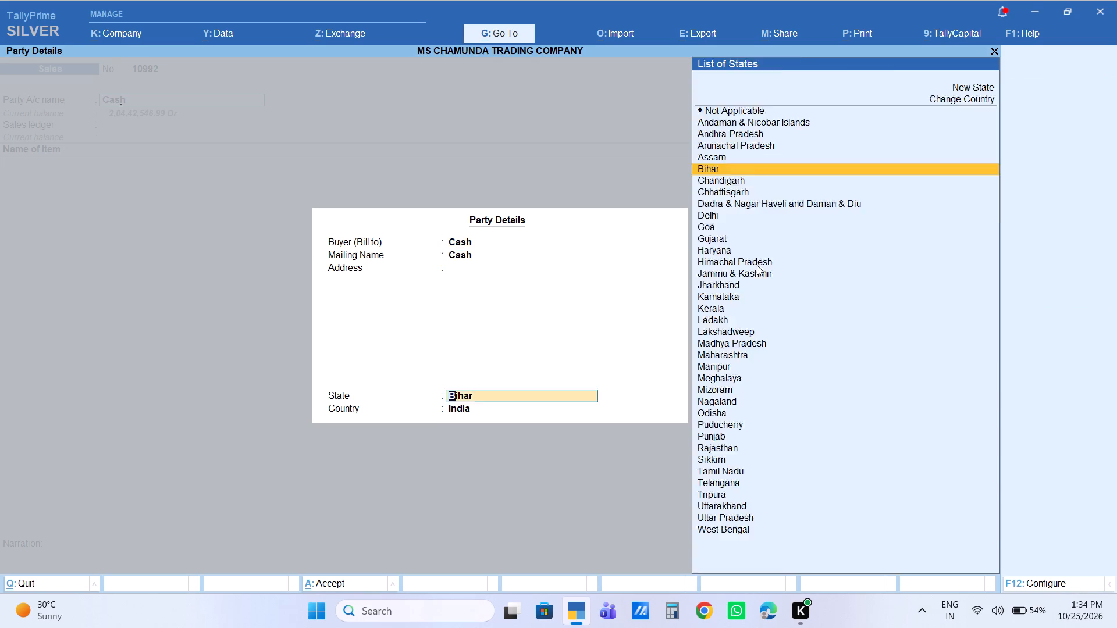
Set the buyer in the party details to Pawan Ji as a new party and accept the SALES ledger.
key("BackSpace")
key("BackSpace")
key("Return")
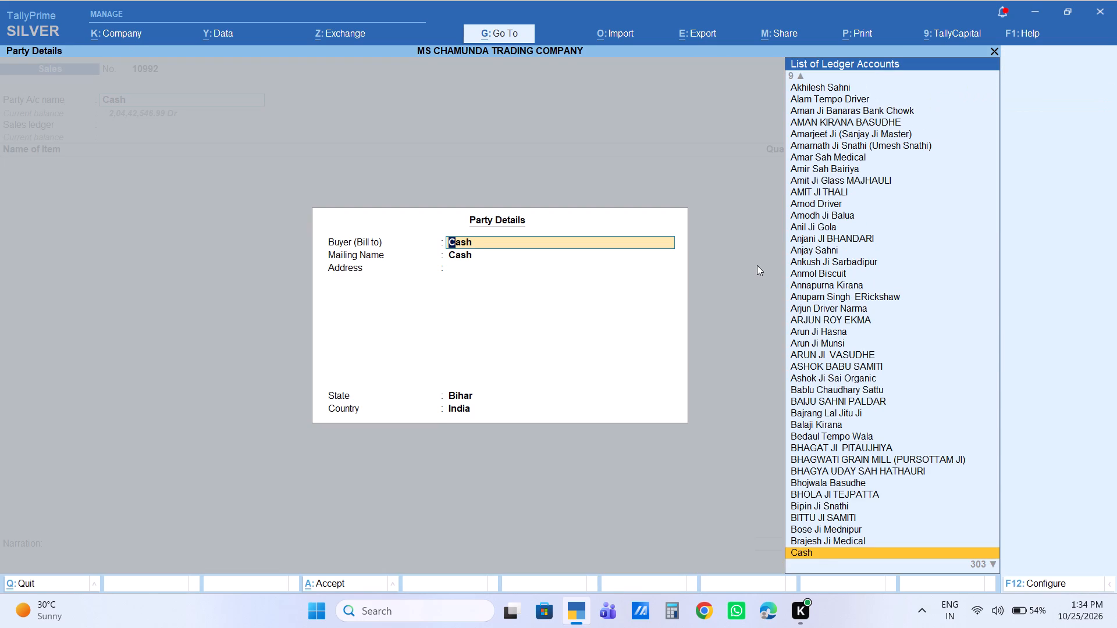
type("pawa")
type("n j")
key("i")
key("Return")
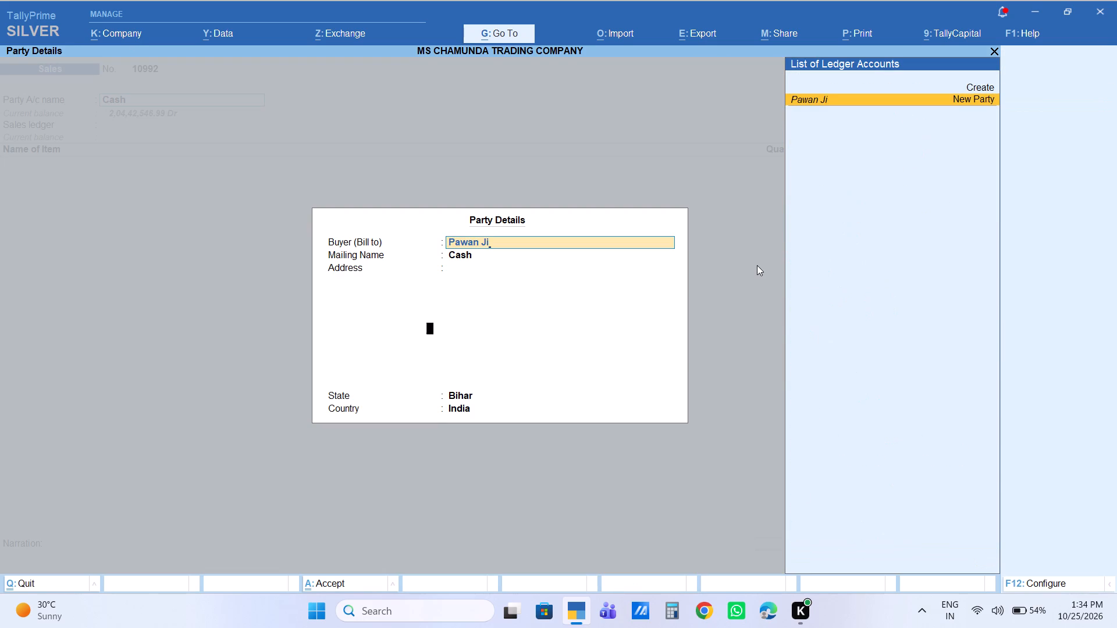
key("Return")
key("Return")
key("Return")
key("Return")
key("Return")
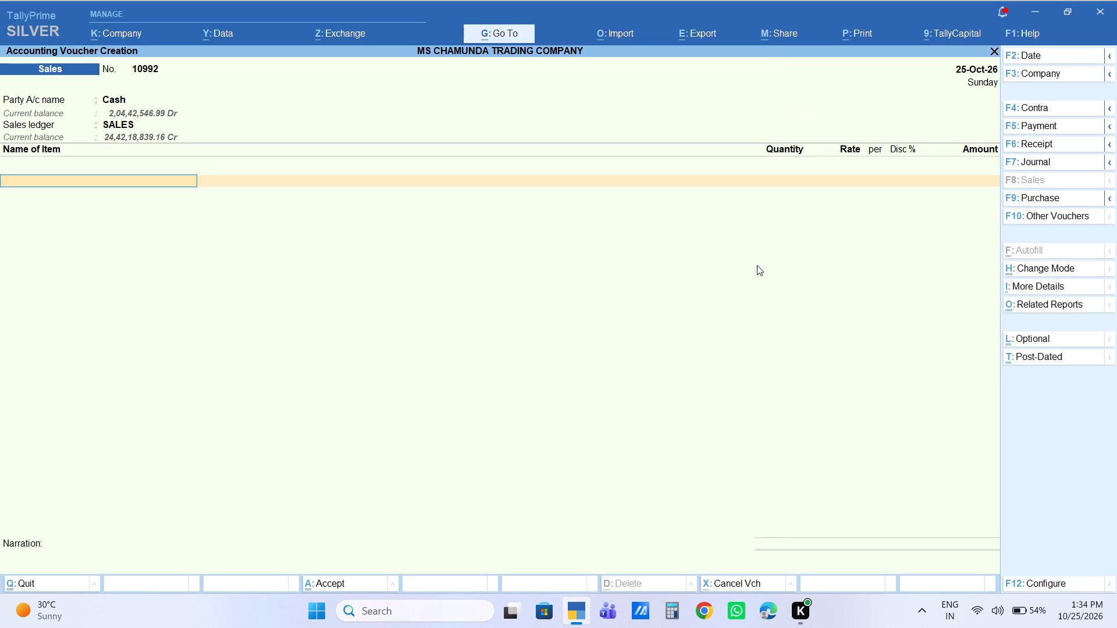
Add SONAMOTI 20kg with a quantity of 2 BAG at the default rate of 630.
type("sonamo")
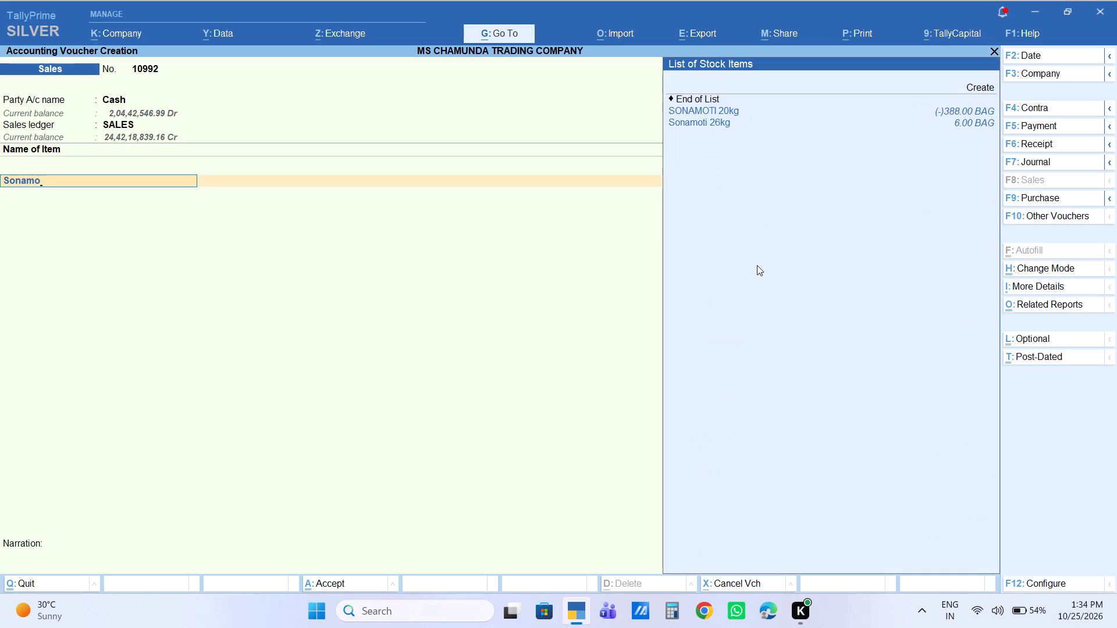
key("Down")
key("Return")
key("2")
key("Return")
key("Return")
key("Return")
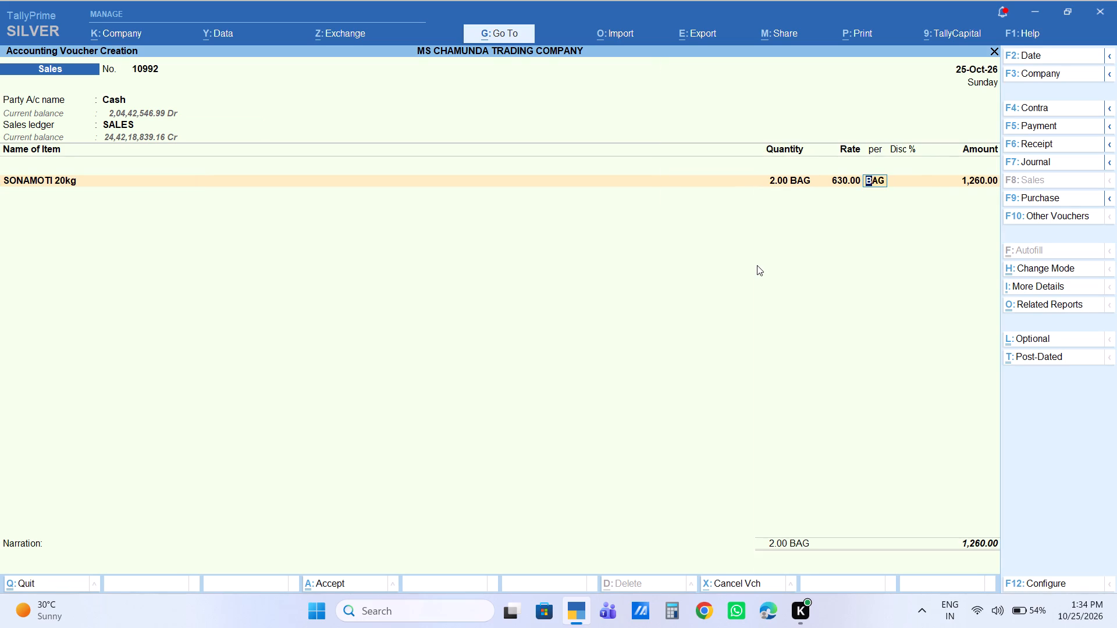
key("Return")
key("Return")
Add KAMDHENU 25KG with a quantity of 2 BAG and set the line amount to 1,700.
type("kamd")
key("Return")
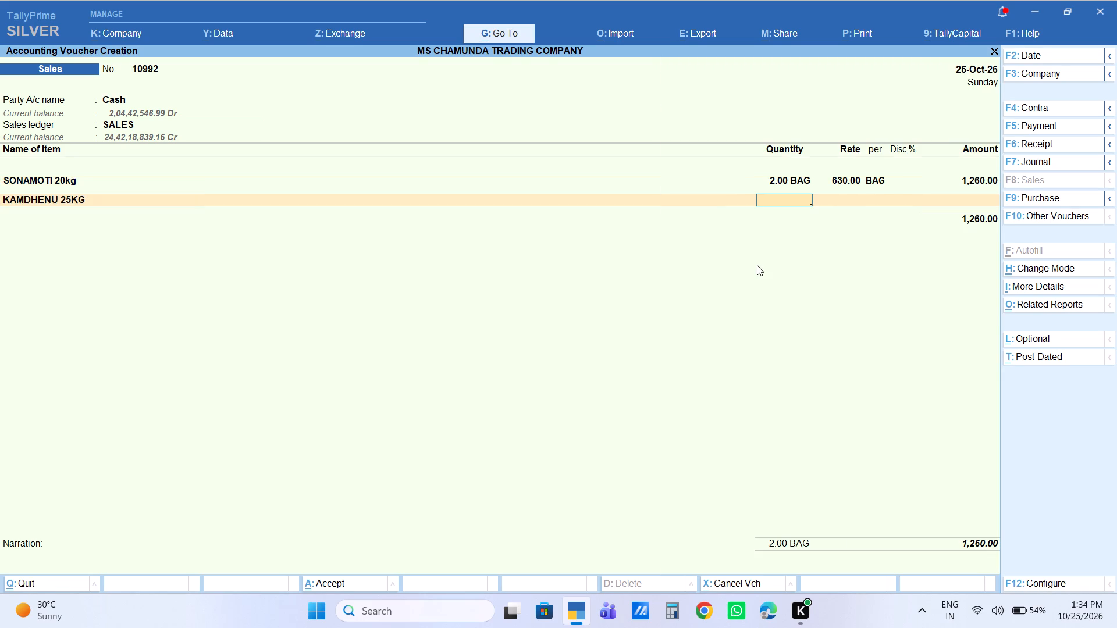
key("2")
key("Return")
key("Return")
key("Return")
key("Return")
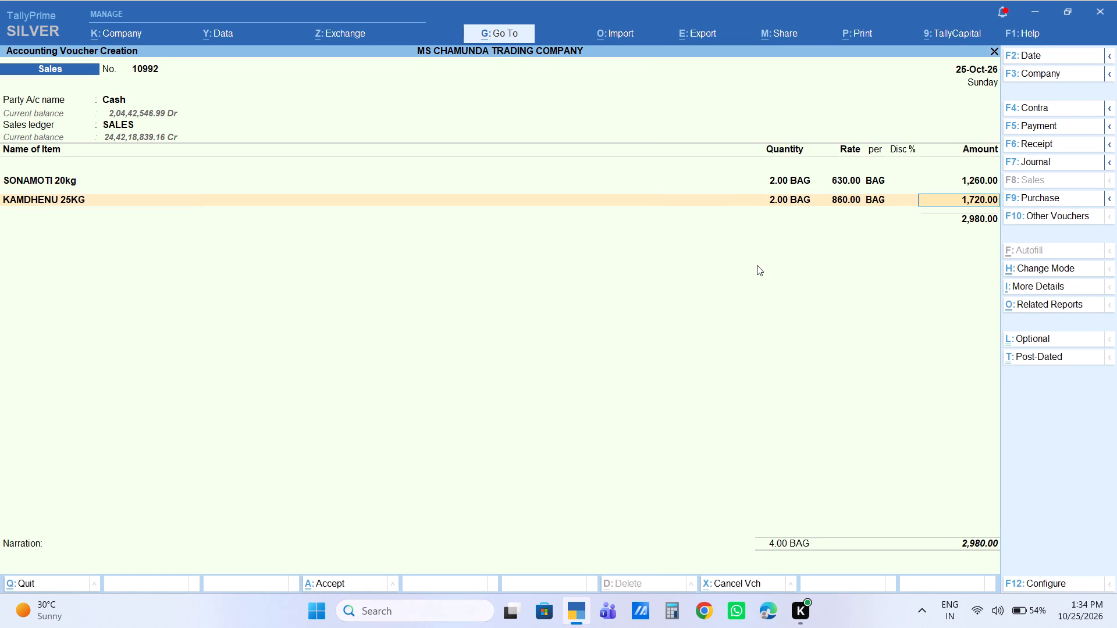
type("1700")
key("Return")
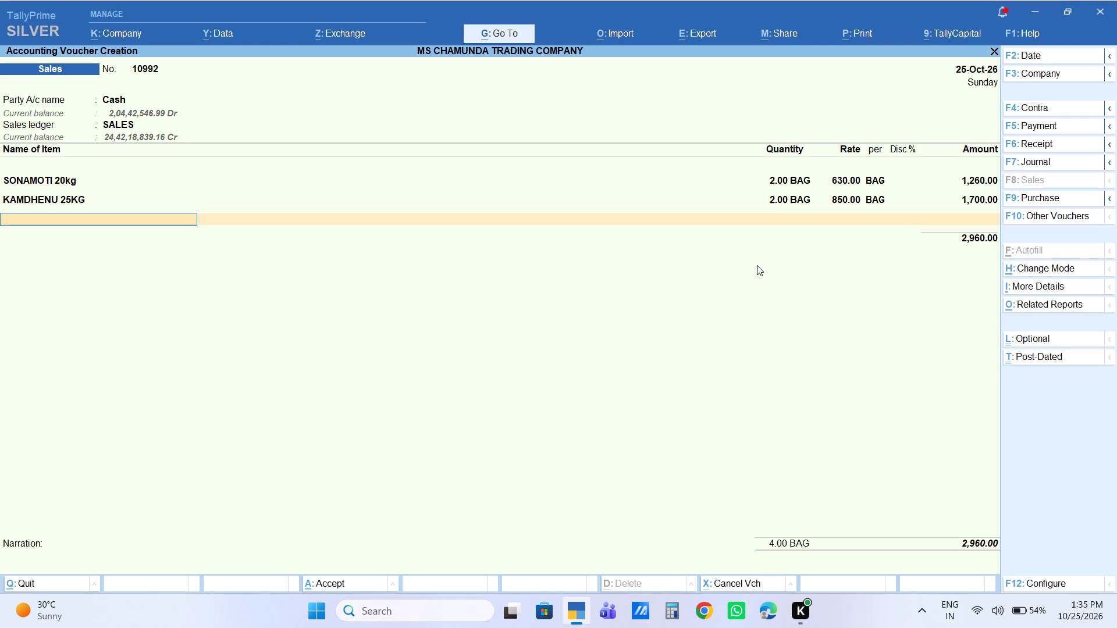
Add C.P Rs1 Peti with a quantity of 1 peti at the default rate of 710.
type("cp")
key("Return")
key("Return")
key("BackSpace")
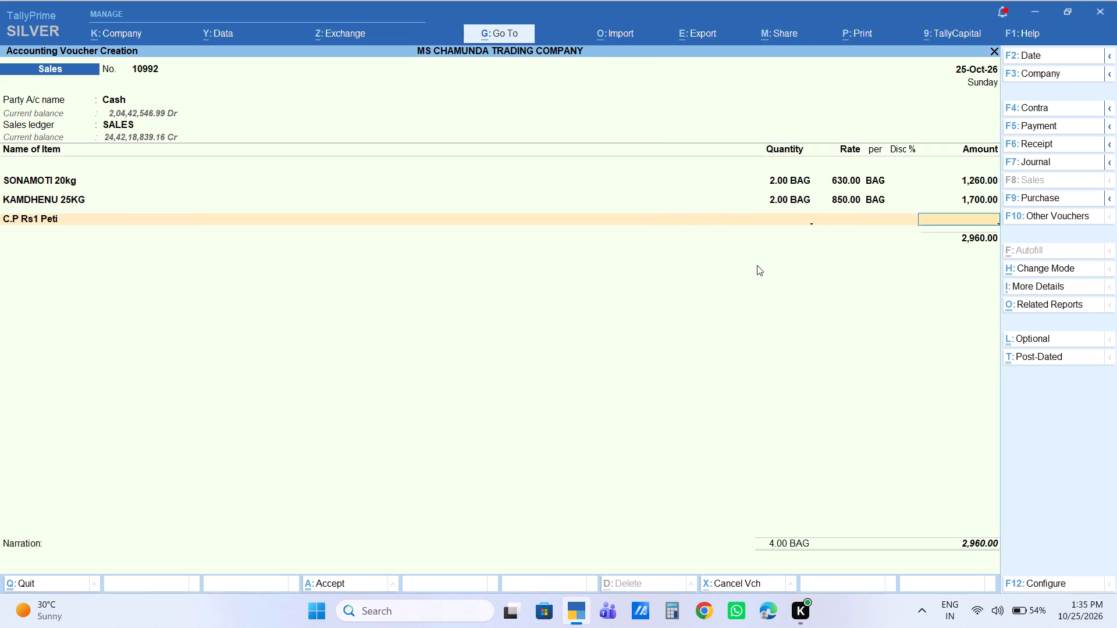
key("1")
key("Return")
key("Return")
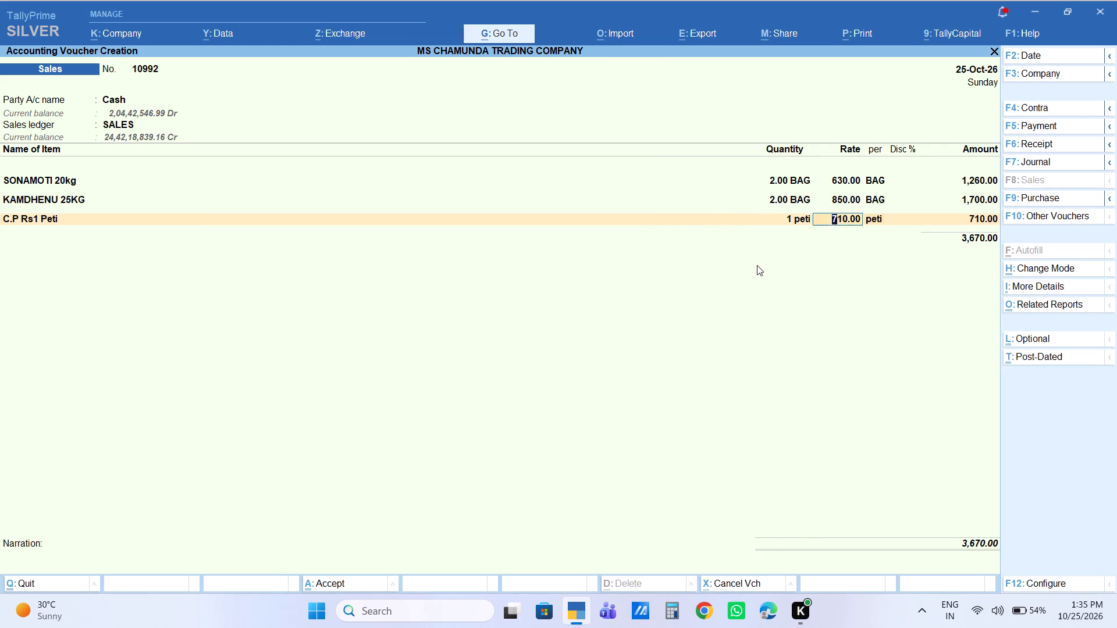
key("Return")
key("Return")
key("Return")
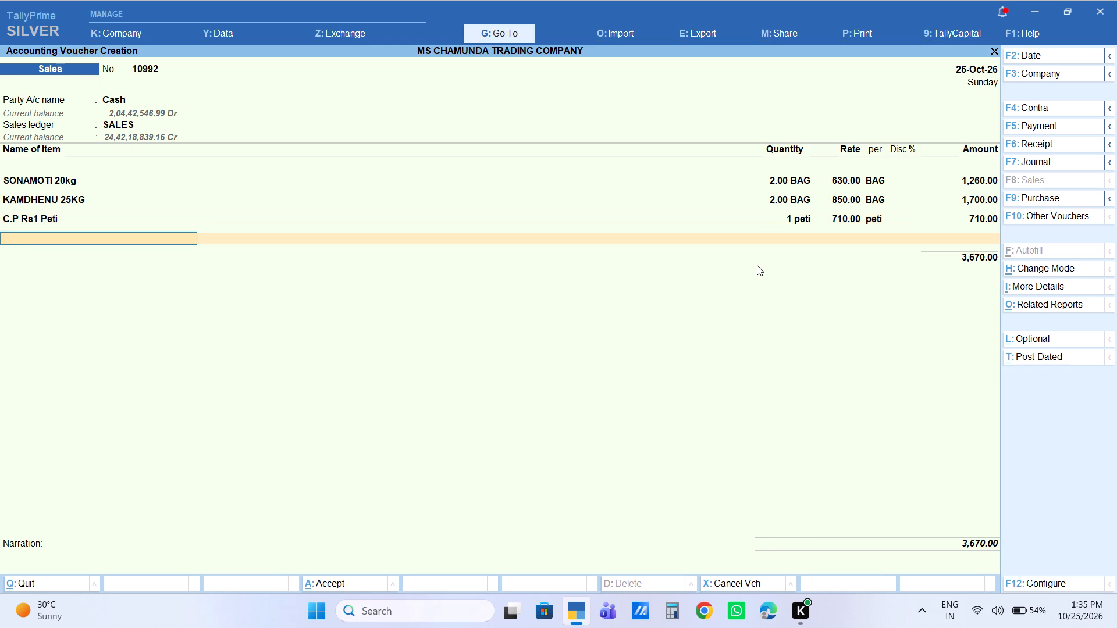
Add Machis Rs2 (Kitchen) with a quantity of 1 peti and set the line amount to 420.
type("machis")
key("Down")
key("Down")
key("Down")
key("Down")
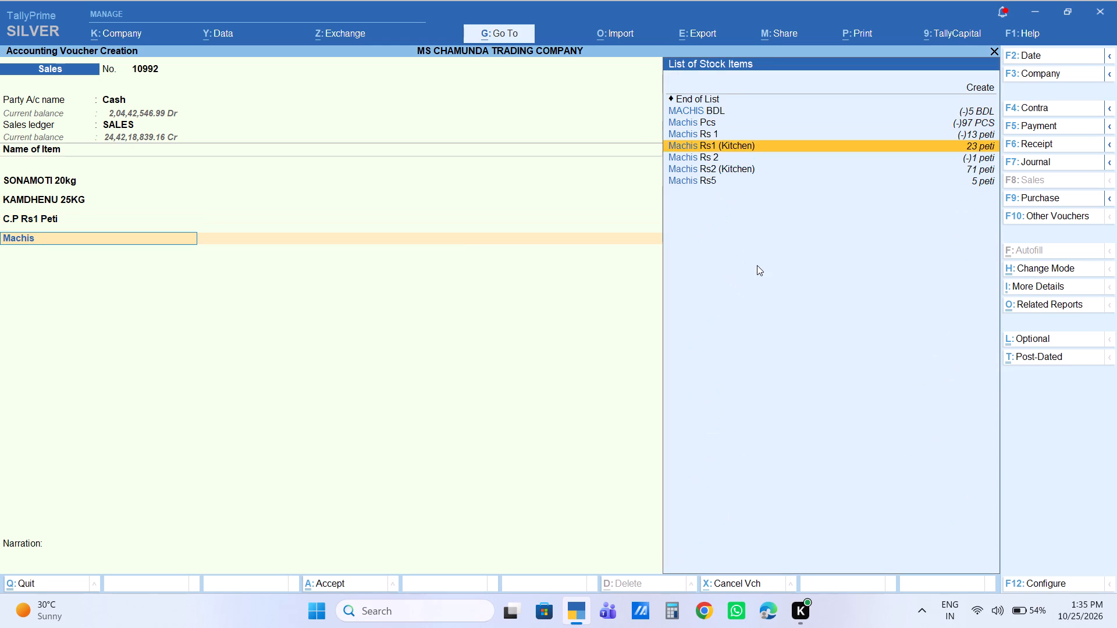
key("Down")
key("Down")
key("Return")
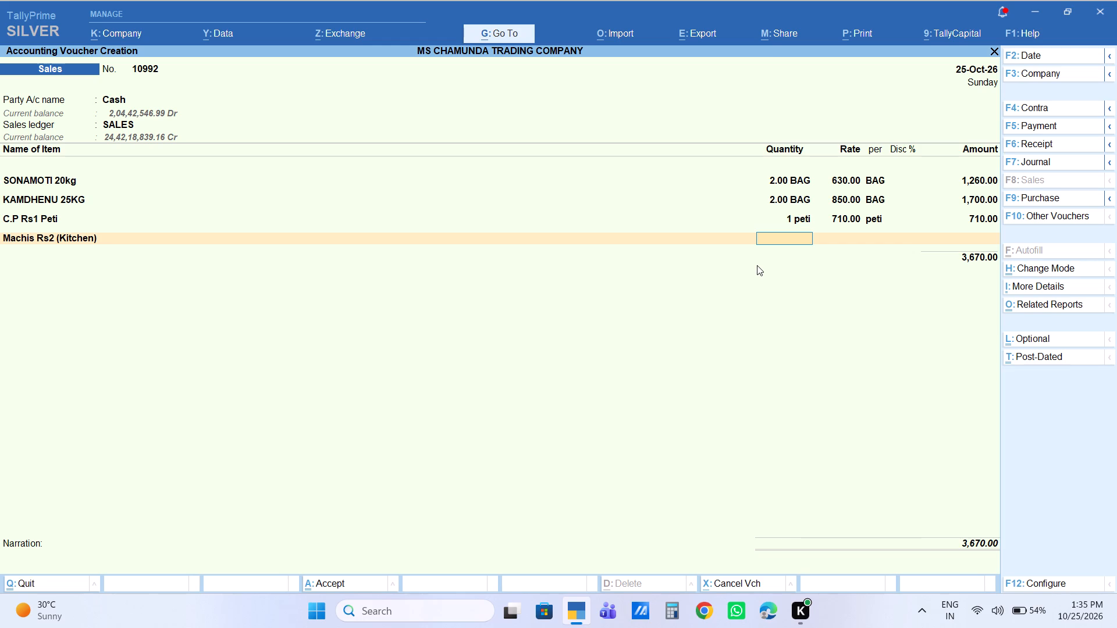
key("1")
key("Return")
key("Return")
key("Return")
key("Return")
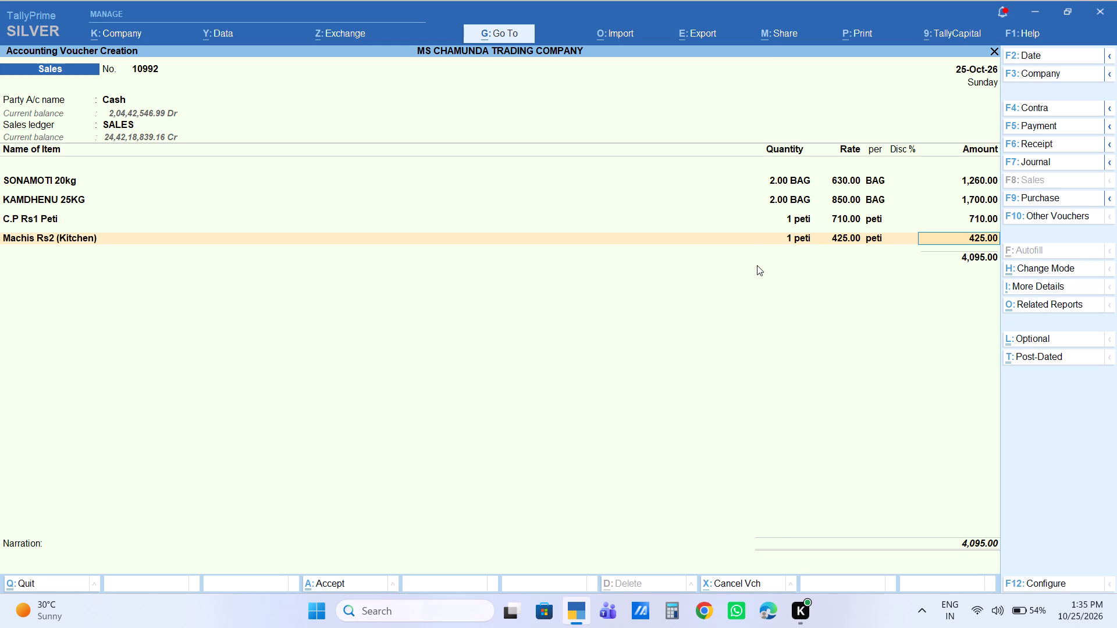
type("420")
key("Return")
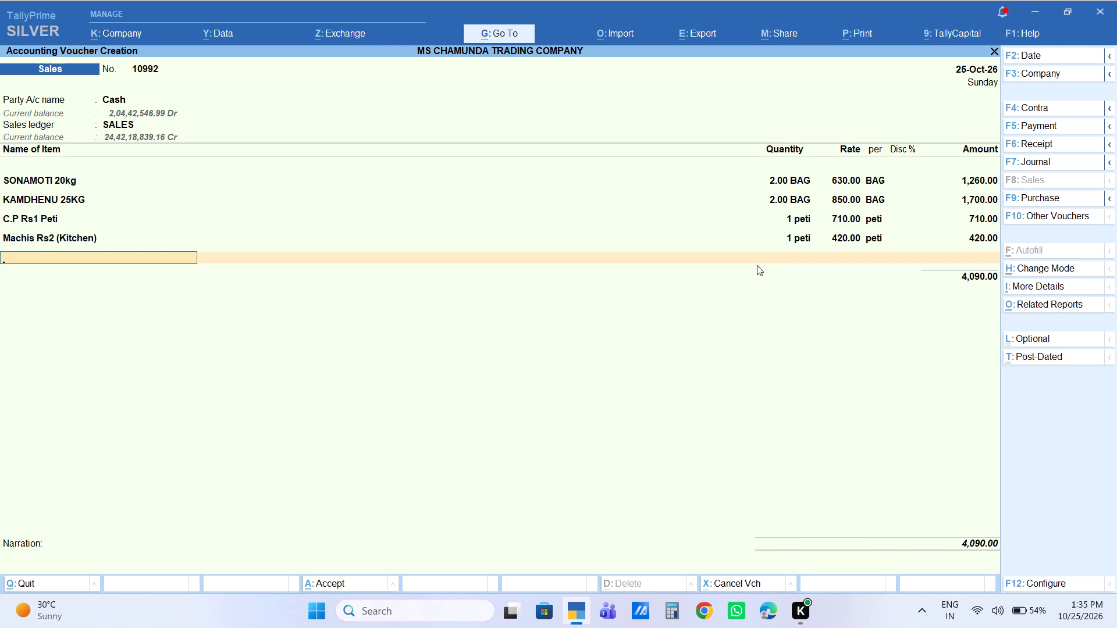
Add GOOD LITE 1KG with a quantity of 3 BAG and set the line amount to 585.
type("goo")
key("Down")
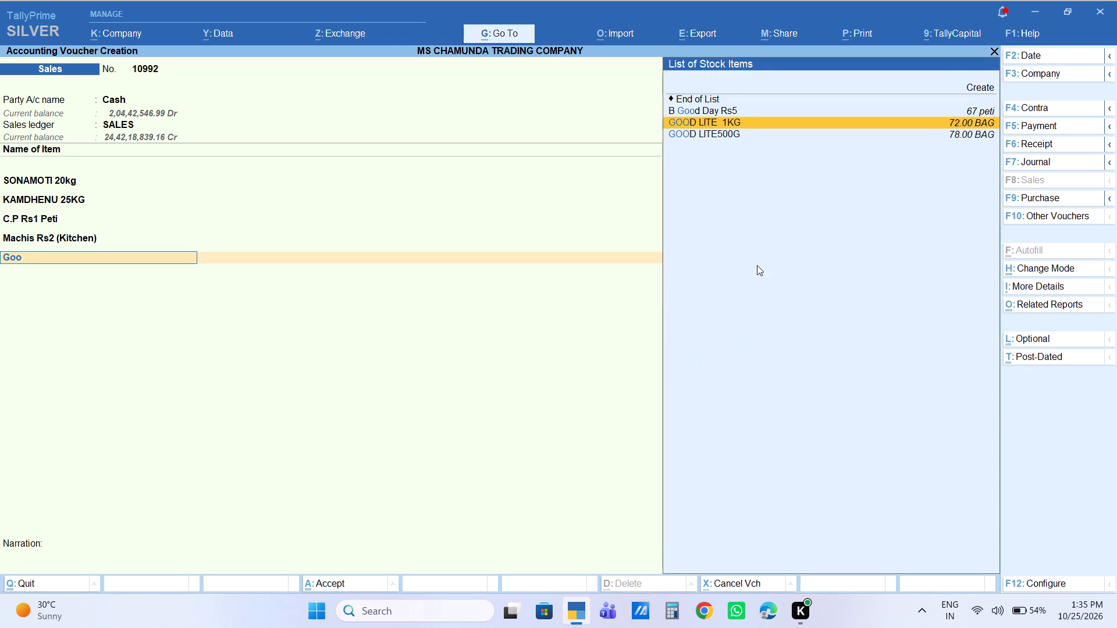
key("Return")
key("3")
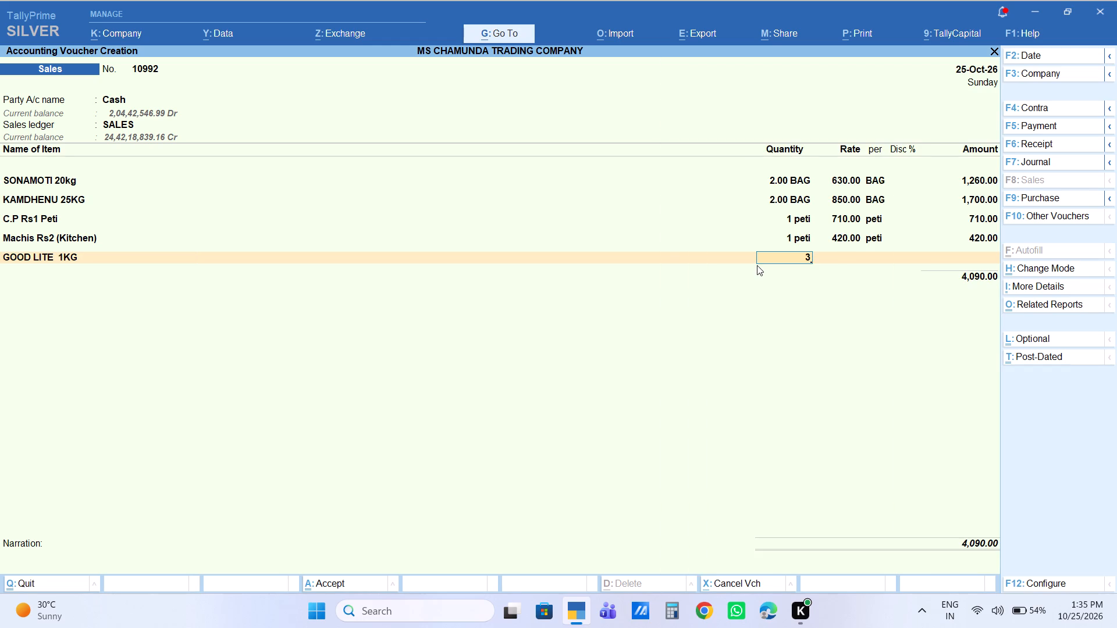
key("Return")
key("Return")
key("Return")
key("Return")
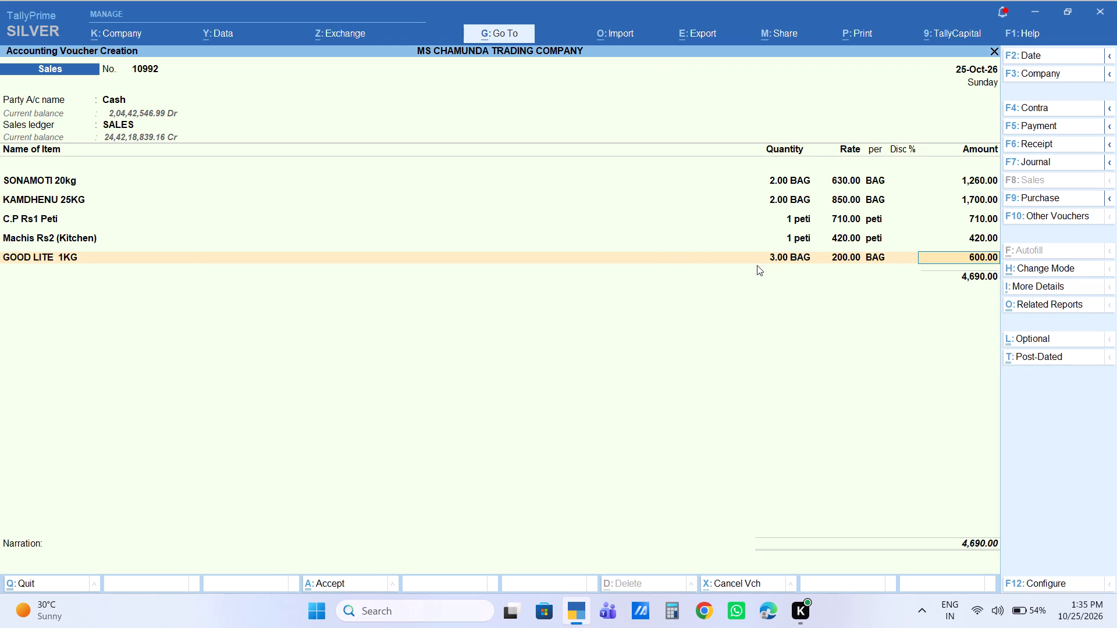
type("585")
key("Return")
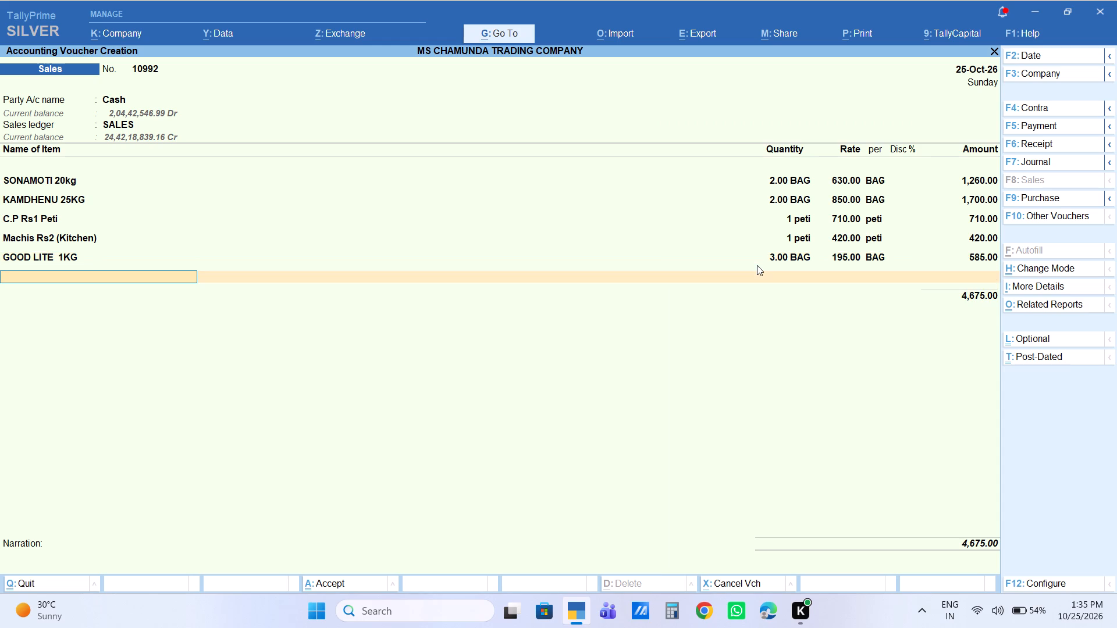
End the item list and add a Labour Charge of 18.
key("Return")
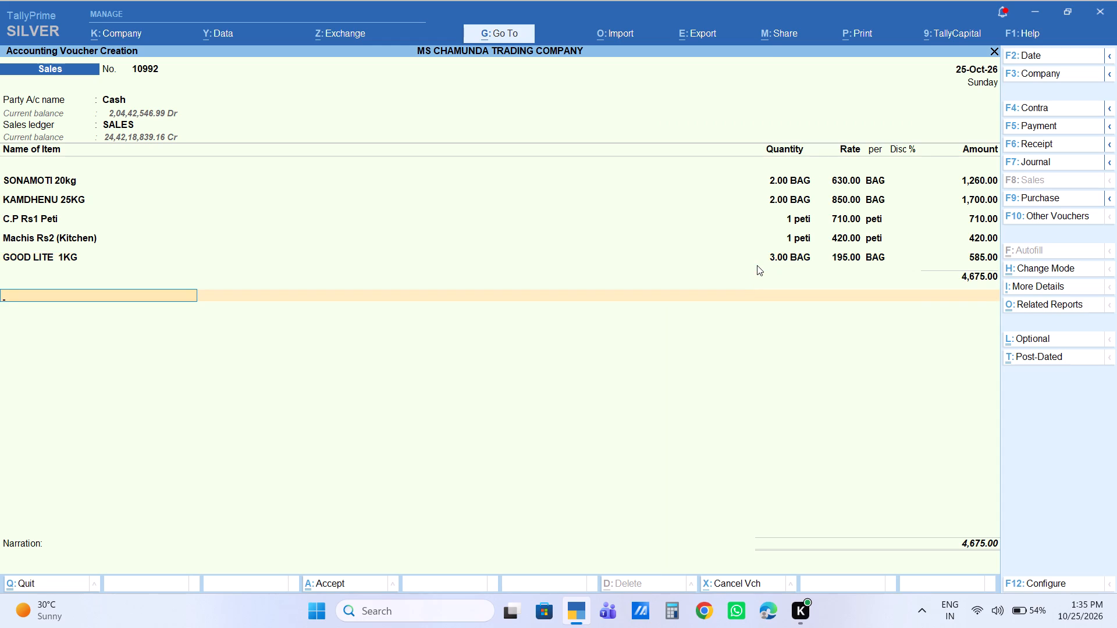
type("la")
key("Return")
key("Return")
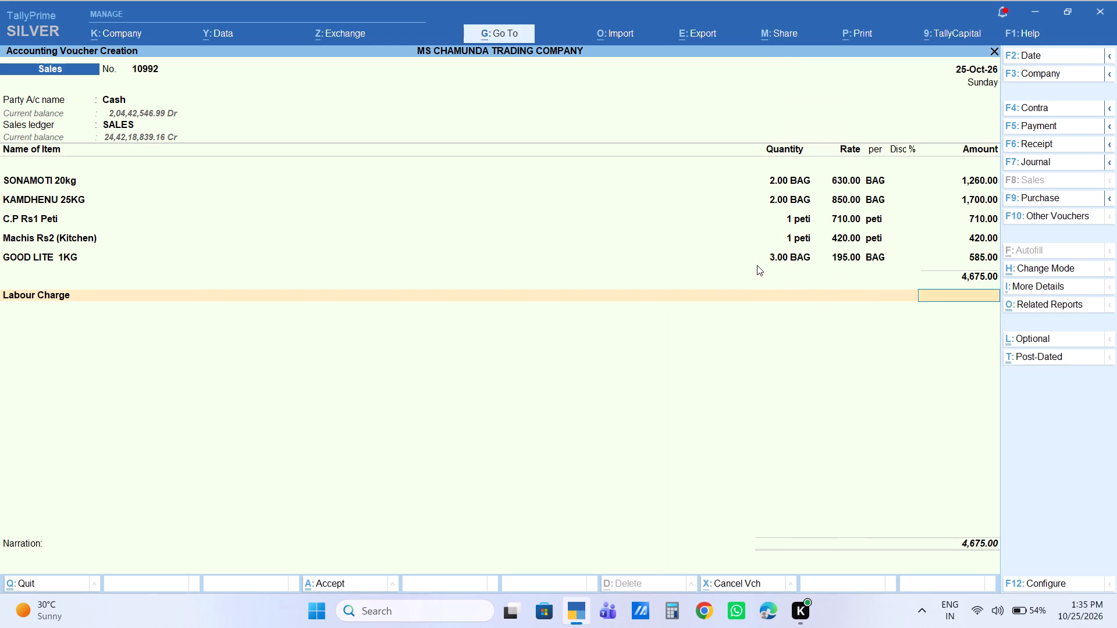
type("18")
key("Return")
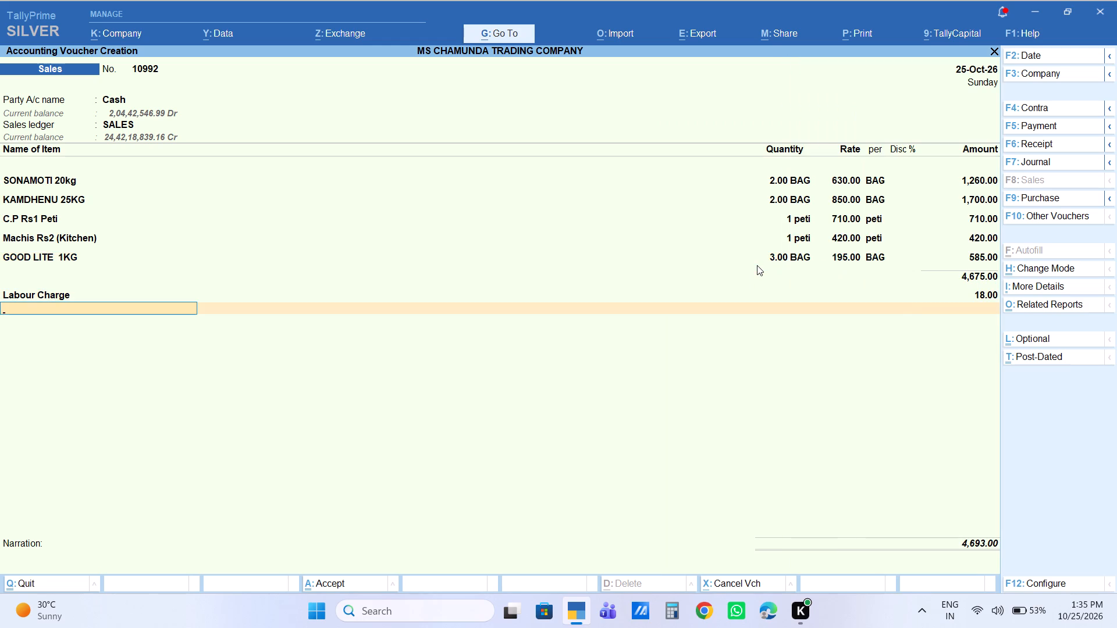
Return to the item list and add S Dhum Rs5 with a quantity of 1 peti at the default rate of 590.
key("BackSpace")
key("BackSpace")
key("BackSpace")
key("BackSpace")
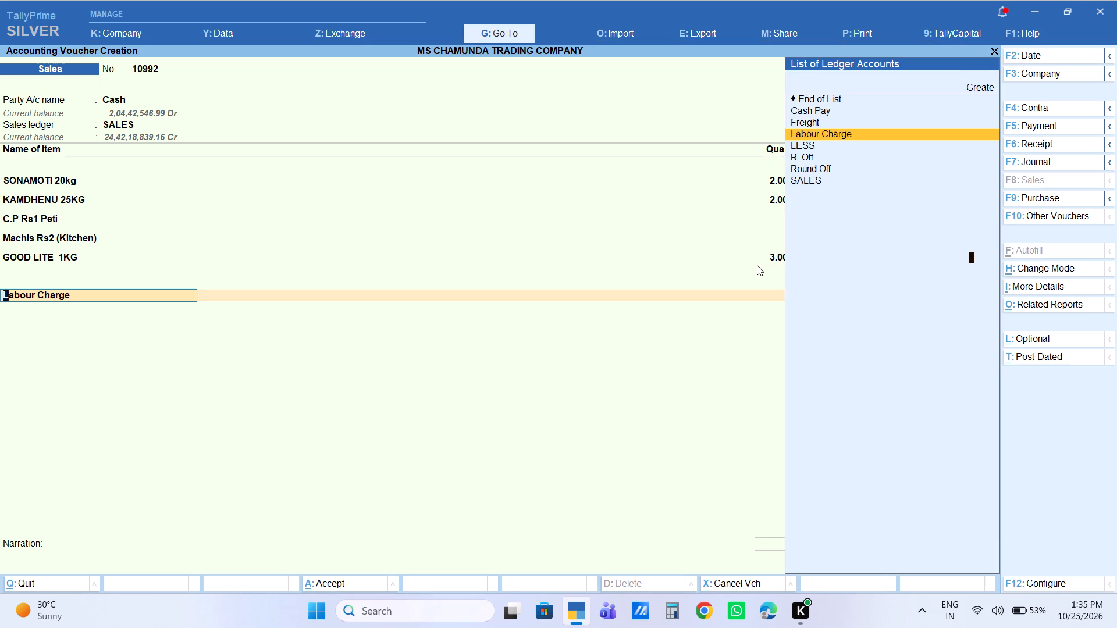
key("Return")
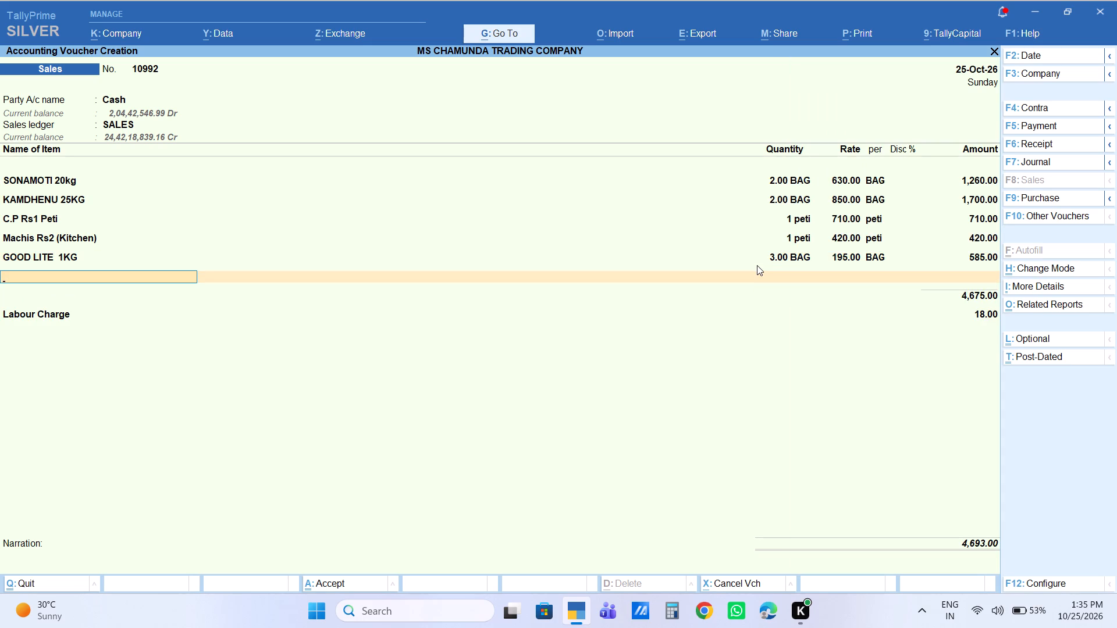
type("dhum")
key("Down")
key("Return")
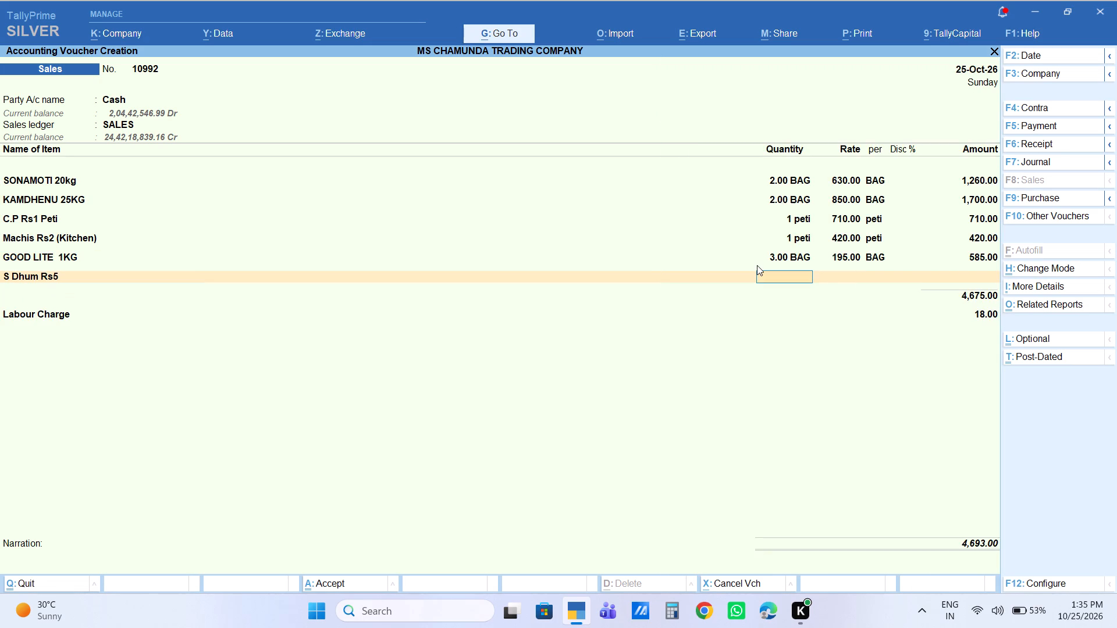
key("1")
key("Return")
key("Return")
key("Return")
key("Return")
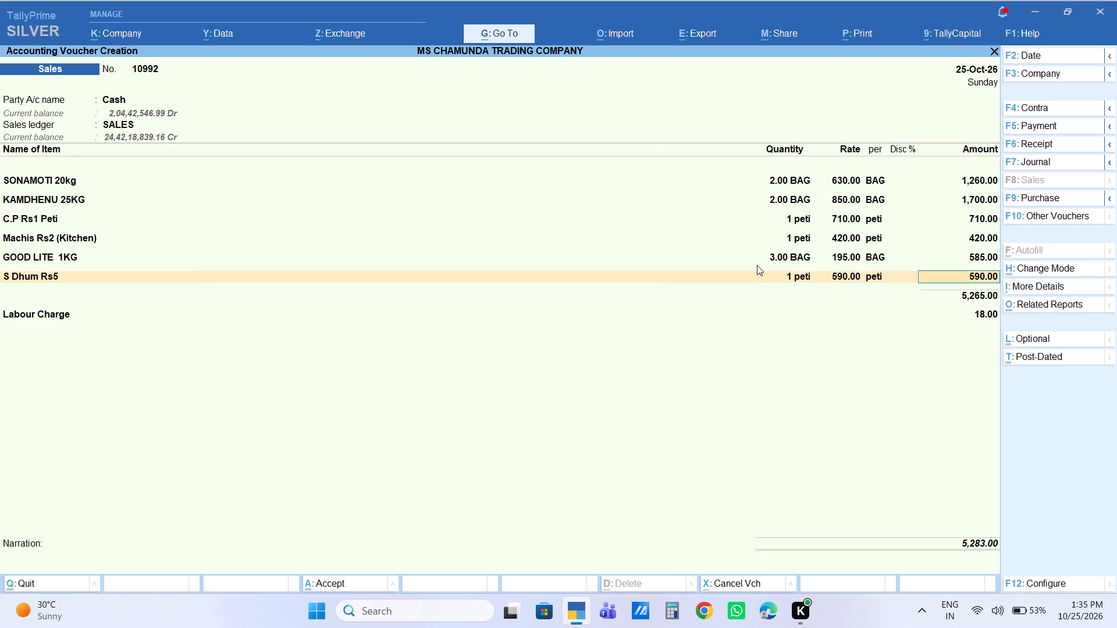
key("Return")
Set the Labour Charge to 20 and save the Cash sales voucher.
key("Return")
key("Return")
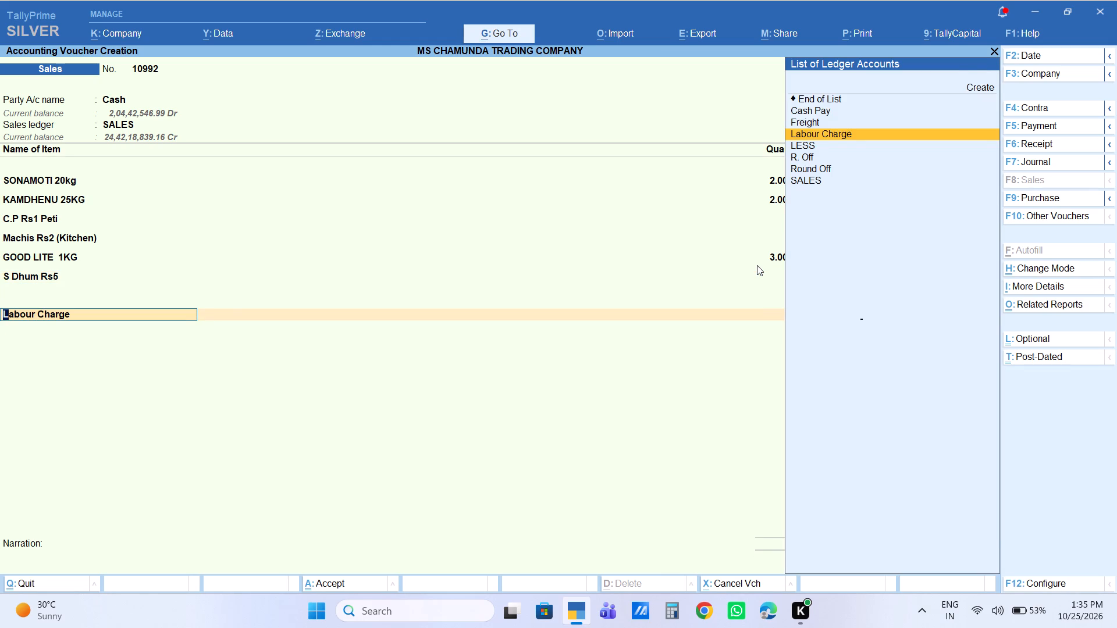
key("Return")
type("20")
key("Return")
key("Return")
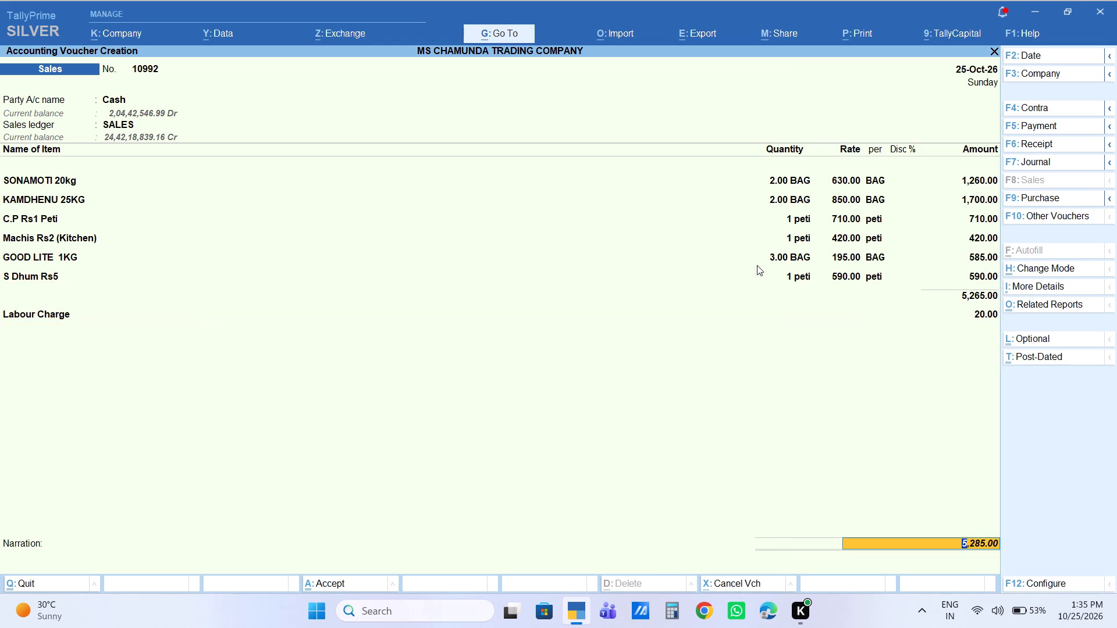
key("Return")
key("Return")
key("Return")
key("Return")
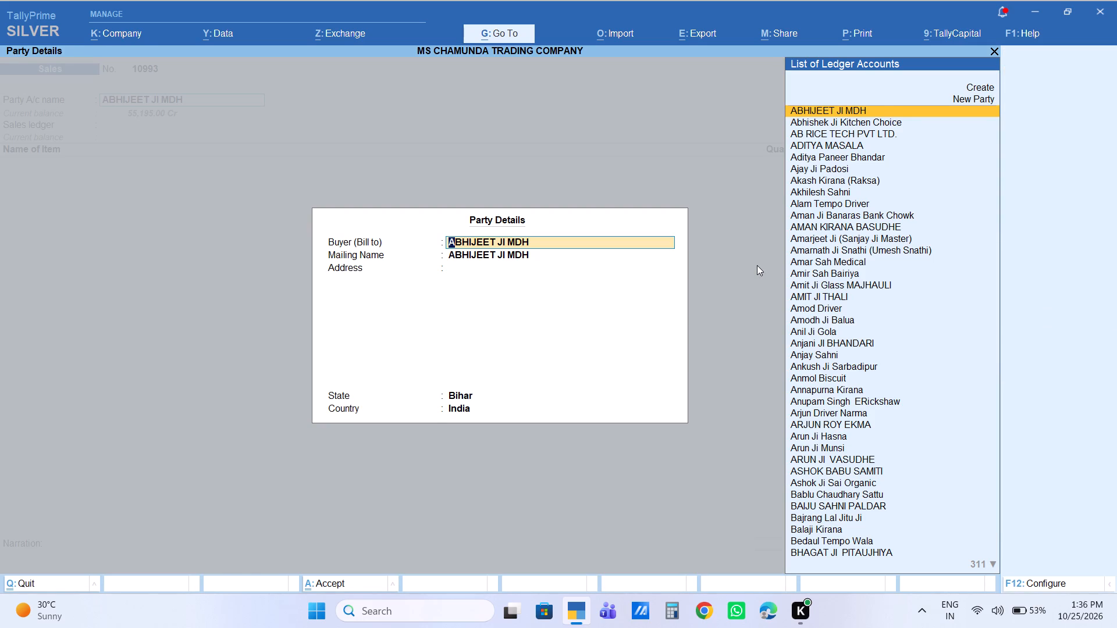
Change the sales voucher's party account to Cash.
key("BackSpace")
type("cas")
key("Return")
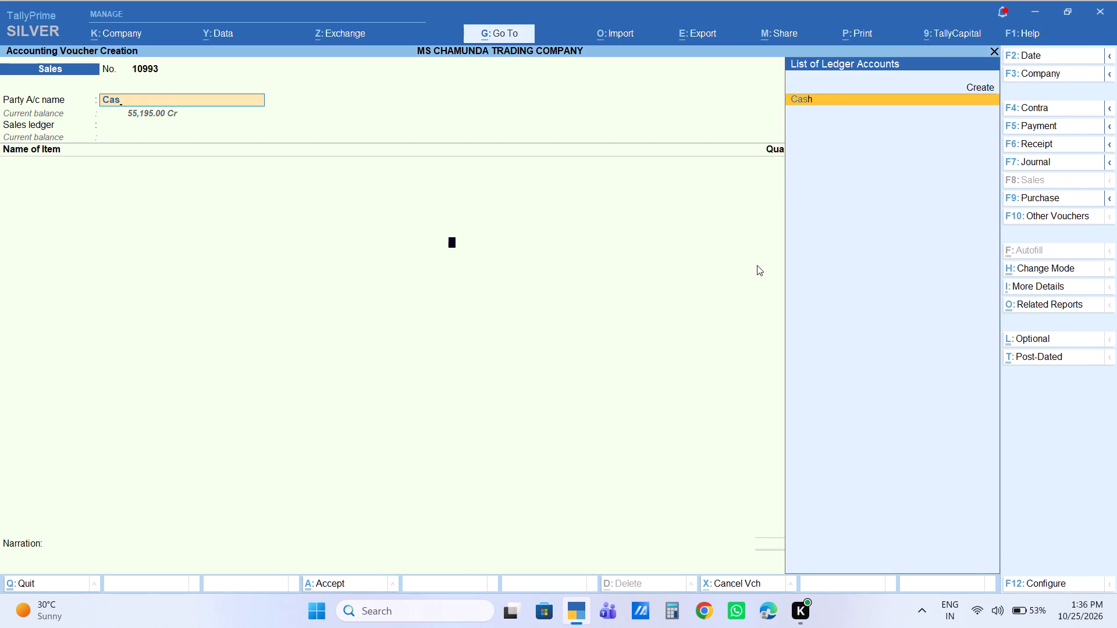
Enter the customer's name and locality as a New Party buyer, keeping the default Bihar, India details and the SALES ledger.
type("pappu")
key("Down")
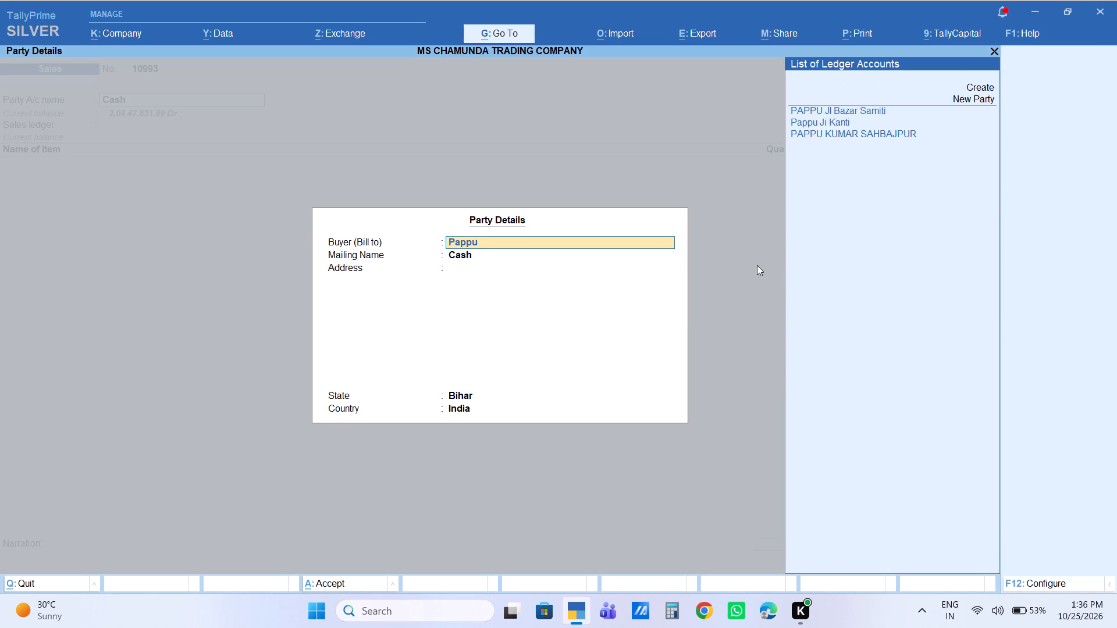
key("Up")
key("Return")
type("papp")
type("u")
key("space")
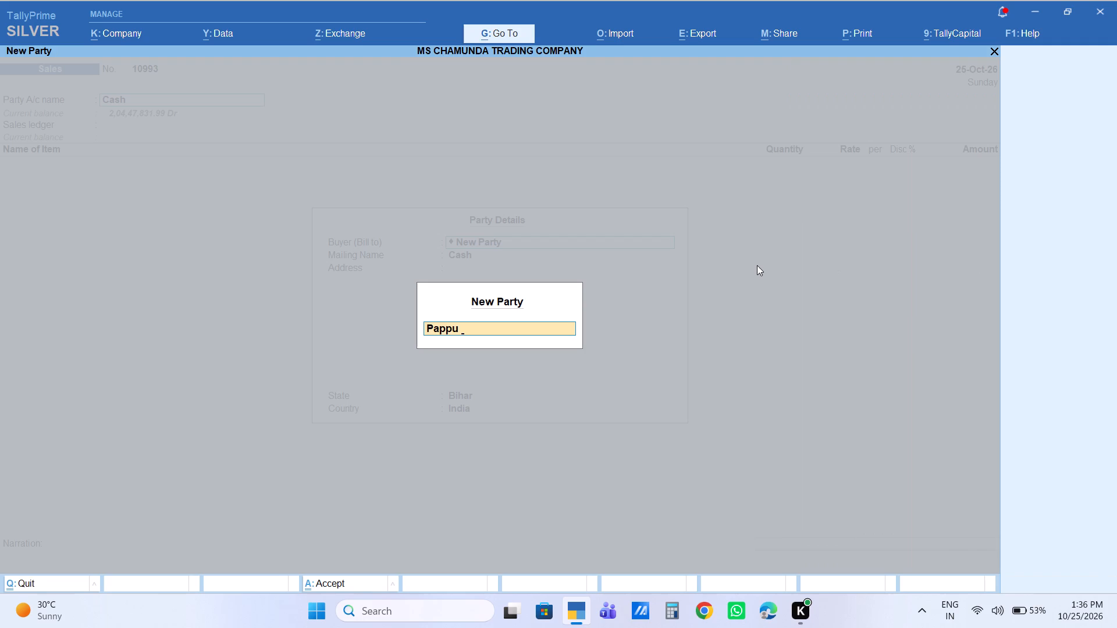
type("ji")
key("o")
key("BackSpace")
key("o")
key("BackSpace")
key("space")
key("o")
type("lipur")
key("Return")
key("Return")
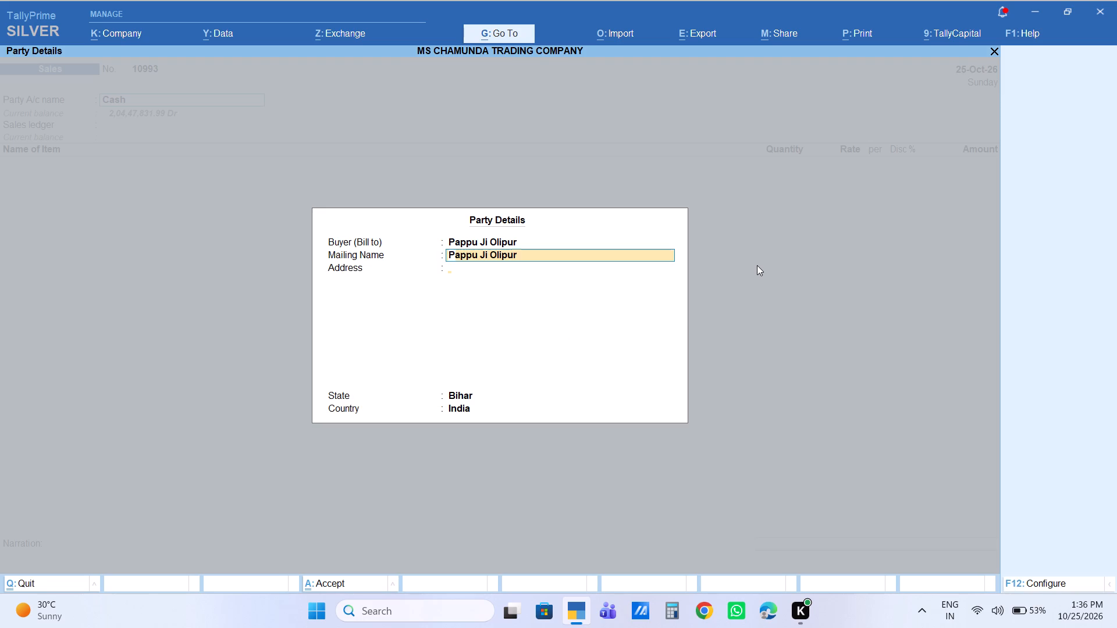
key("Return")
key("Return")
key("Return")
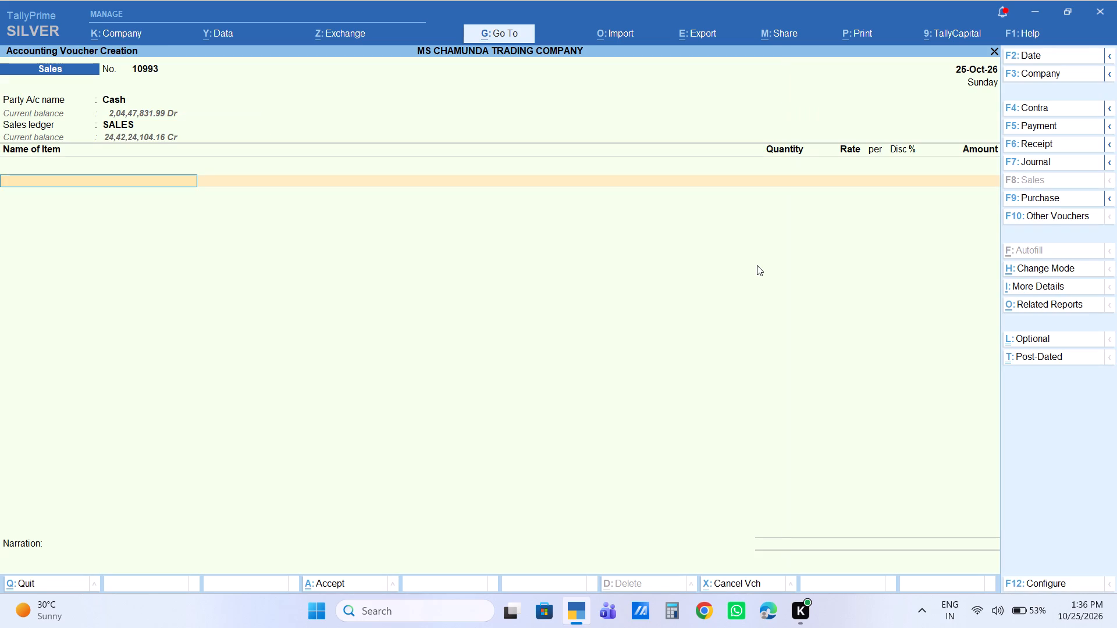
Add Sahnai Tina with a quantity of 4 TINA and set the line amount to 8680.
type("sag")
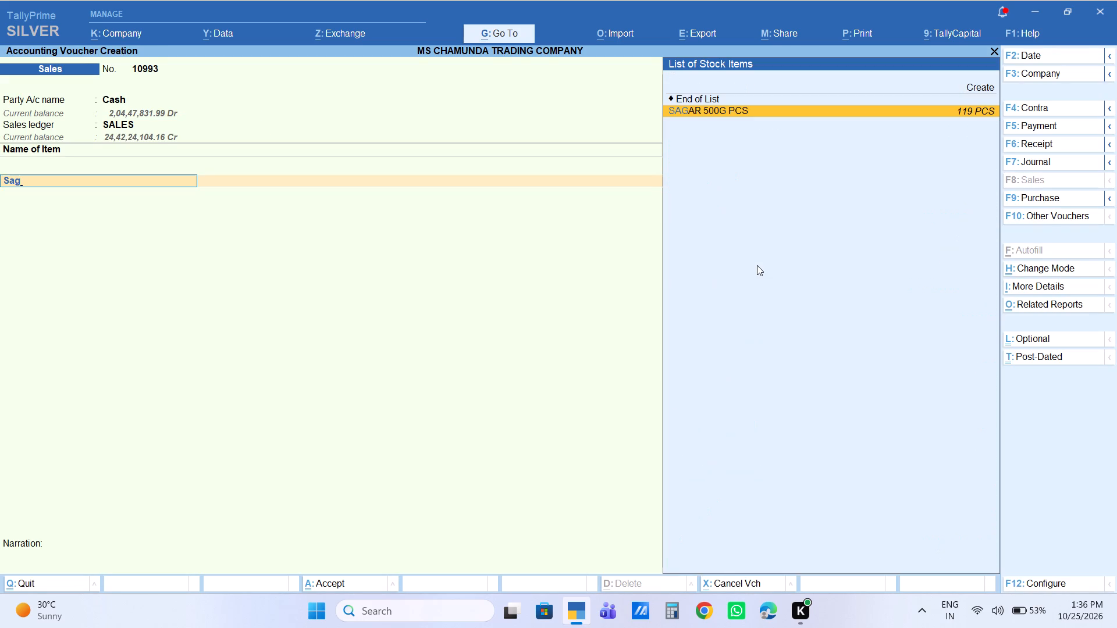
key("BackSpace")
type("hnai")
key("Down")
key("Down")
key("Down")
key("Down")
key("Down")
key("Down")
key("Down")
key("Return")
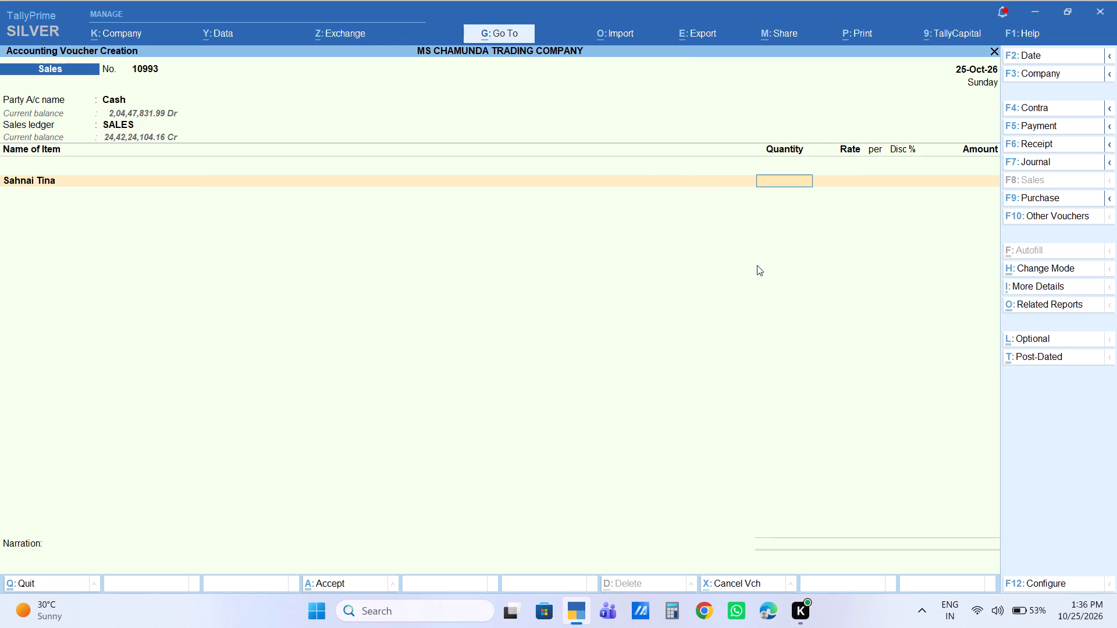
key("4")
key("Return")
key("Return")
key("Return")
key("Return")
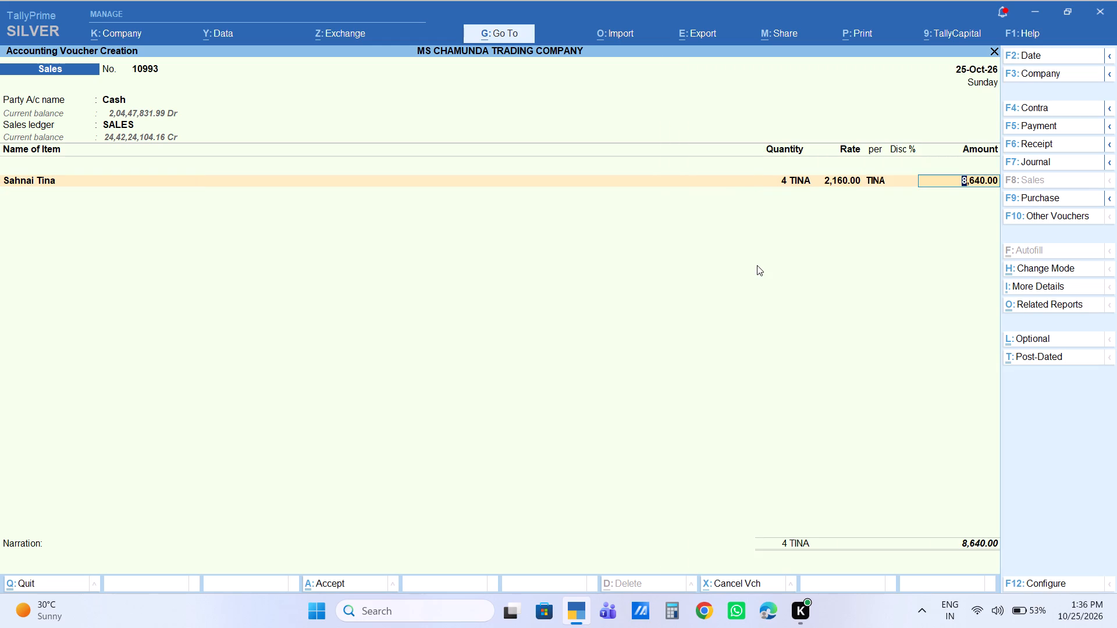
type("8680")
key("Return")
End the item list, add a Labour Charge line with no amount, and save the Cash sales voucher.
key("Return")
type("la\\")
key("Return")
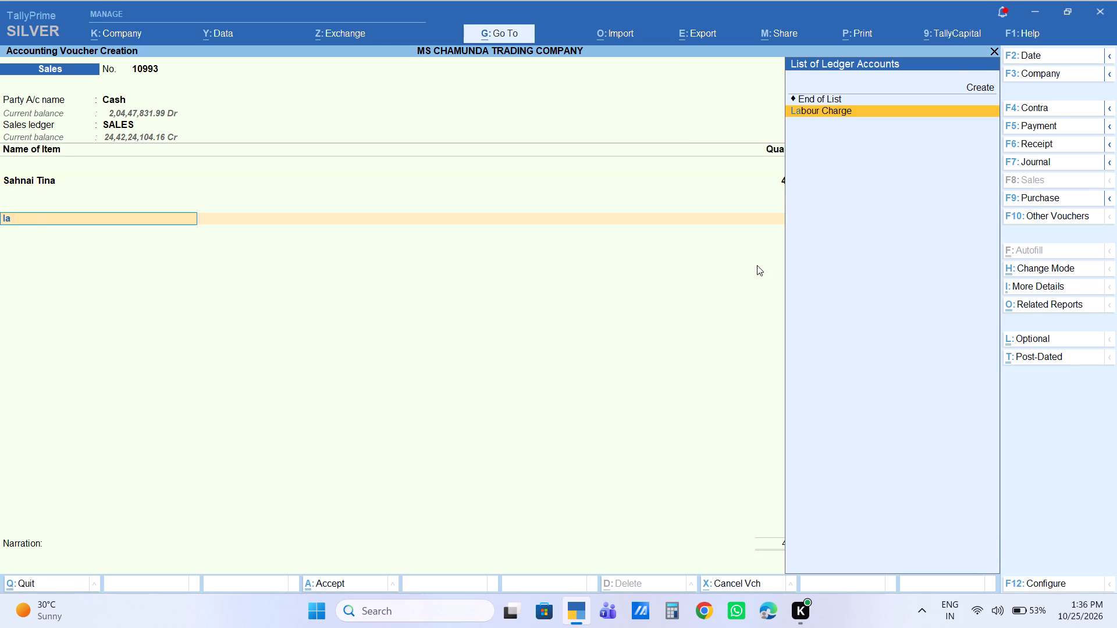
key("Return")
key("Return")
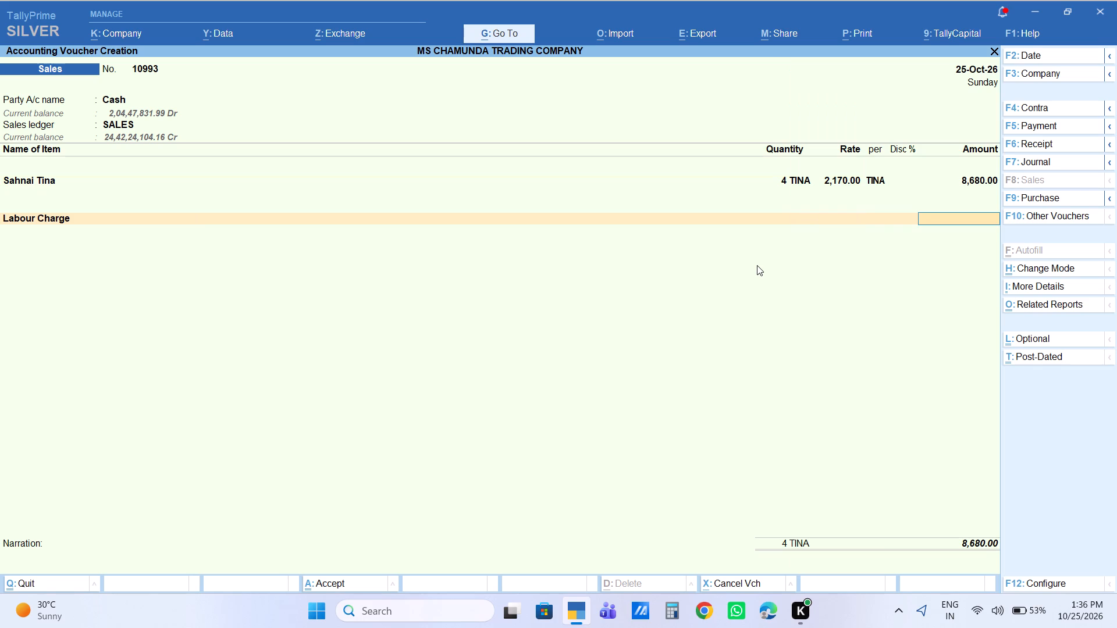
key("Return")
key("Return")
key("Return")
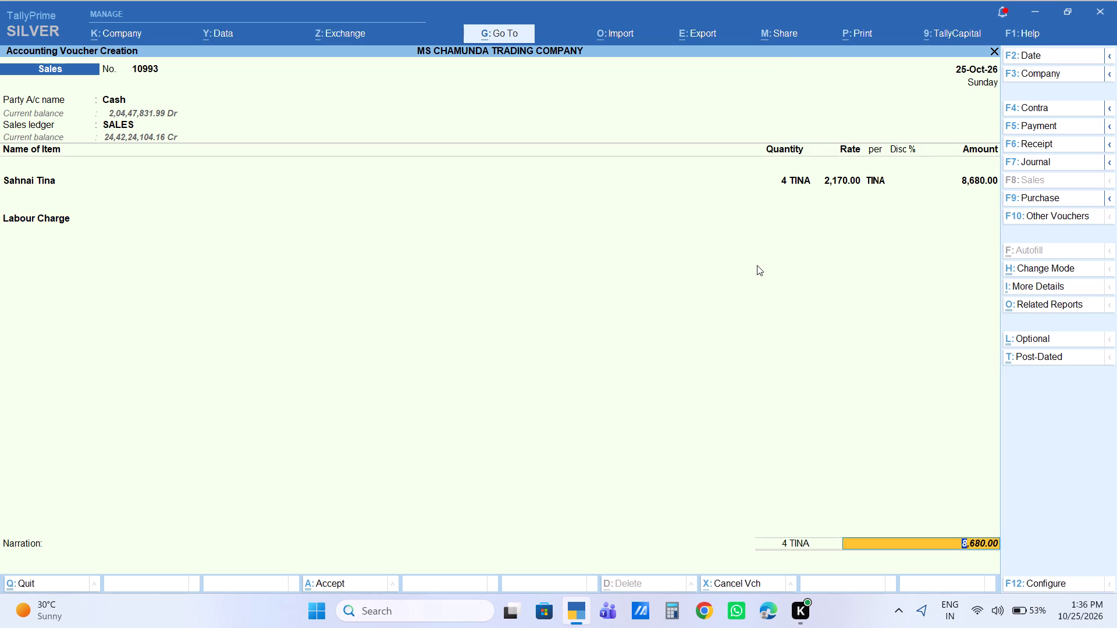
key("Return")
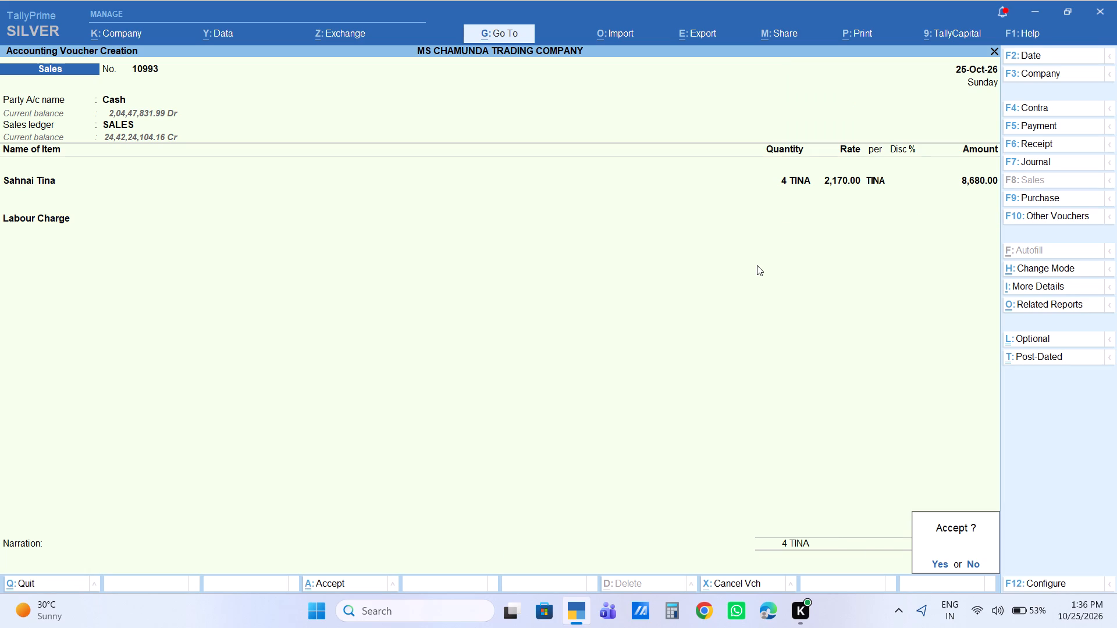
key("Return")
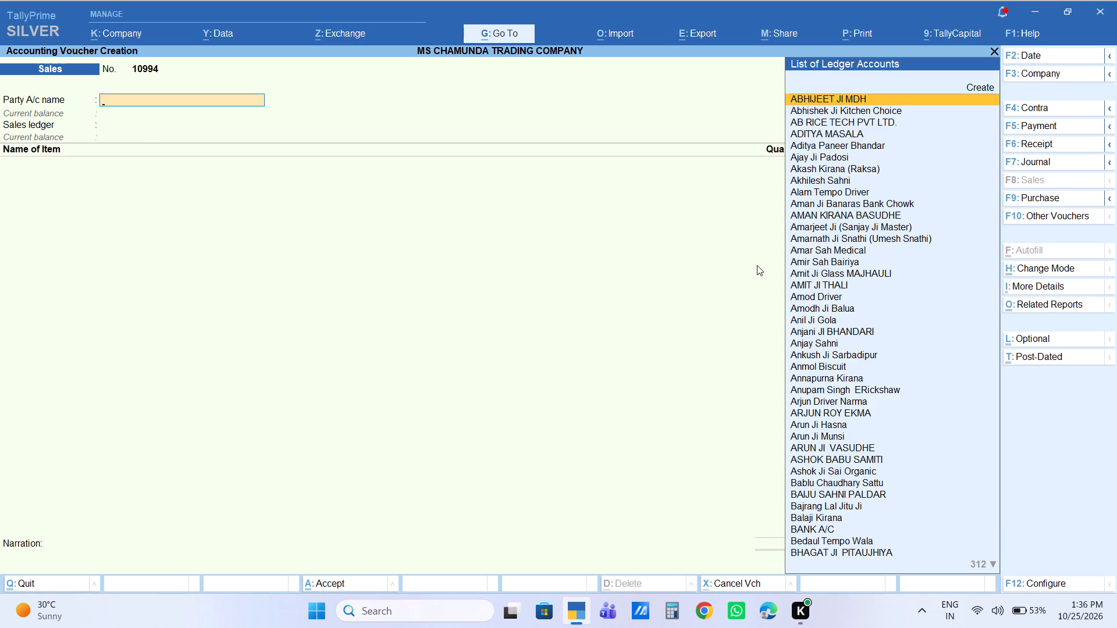
Set the new sales voucher's party to Cash with the default buyer details and the SALES ledger.
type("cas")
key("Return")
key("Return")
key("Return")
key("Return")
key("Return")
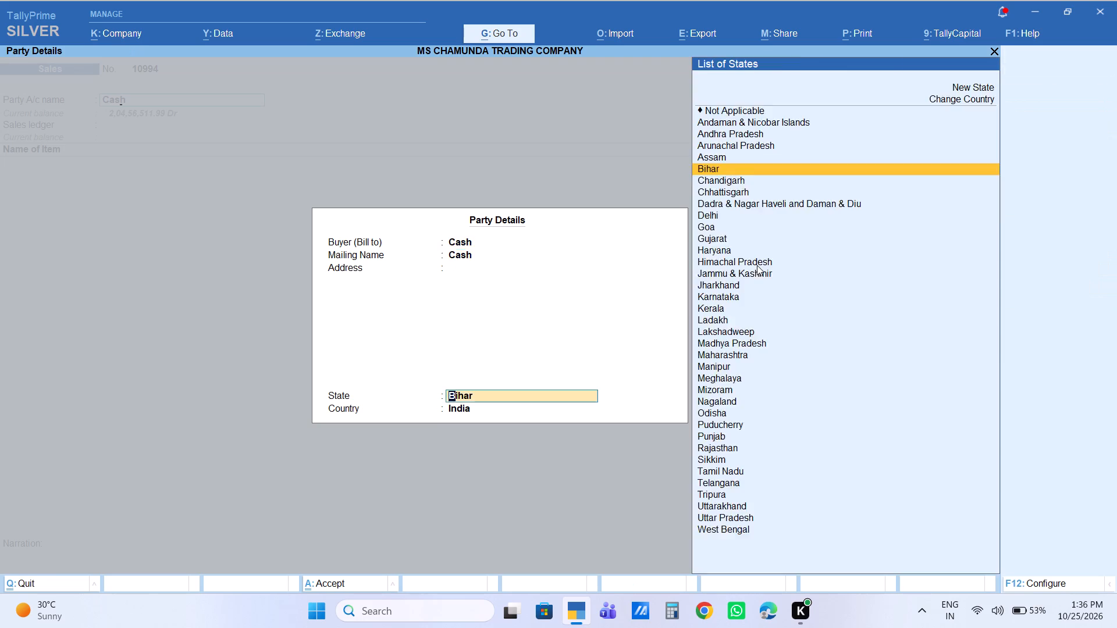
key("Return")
Add F Besan200g with a quantity of 3 KG at the default rate of 120.
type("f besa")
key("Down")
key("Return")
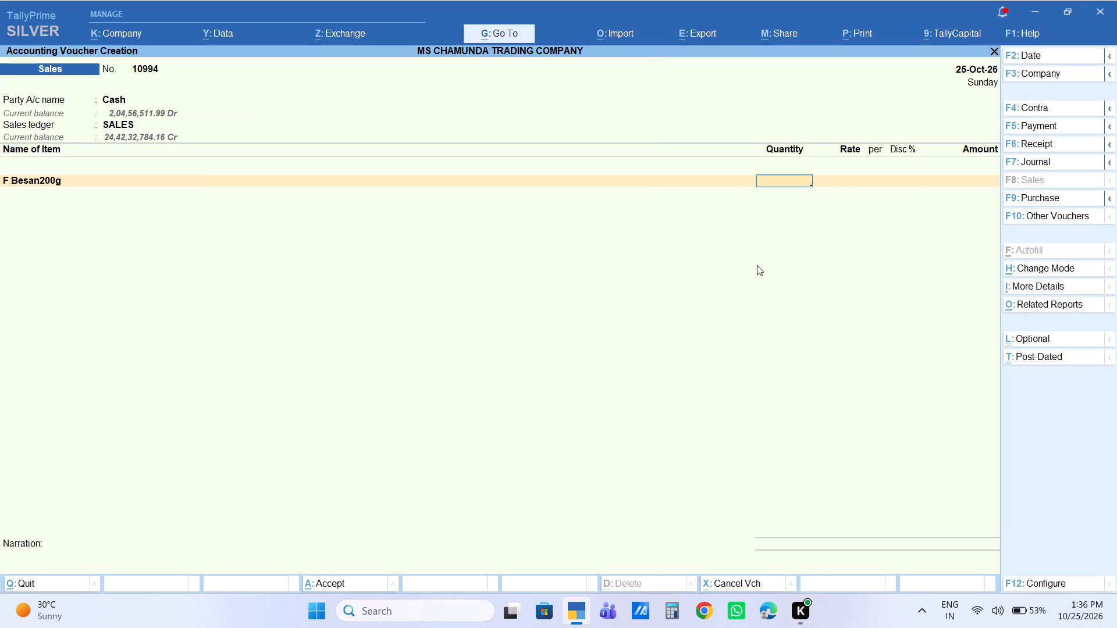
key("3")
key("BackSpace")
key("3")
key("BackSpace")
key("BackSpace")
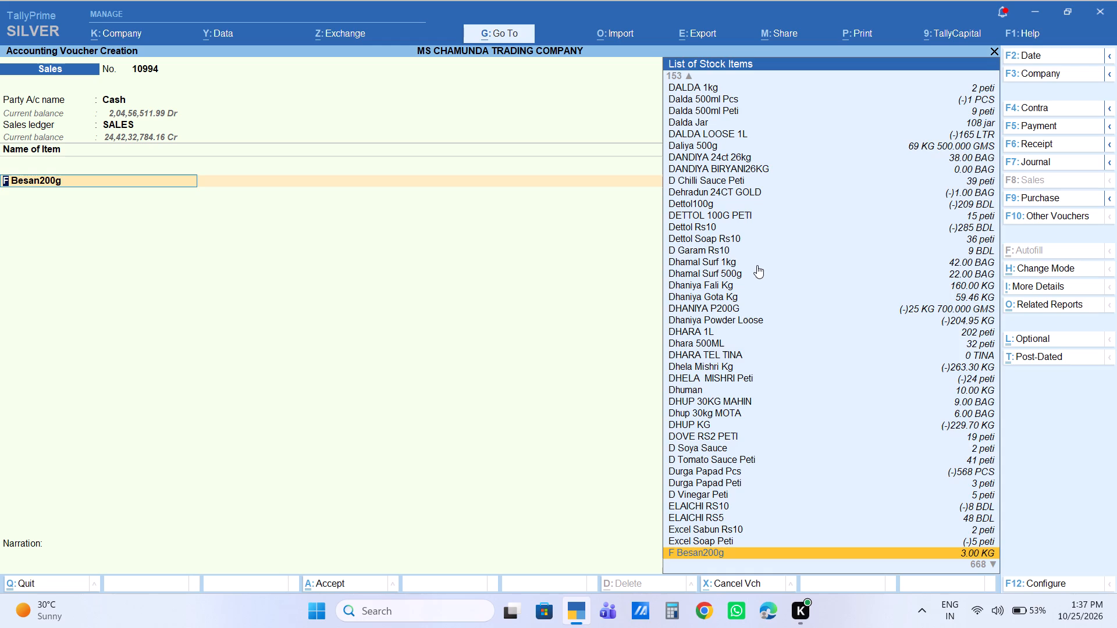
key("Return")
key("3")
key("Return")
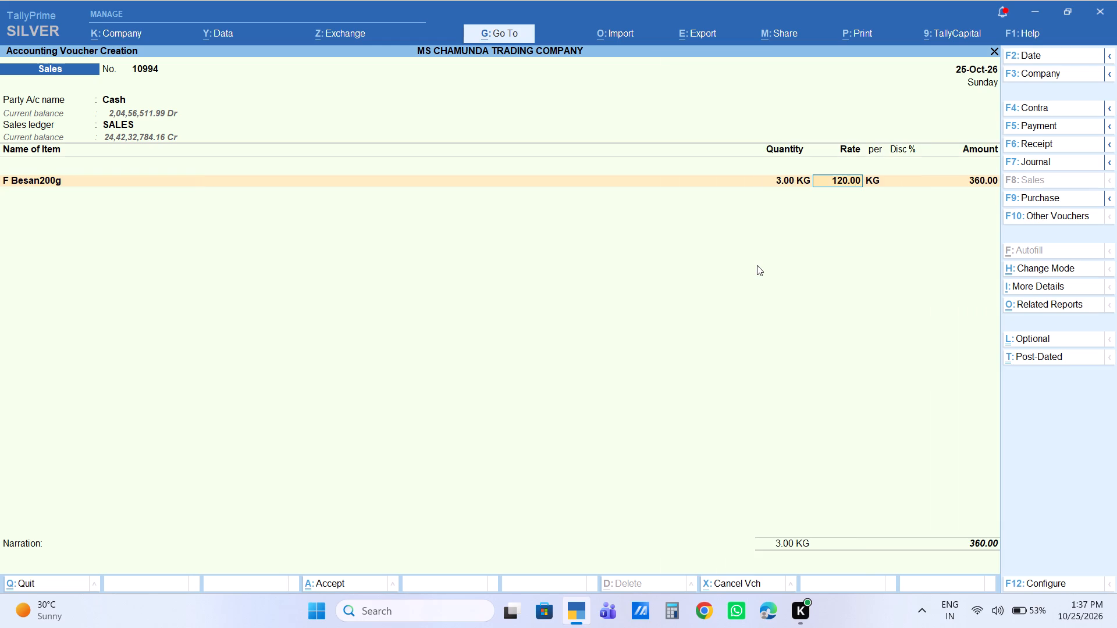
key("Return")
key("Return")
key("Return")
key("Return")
End the item list without additional charges or narration and save the Cash sales voucher.
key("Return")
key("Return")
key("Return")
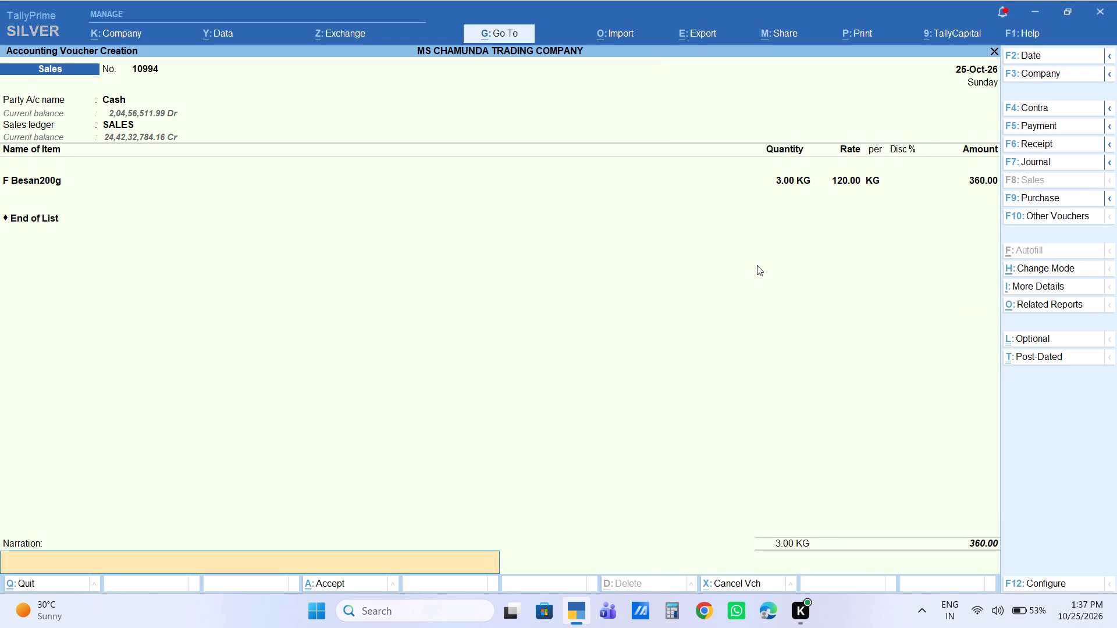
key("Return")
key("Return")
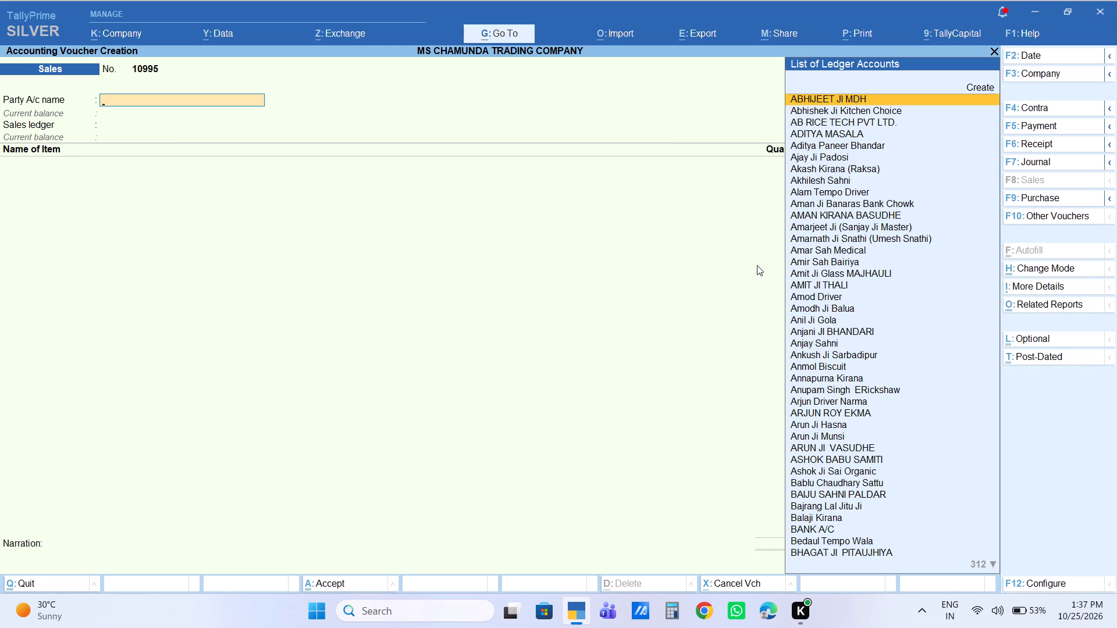